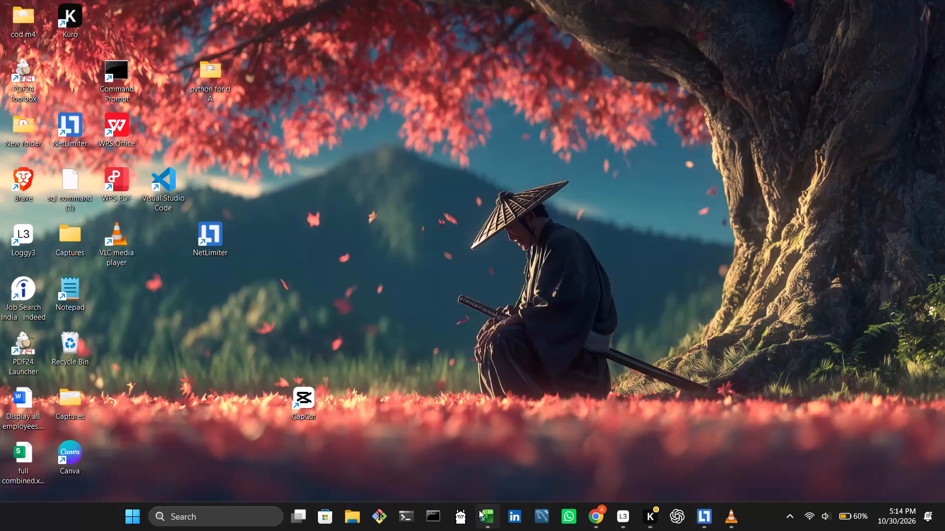
Open the recent workbook full combined.xlsx in Excel.
{"action": "left_click", "coordinate": [479, 510]}
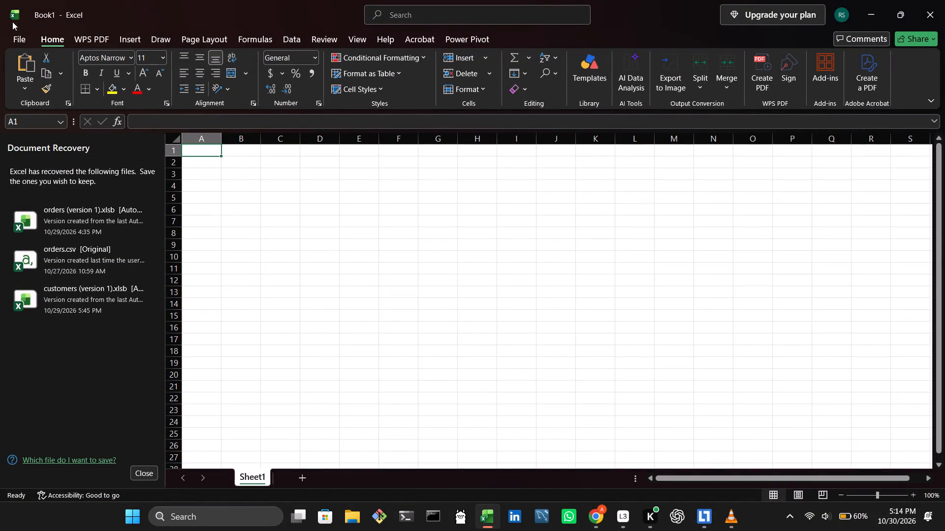
{"action": "left_click", "coordinate": [15, 31]}
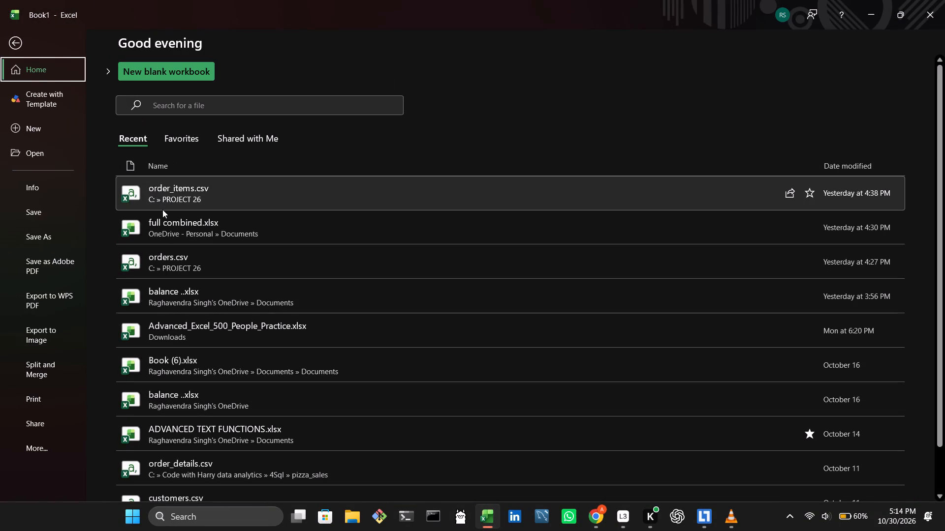
{"action": "double_click", "coordinate": [177, 224]}
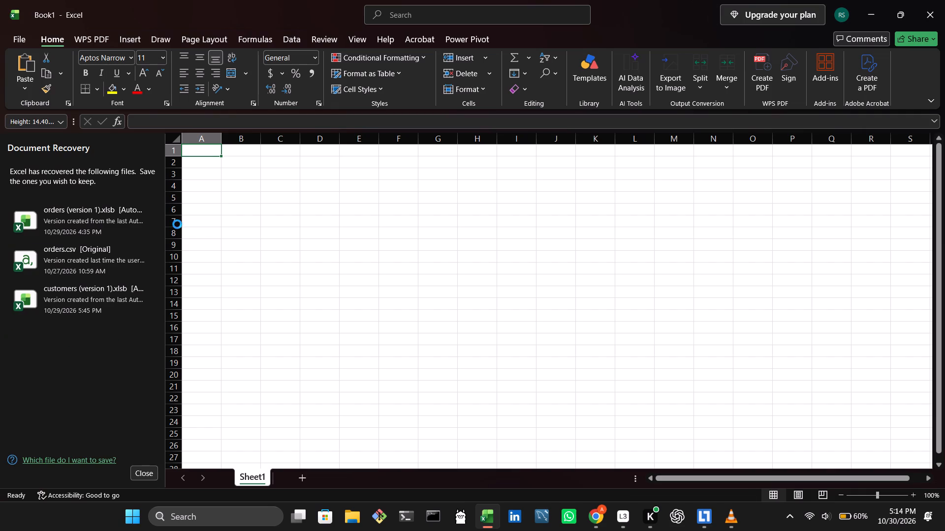
{"action": "scroll", "coordinate": [185, 229], "scroll_direction": "right", "scroll_amount": 1}
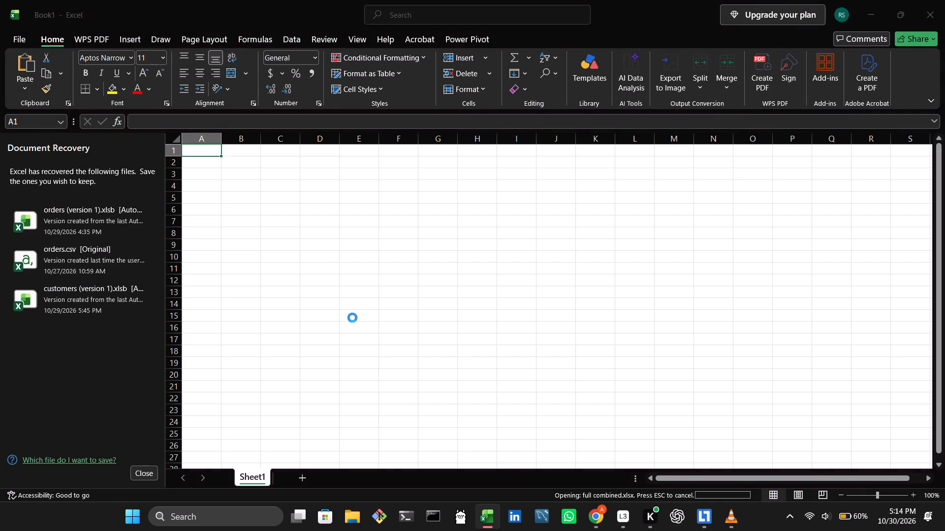
{"action": "scroll", "coordinate": [352, 318], "scroll_direction": "right", "scroll_amount": 1}
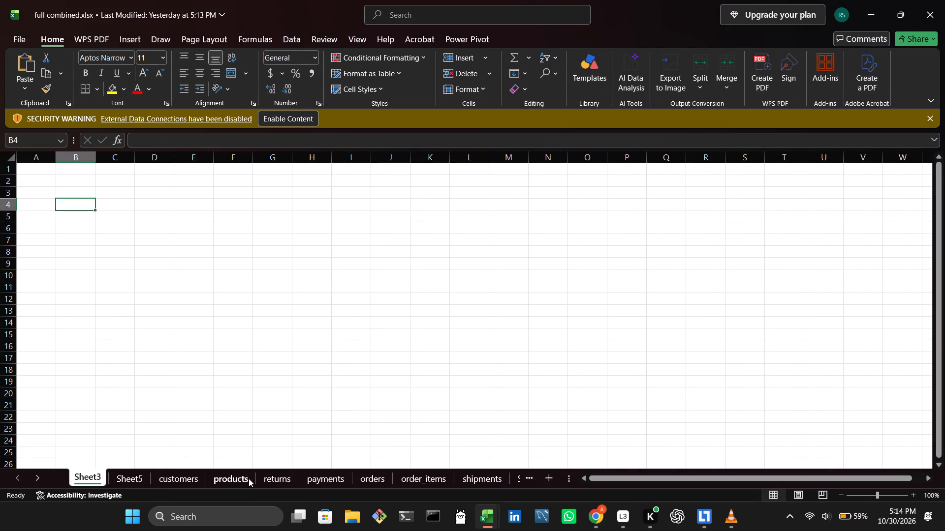
Look through the products, returns, Sheet5 and Sheet3 sheets to review the workbook's existing data and summary.
{"action": "left_click", "coordinate": [249, 478]}
{"action": "left_click", "coordinate": [278, 478]}
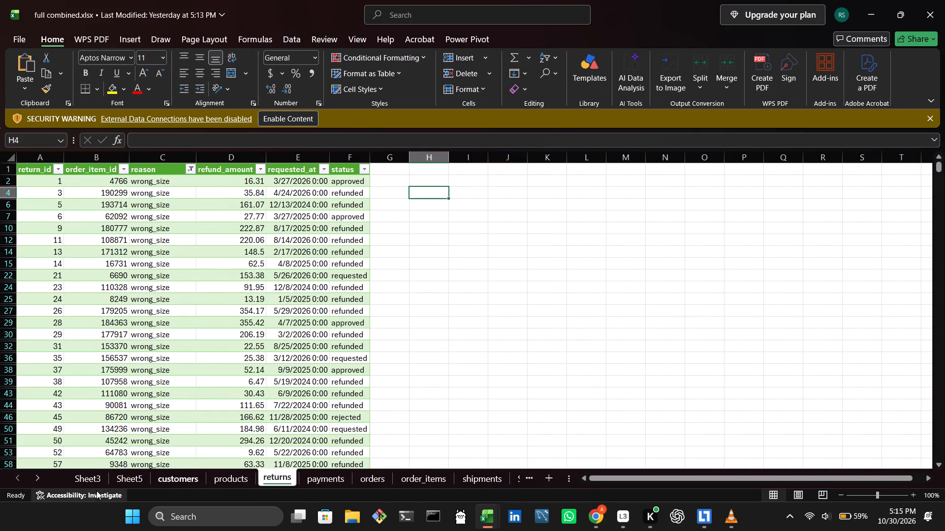
{"action": "left_click", "coordinate": [120, 481]}
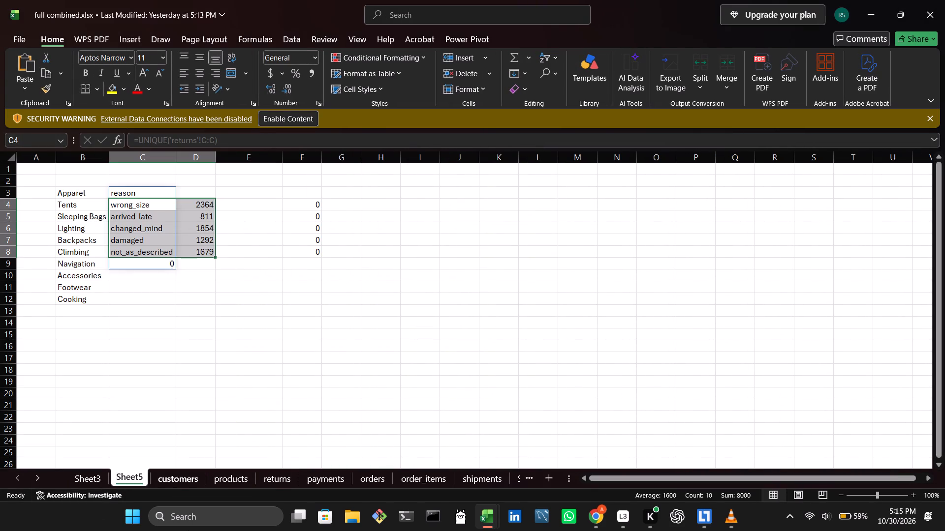
{"action": "left_click", "coordinate": [92, 480]}
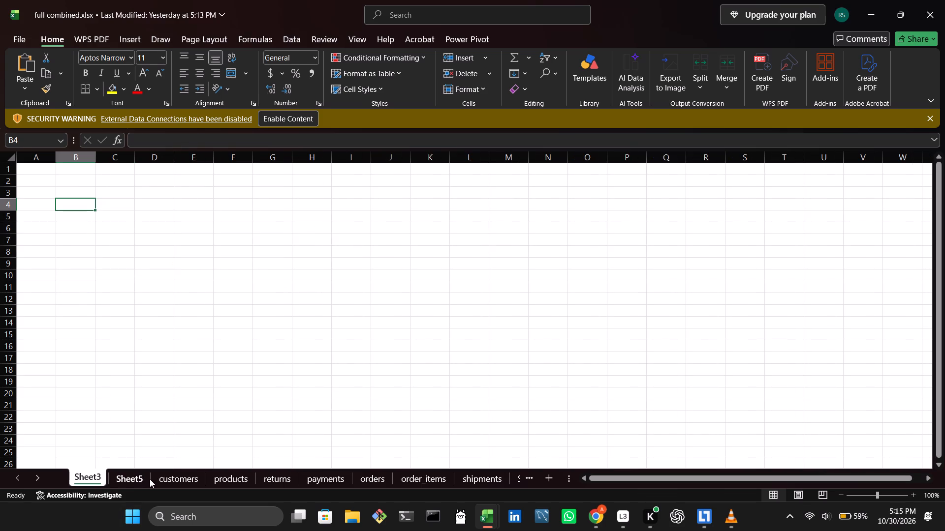
{"action": "left_click", "coordinate": [144, 477]}
{"action": "scroll", "coordinate": [144, 477], "scroll_direction": "down", "scroll_amount": 4, "text": "ctrl"}
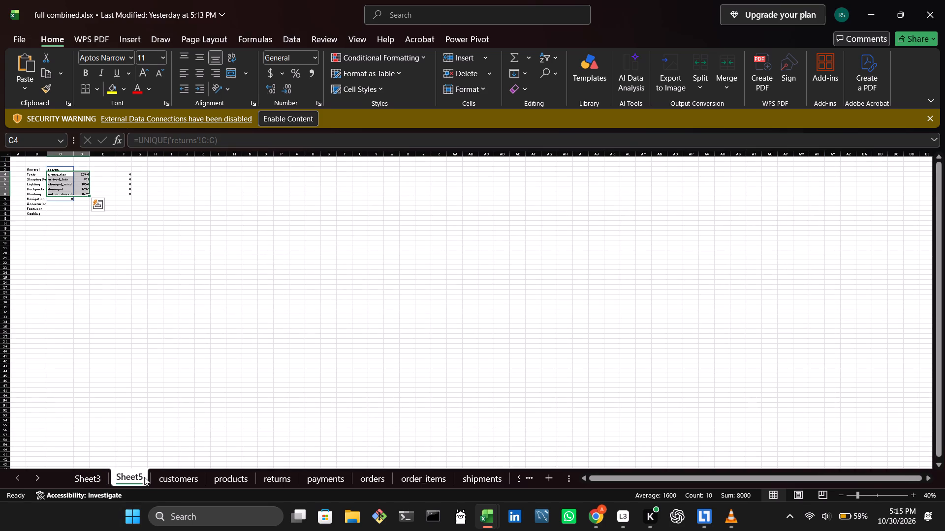
{"action": "scroll", "coordinate": [167, 489], "scroll_direction": "up", "scroll_amount": 1}
{"action": "scroll", "coordinate": [167, 489], "scroll_direction": "up", "scroll_amount": 12, "text": "ctrl"}
Enable the workbook's external data content and make it a trusted document, without being asked again for network files.
{"action": "left_click", "coordinate": [298, 120]}
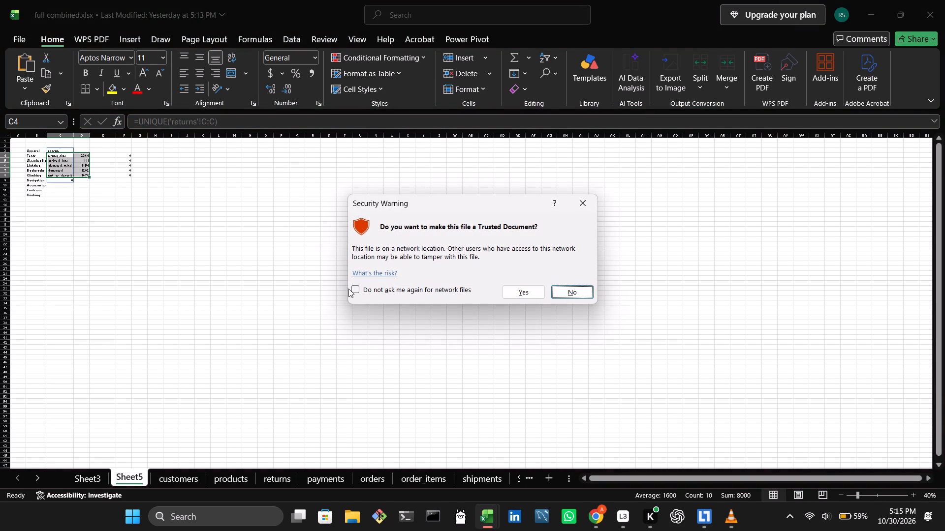
{"action": "left_click", "coordinate": [353, 289]}
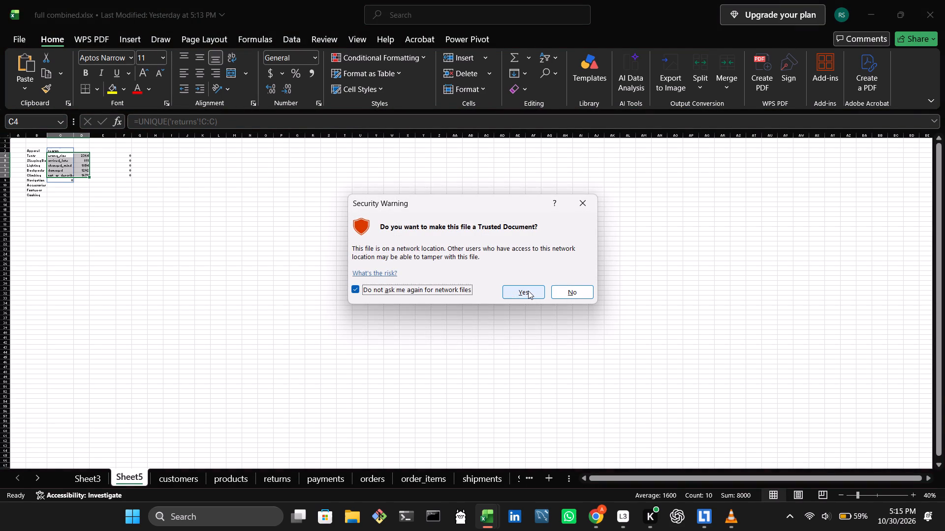
{"action": "left_click", "coordinate": [528, 291]}
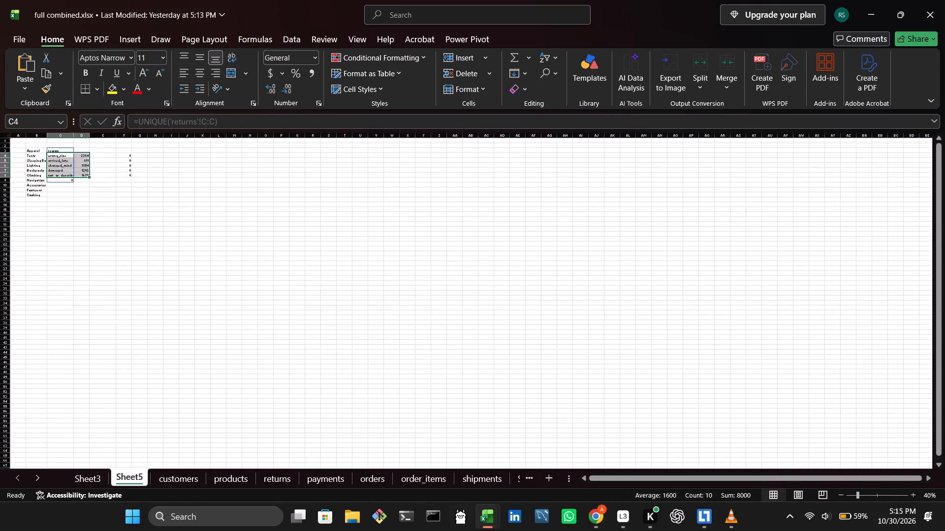
Examine the customers, shipments and Sheet4 sheets, and return to Sheet5.
{"action": "left_click_drag", "start_coordinate": [169, 489], "coordinate": [169, 476]}
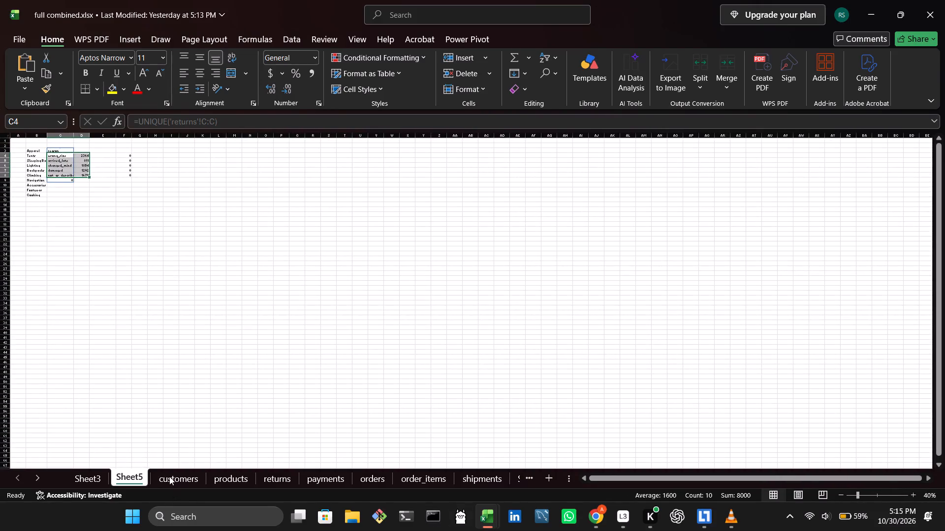
{"action": "left_click_drag", "start_coordinate": [169, 476], "coordinate": [169, 477]}
{"action": "left_click", "coordinate": [169, 477]}
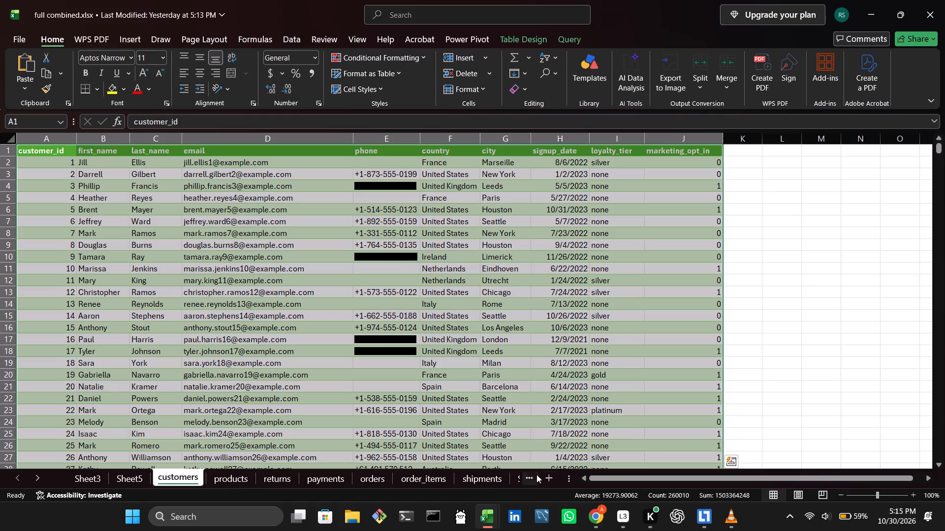
{"action": "left_click", "coordinate": [500, 477]}
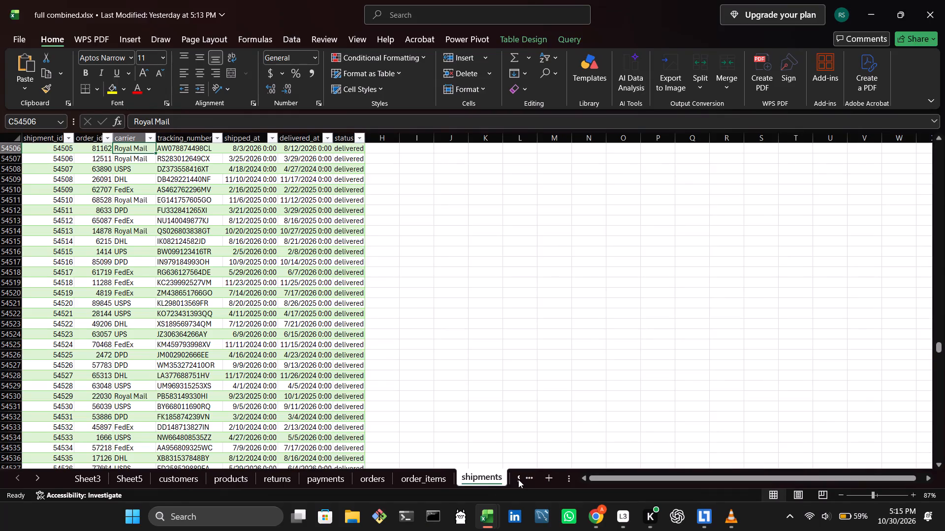
{"action": "left_click", "coordinate": [518, 479]}
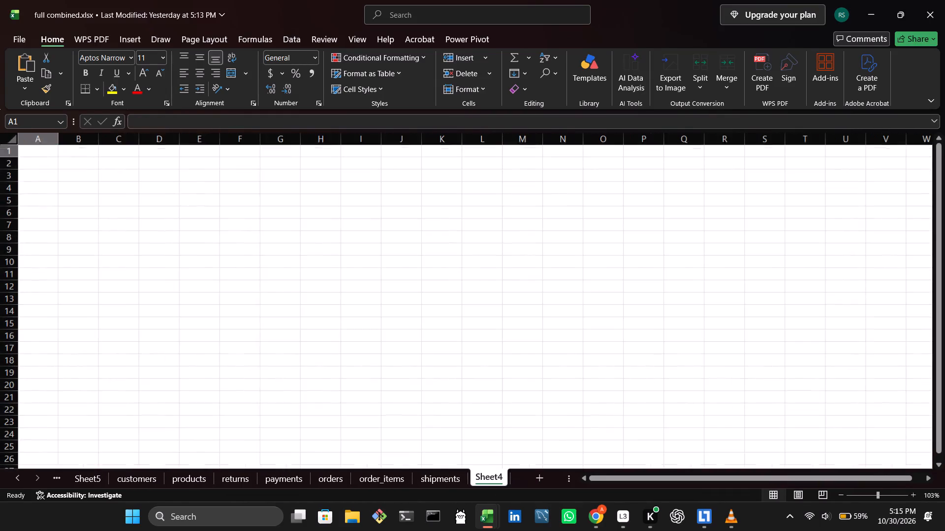
{"action": "scroll", "coordinate": [447, 509], "scroll_direction": "down", "scroll_amount": 2}
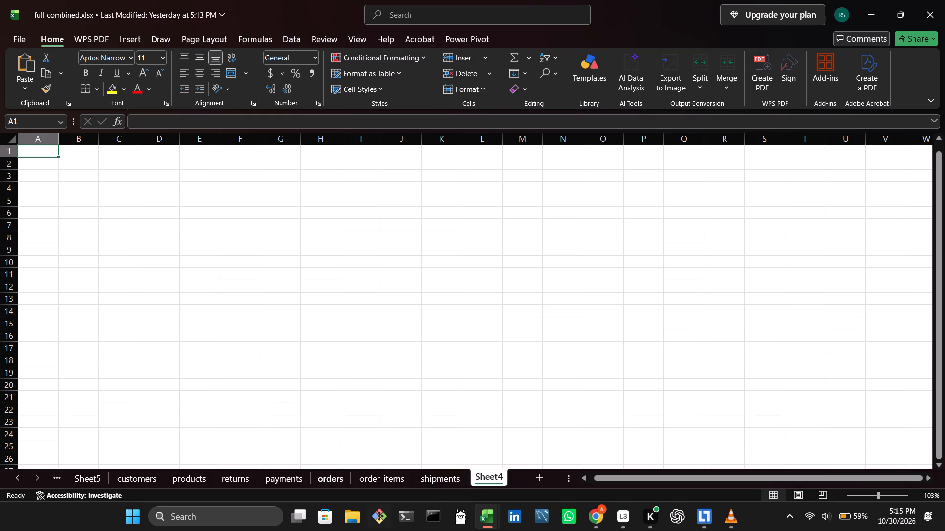
{"action": "left_click", "coordinate": [104, 480]}
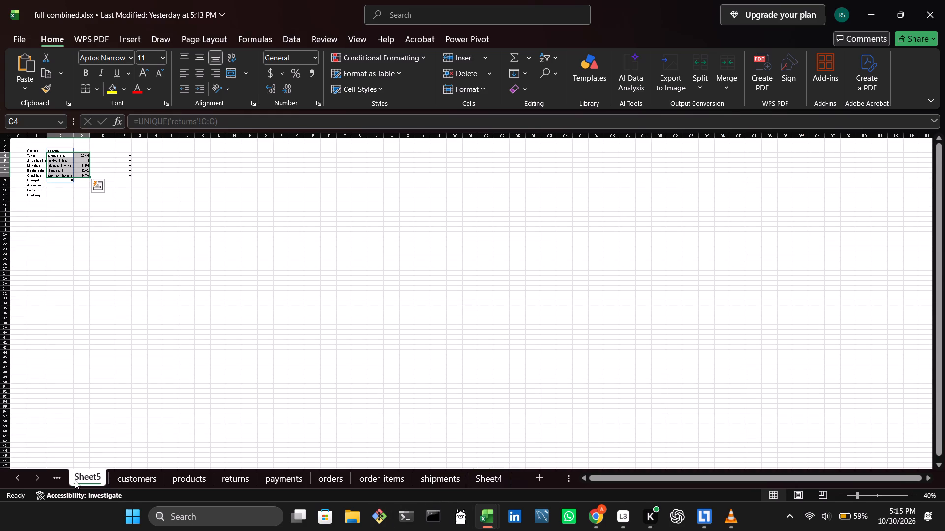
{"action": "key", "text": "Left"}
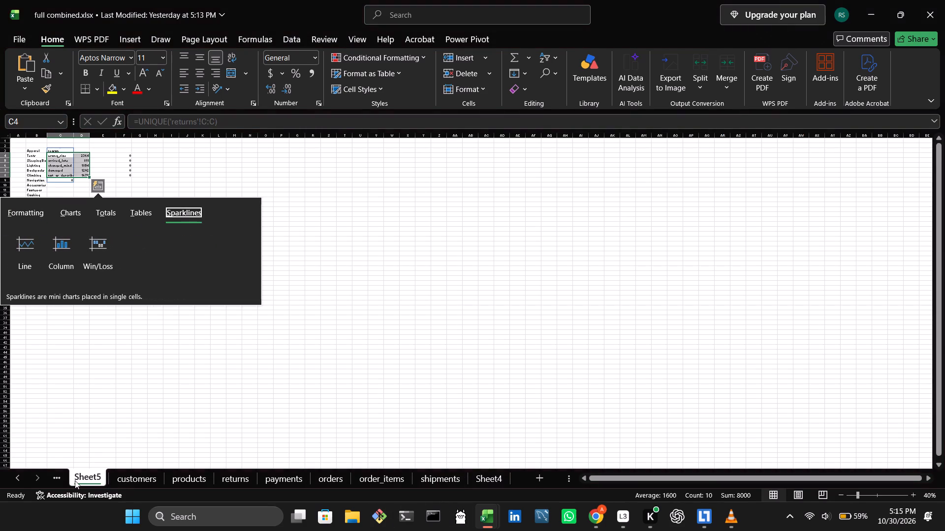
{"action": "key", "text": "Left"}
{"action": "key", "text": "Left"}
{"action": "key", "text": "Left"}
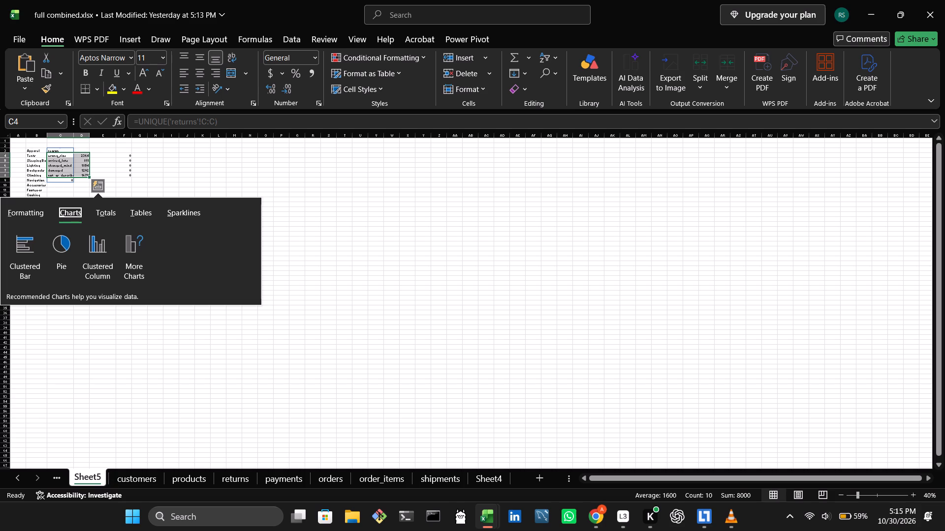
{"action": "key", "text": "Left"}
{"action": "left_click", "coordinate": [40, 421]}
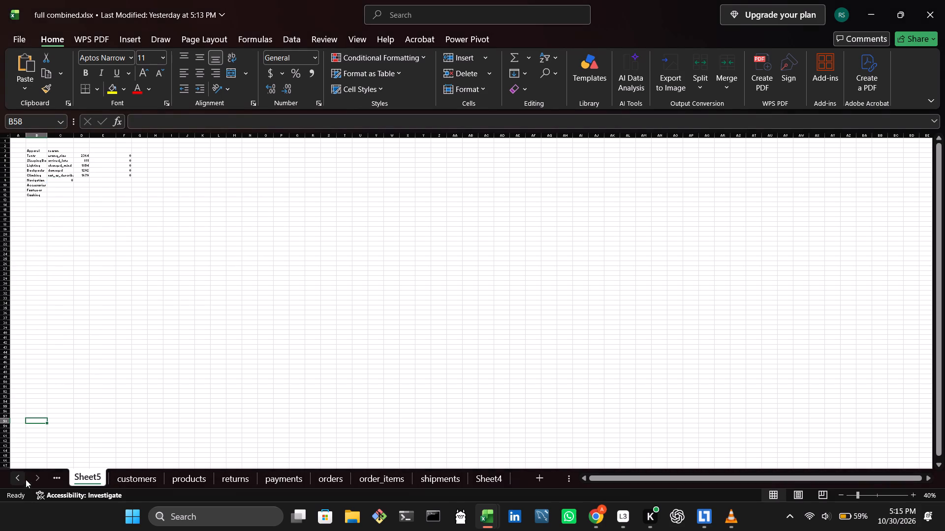
Check Sheet3 at the start of the workbook and go back to Sheet5.
{"action": "left_click", "coordinate": [21, 474]}
{"action": "left_click", "coordinate": [21, 474]}
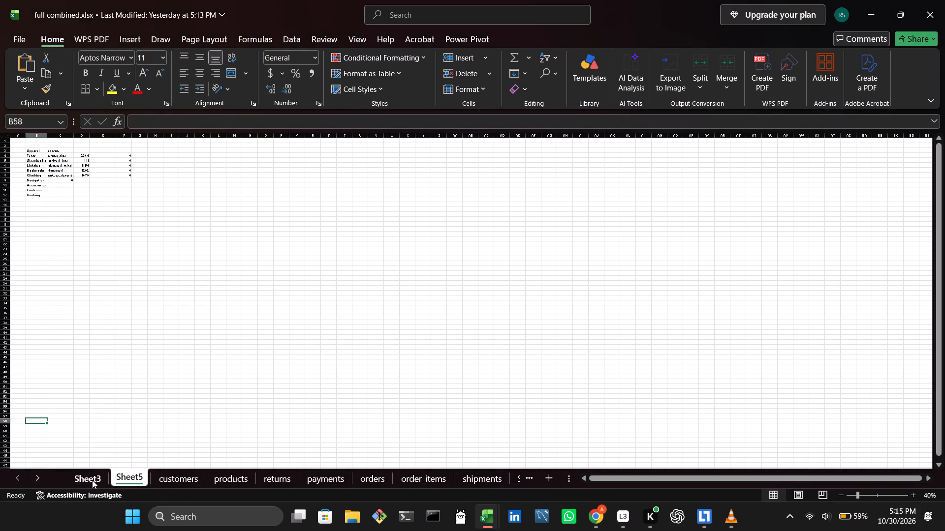
{"action": "left_click", "coordinate": [92, 480]}
{"action": "left_click", "coordinate": [139, 479]}
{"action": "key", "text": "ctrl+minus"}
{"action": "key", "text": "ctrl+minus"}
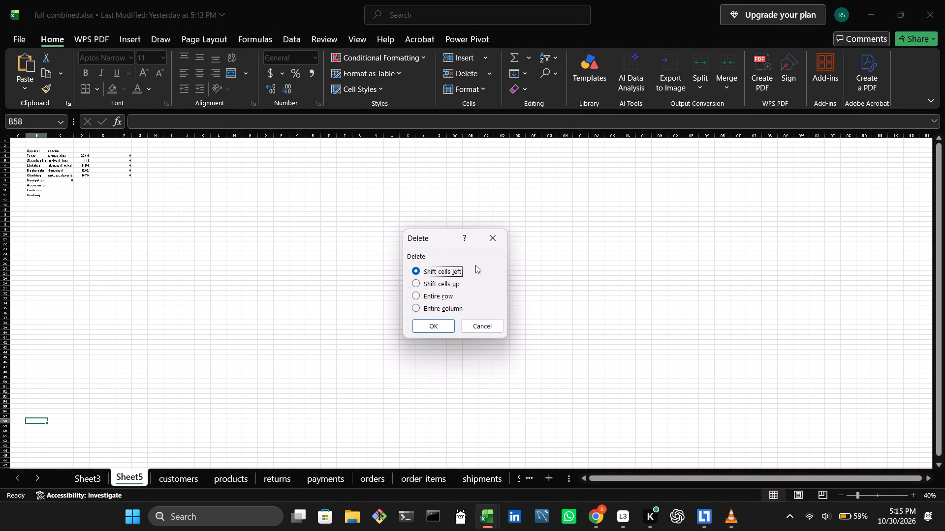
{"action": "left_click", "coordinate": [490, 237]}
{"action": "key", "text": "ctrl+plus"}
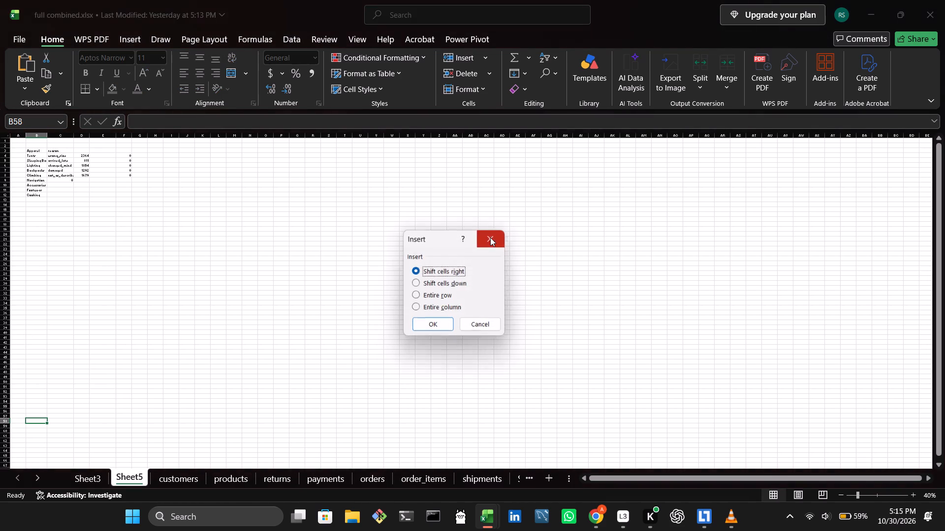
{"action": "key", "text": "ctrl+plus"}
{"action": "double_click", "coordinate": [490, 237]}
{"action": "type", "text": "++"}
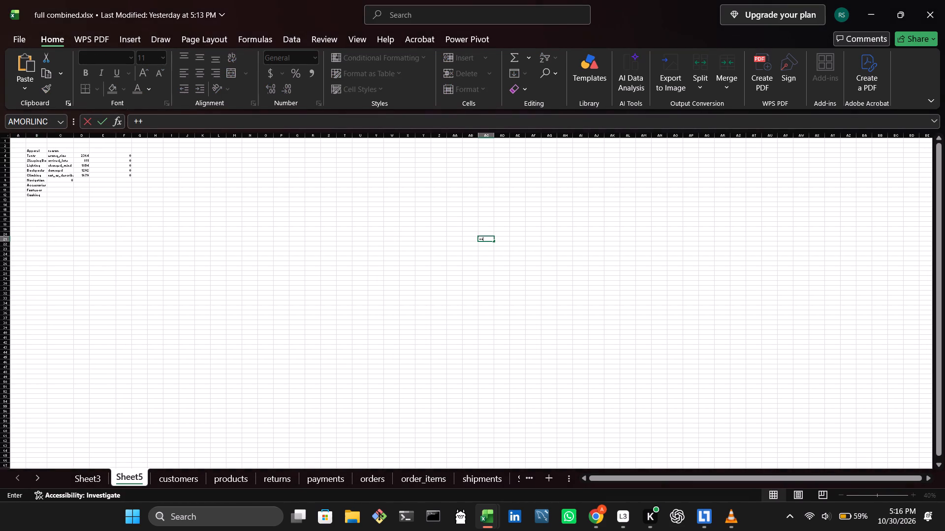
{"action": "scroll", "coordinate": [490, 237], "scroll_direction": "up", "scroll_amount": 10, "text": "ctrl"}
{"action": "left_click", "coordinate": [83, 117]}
Clear the product category list in B3:B12 on Sheet5.
{"action": "scroll", "coordinate": [83, 117], "scroll_direction": "up", "scroll_amount": 2, "text": "ctrl"}
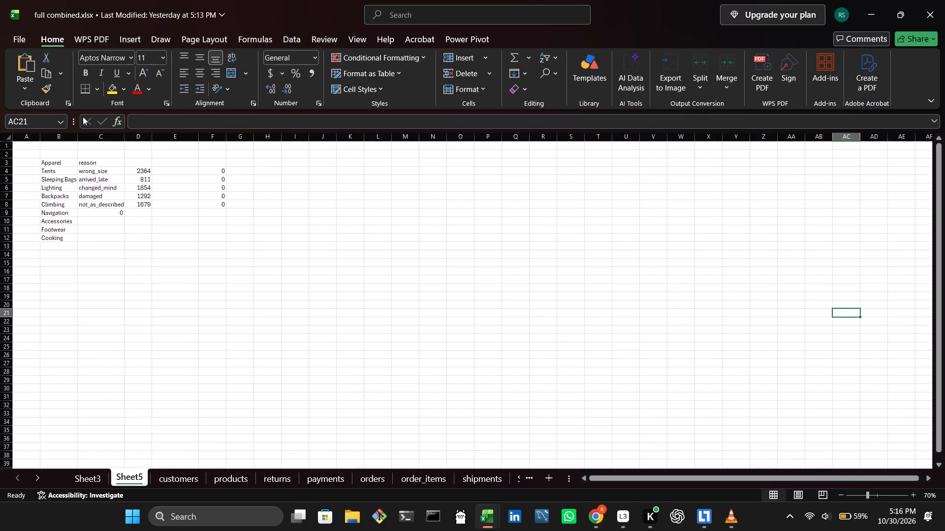
{"action": "scroll", "coordinate": [83, 117], "scroll_direction": "up", "scroll_amount": 1, "text": "ctrl"}
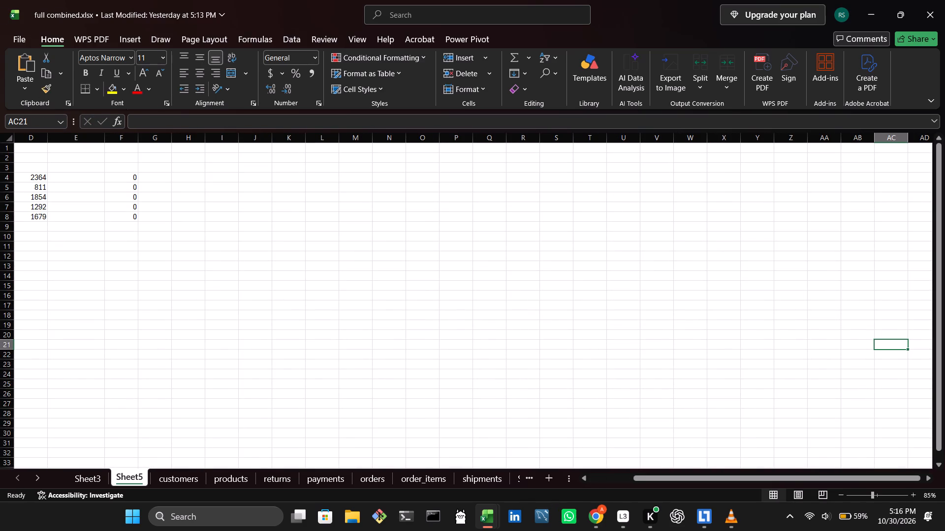
{"action": "left_click_drag", "start_coordinate": [604, 482], "coordinate": [549, 471]}
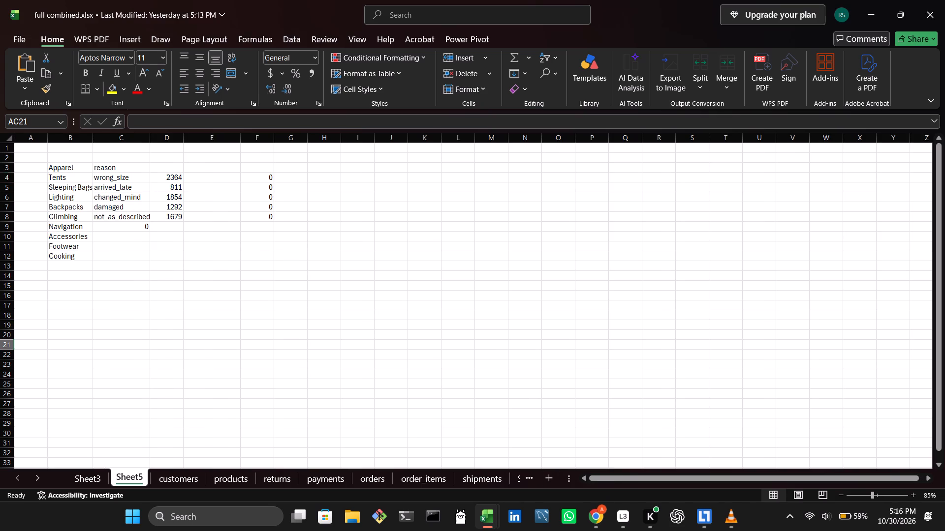
{"action": "left_click_drag", "start_coordinate": [66, 169], "coordinate": [53, 256]}
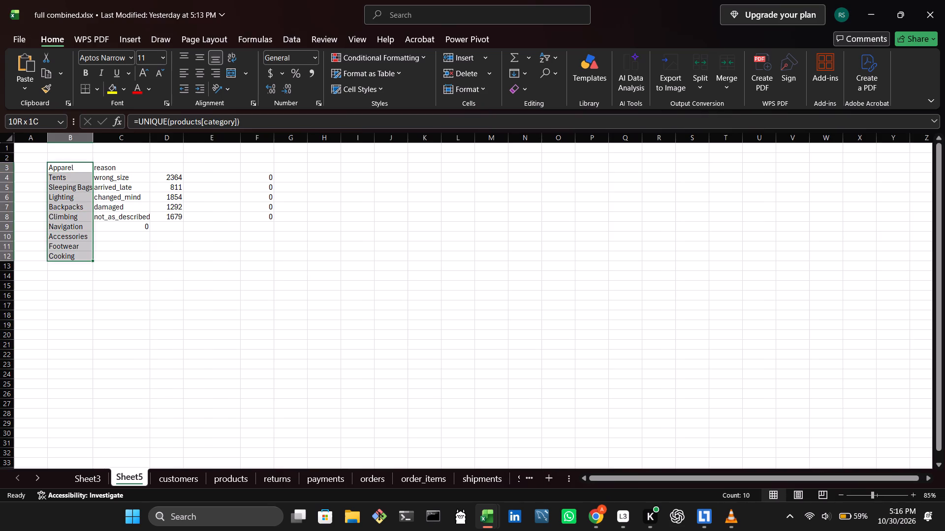
{"action": "left_click_drag", "start_coordinate": [53, 256], "coordinate": [52, 257]}
{"action": "key", "text": "Delete"}
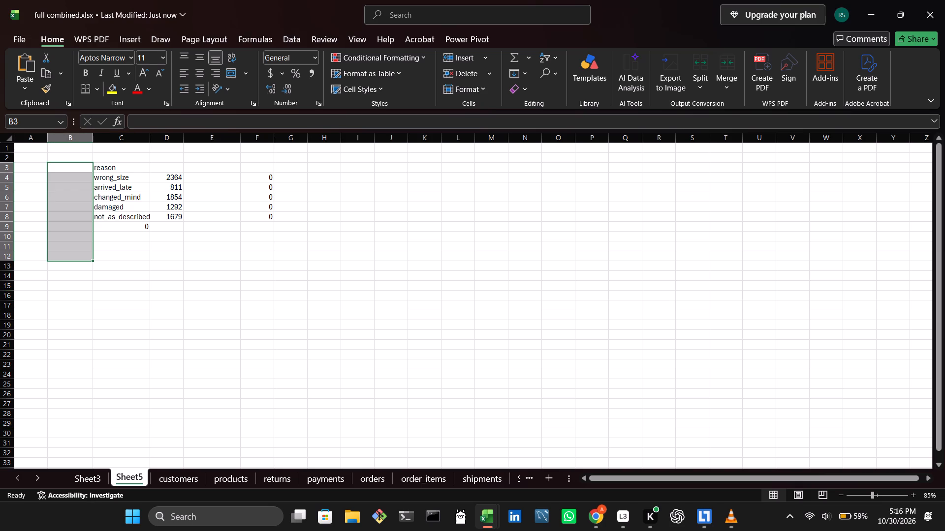
Copy the return reasons and their counts in C4:D8 on Sheet5 to Sheet3, starting at B4.
{"action": "left_click_drag", "start_coordinate": [138, 178], "coordinate": [170, 219]}
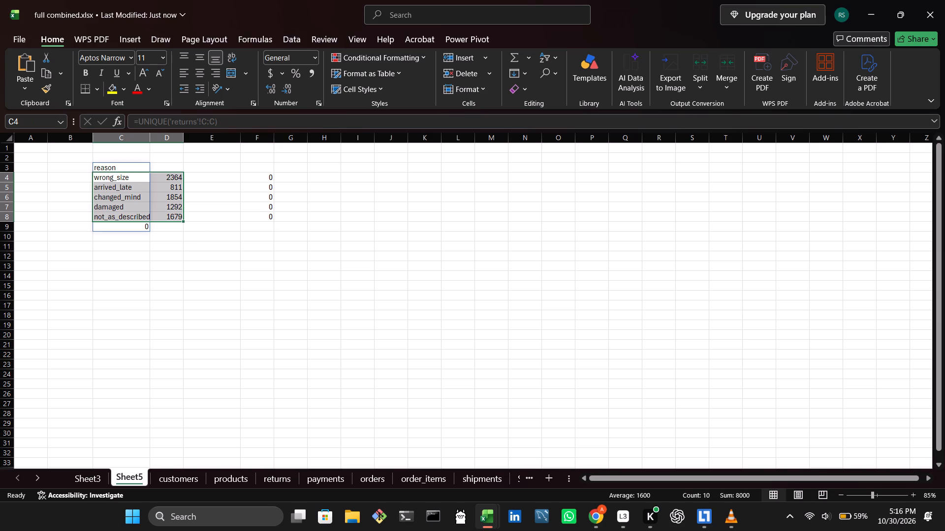
{"action": "key", "text": "ctrl+c"}
{"action": "left_click", "coordinate": [93, 480]}
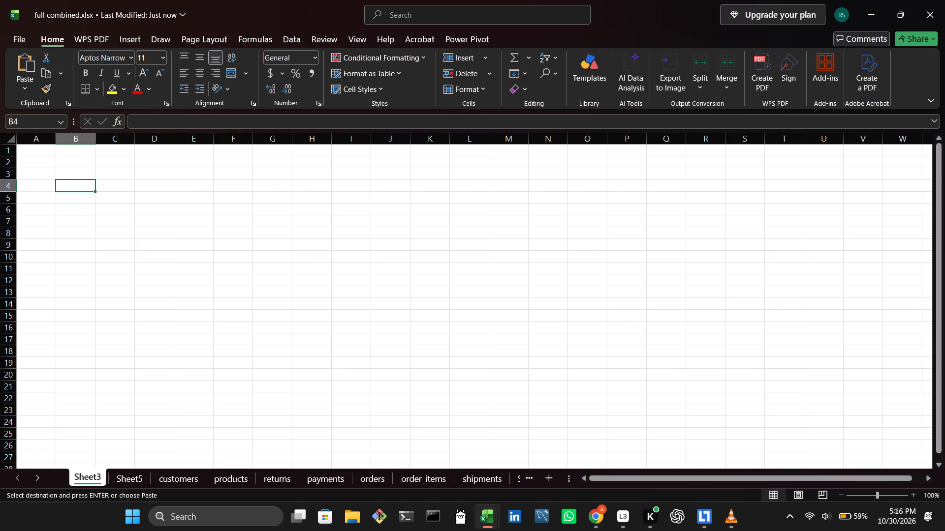
{"action": "key", "text": "ctrl+v"}
{"action": "key", "text": "ctrl+v"}
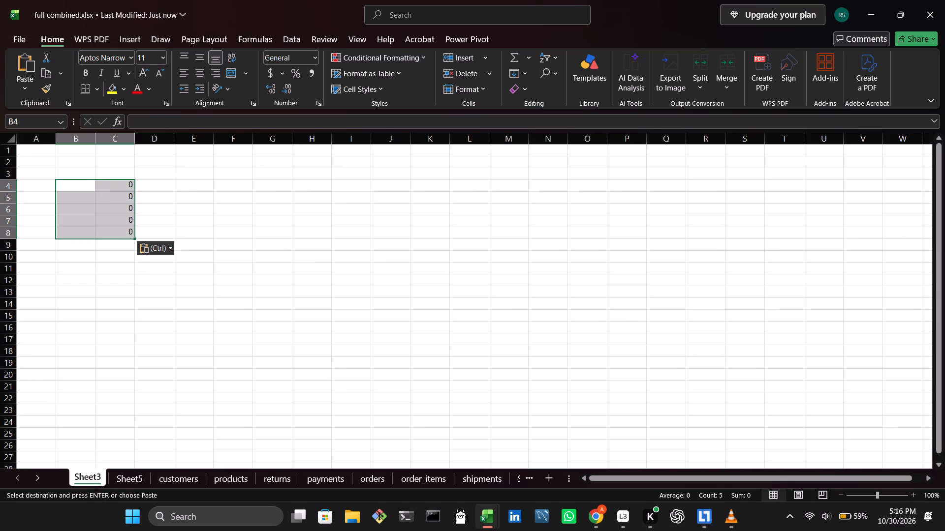
{"action": "left_click", "coordinate": [189, 231]}
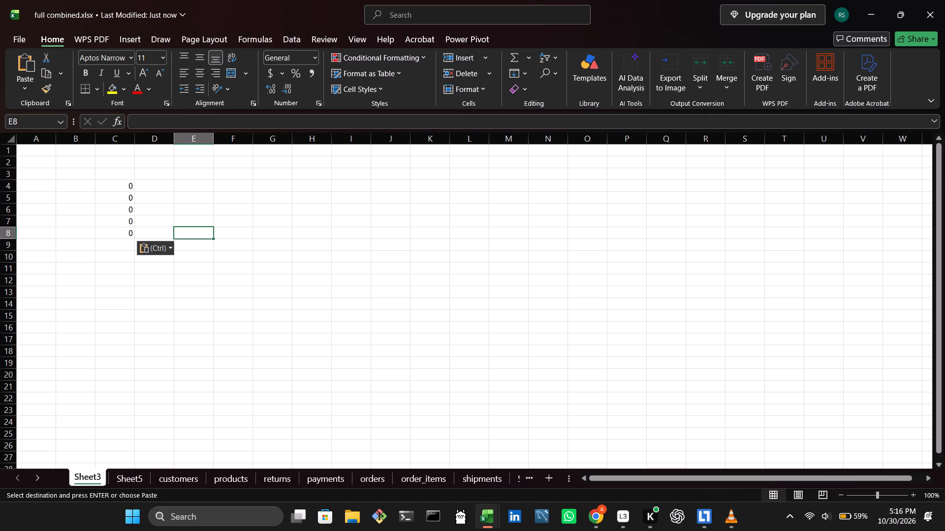
Return to Sheet5 and inspect the formula in C3 that produces the reason list.
{"action": "left_click", "coordinate": [123, 479]}
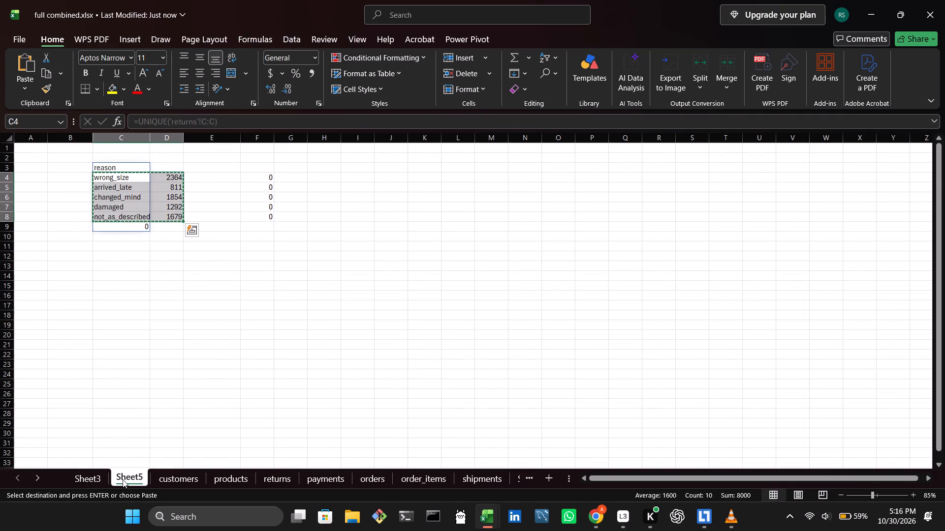
{"action": "left_click", "coordinate": [115, 264]}
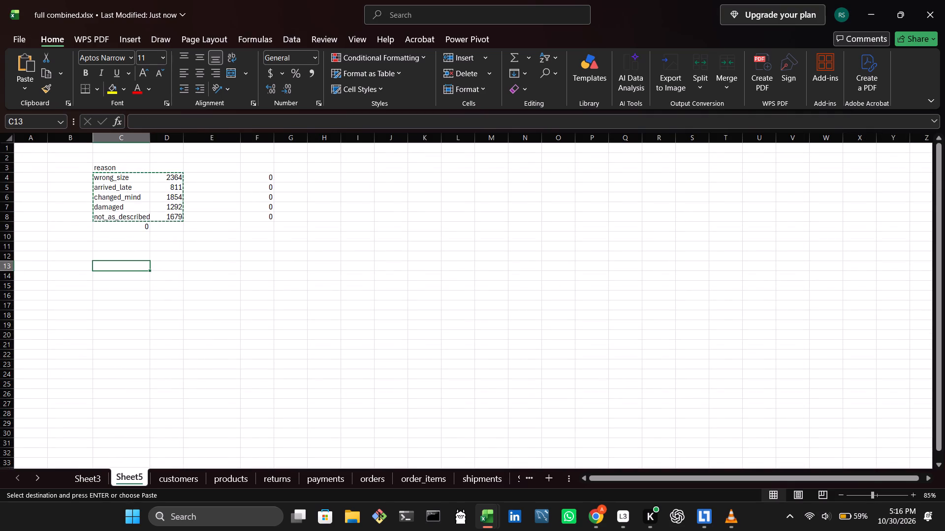
{"action": "left_click", "coordinate": [113, 244]}
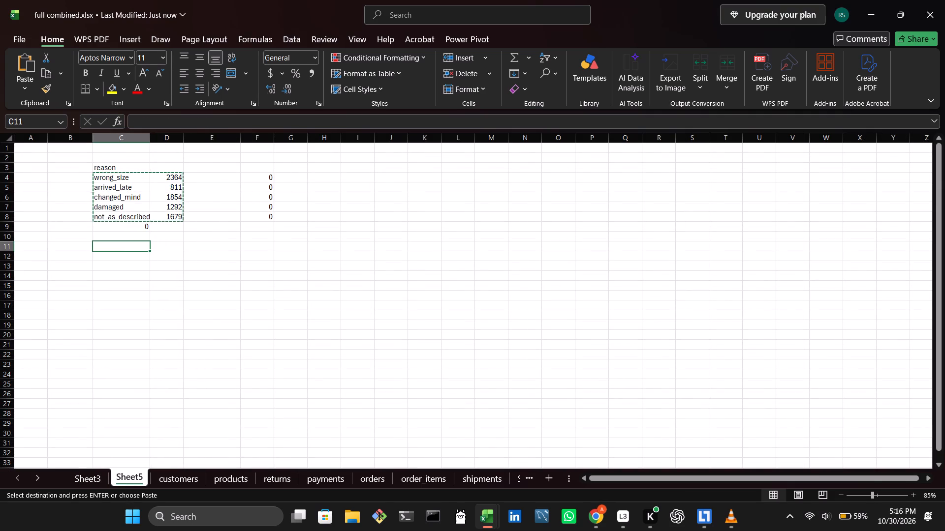
{"action": "left_click_drag", "start_coordinate": [115, 168], "coordinate": [138, 188]}
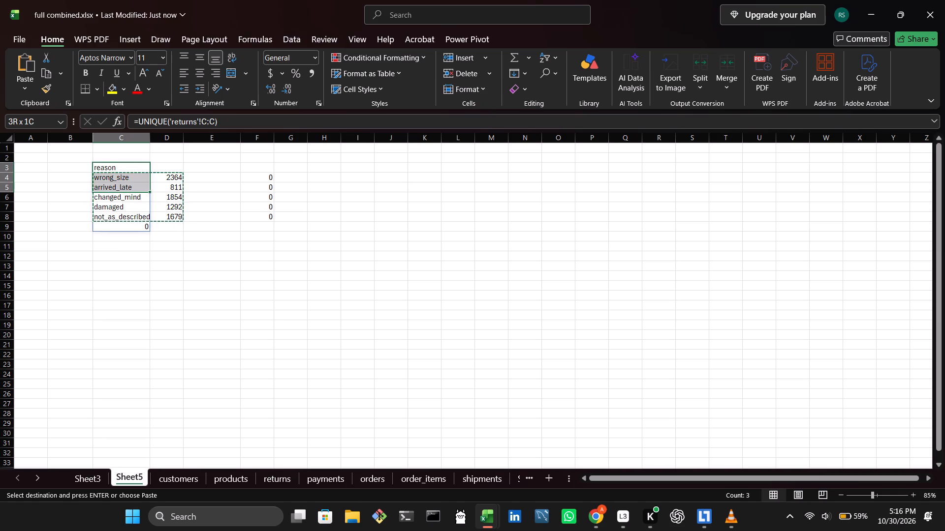
{"action": "left_click_drag", "start_coordinate": [138, 188], "coordinate": [138, 188]}
{"action": "left_click", "coordinate": [123, 167]}
{"action": "double_click", "coordinate": [123, 167]}
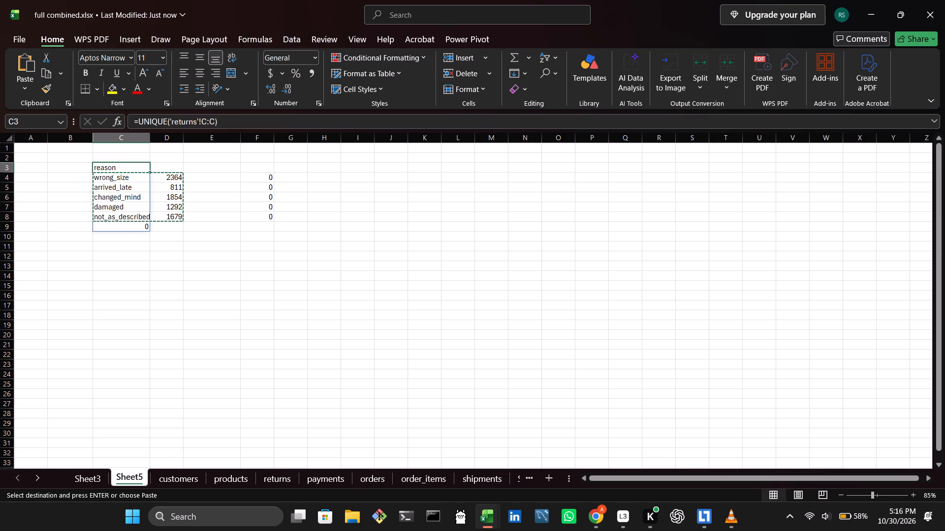
{"action": "left_click", "coordinate": [299, 255]}
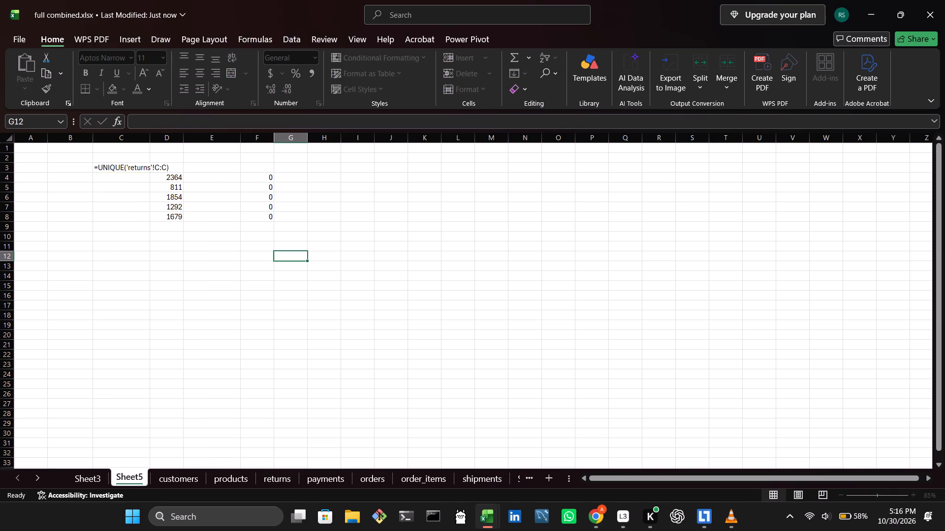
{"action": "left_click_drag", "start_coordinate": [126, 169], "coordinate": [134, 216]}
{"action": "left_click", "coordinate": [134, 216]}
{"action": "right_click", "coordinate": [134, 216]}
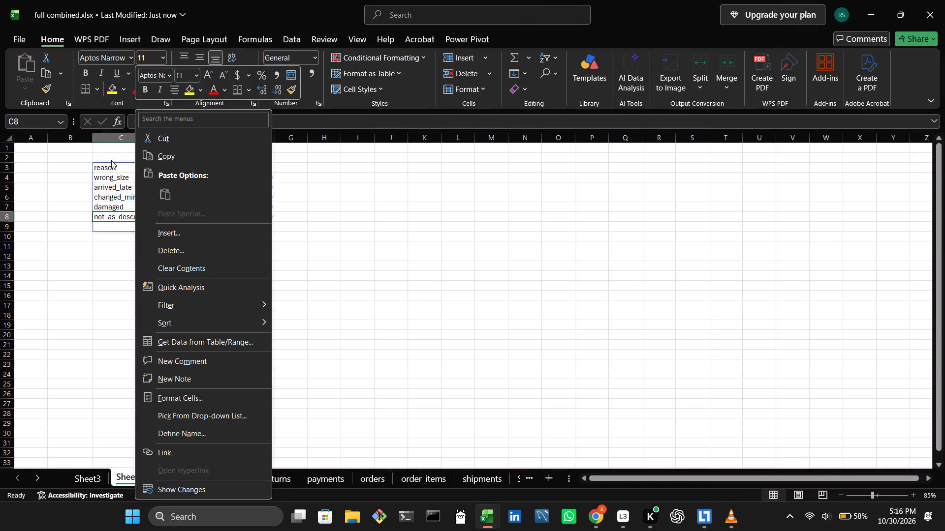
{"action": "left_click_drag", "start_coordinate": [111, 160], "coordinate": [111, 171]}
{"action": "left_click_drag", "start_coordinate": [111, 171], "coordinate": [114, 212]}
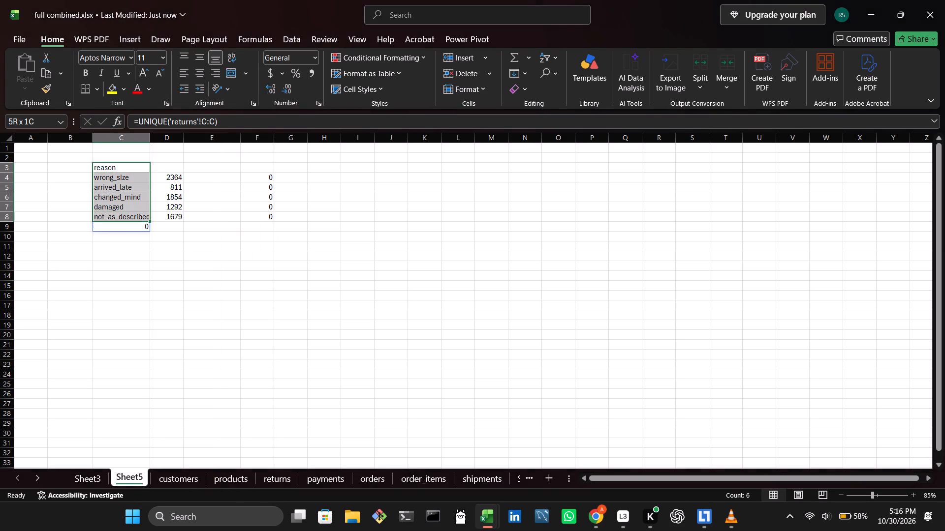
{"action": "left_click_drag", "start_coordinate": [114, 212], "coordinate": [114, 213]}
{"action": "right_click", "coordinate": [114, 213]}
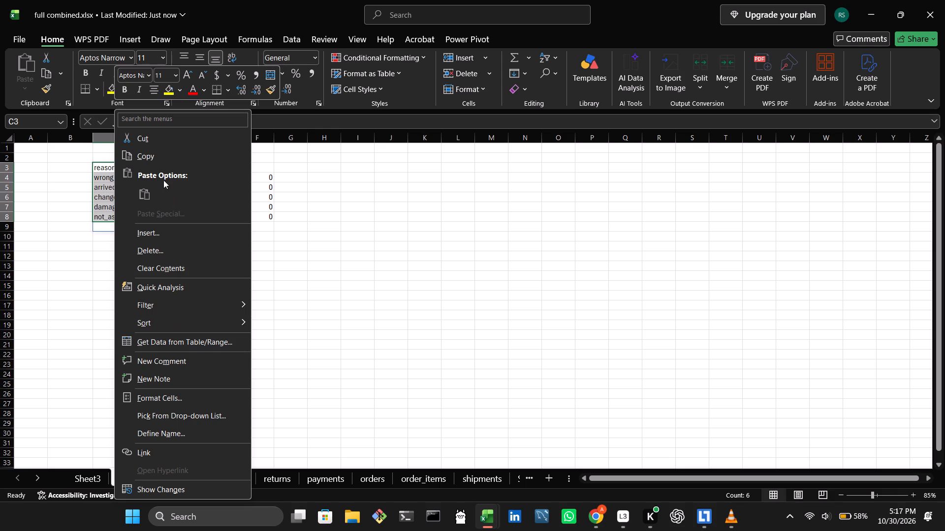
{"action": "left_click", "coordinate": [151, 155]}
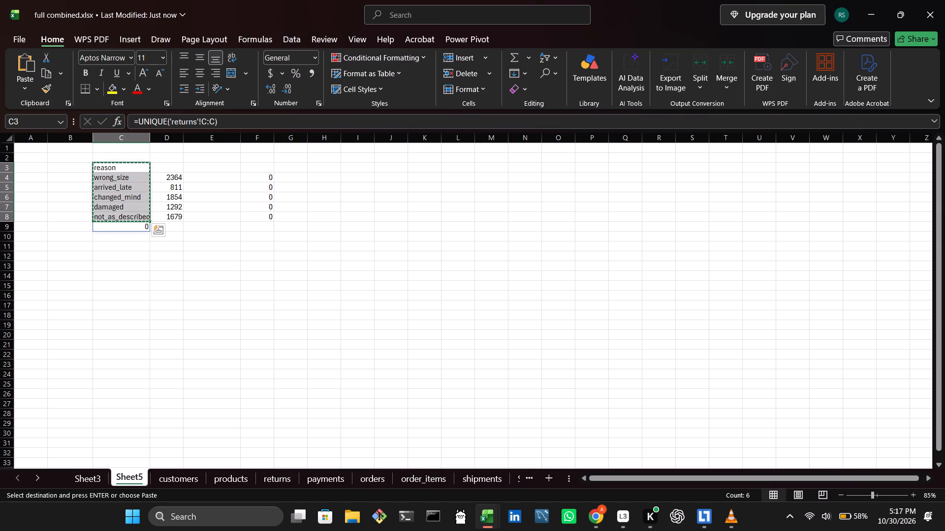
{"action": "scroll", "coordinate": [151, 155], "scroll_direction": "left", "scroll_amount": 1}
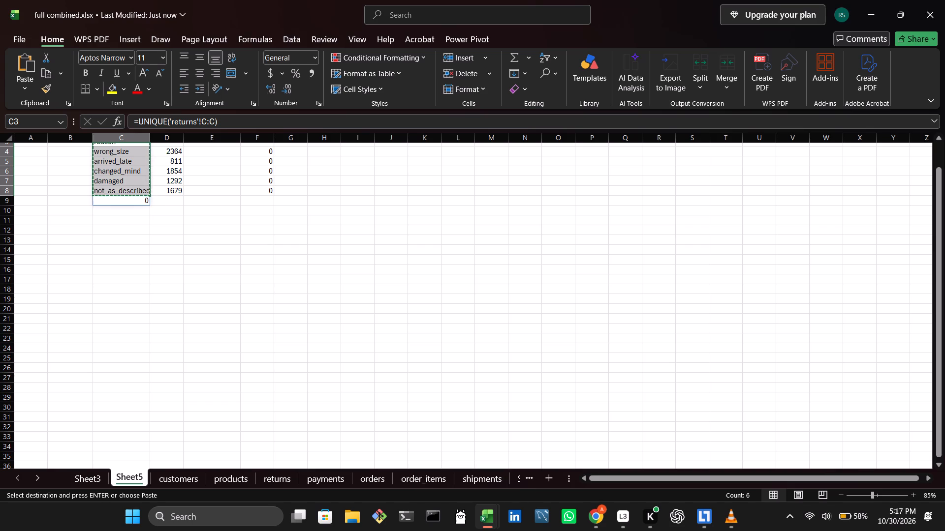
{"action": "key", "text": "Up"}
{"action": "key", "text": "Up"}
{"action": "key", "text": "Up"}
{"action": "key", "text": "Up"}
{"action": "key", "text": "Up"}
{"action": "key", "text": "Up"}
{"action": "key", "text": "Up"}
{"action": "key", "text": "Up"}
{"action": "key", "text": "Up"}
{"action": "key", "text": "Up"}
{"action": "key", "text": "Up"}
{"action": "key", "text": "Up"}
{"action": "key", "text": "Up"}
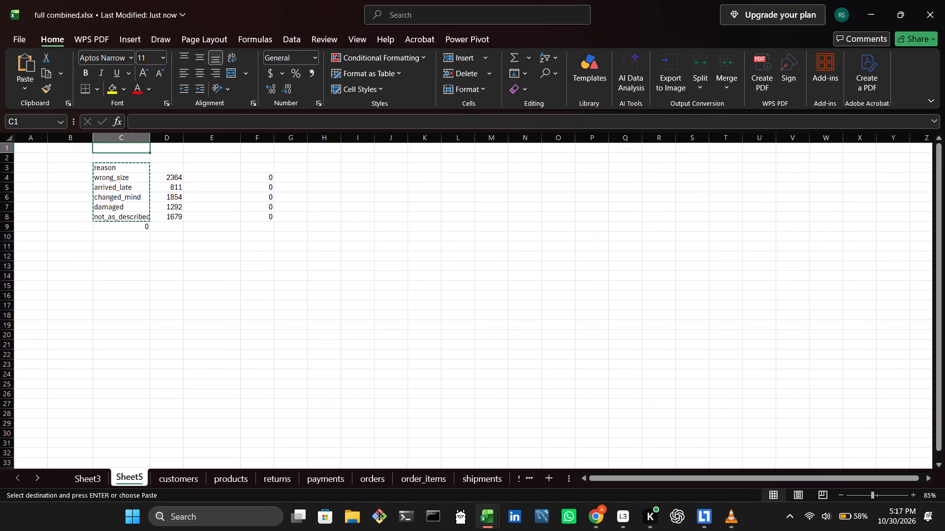
Recheck the formula in C3 behind the reason list.
{"action": "left_click", "coordinate": [147, 263]}
{"action": "double_click", "coordinate": [121, 168]}
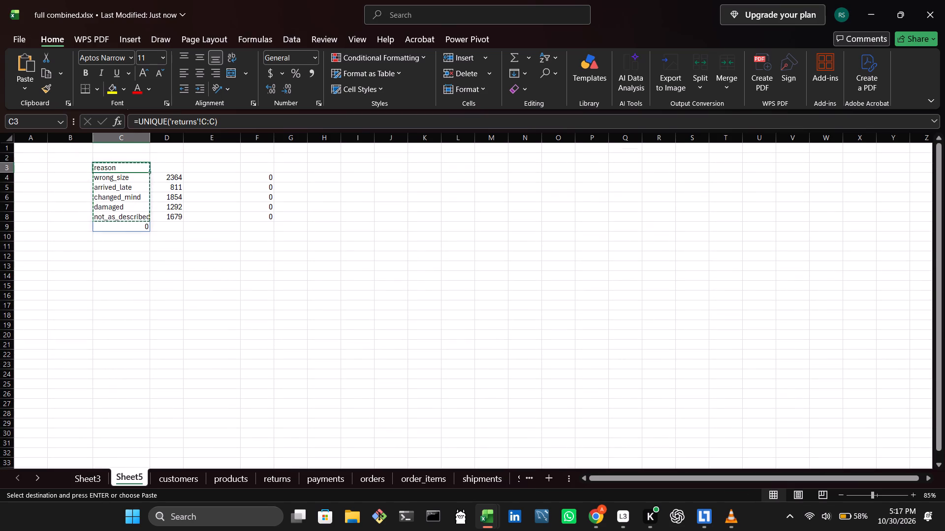
{"action": "left_click", "coordinate": [265, 286]}
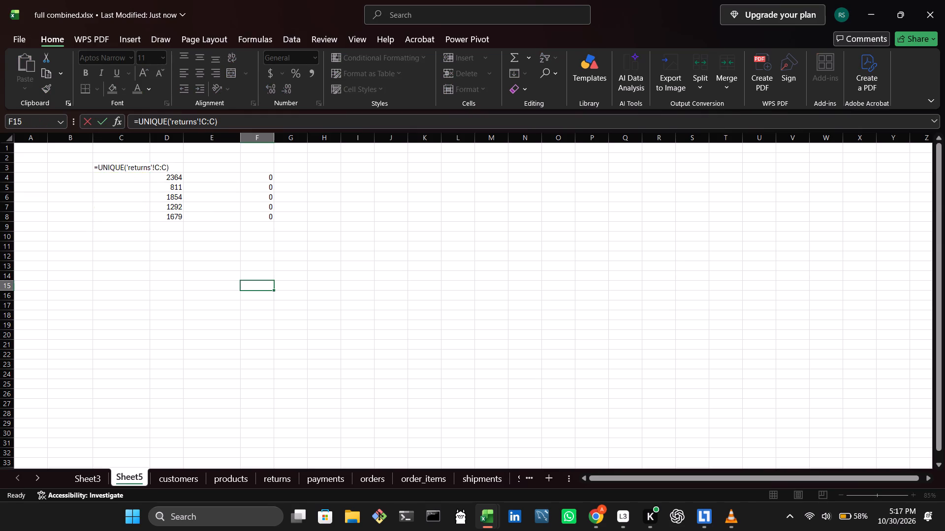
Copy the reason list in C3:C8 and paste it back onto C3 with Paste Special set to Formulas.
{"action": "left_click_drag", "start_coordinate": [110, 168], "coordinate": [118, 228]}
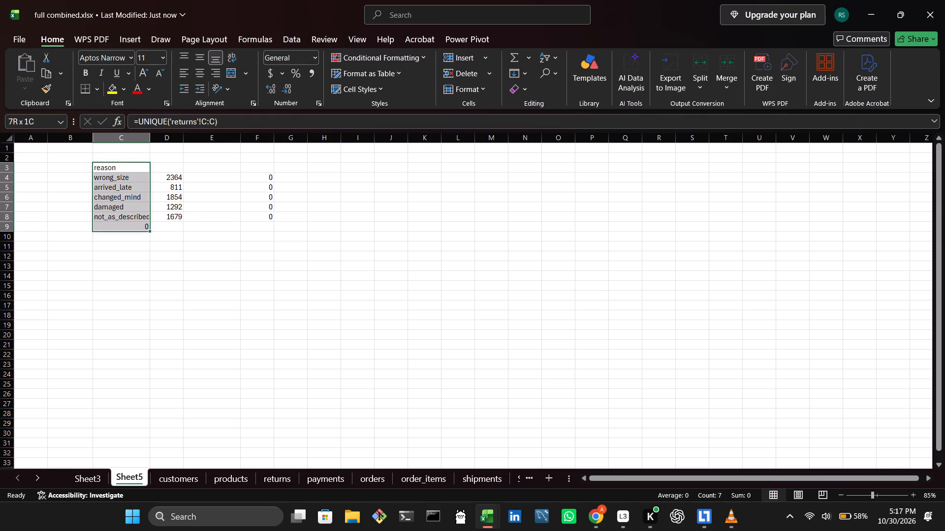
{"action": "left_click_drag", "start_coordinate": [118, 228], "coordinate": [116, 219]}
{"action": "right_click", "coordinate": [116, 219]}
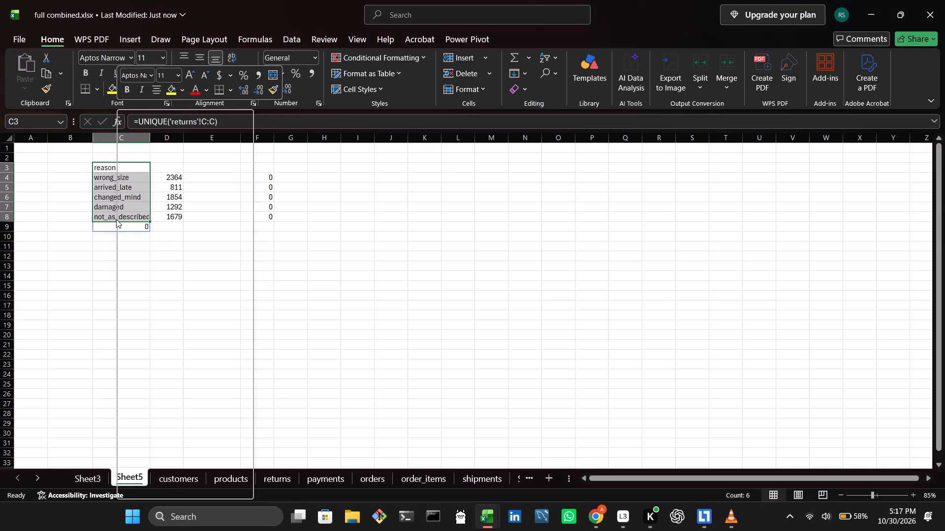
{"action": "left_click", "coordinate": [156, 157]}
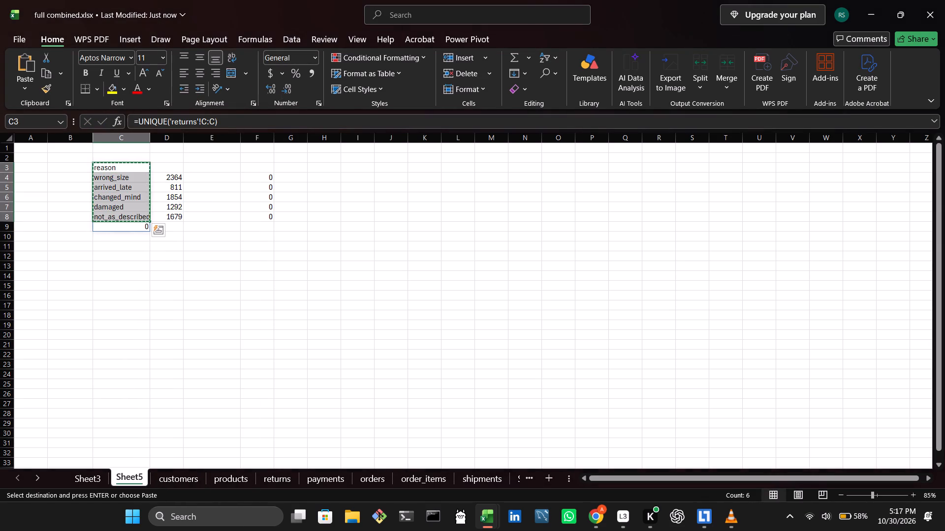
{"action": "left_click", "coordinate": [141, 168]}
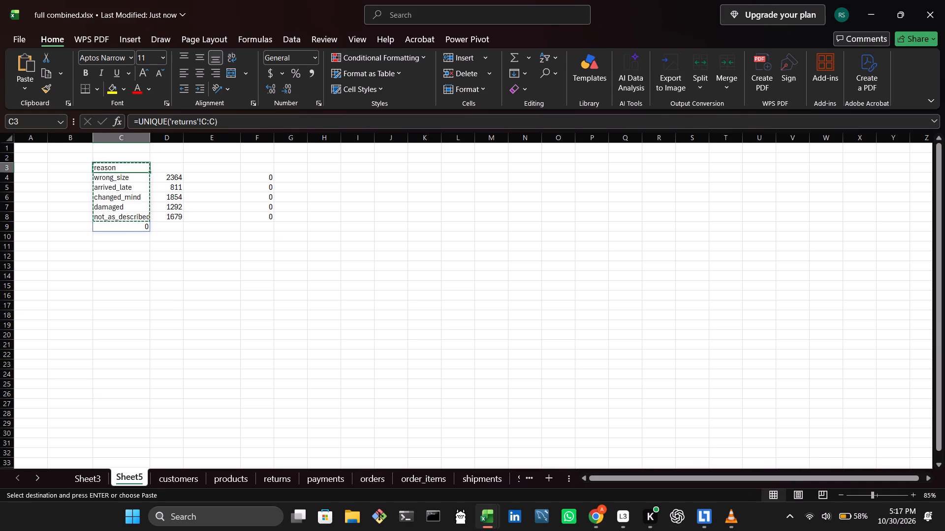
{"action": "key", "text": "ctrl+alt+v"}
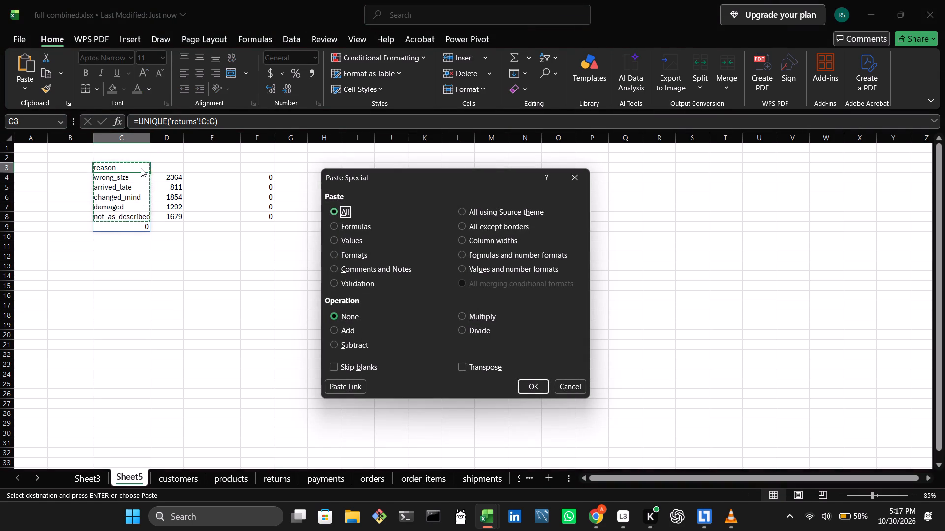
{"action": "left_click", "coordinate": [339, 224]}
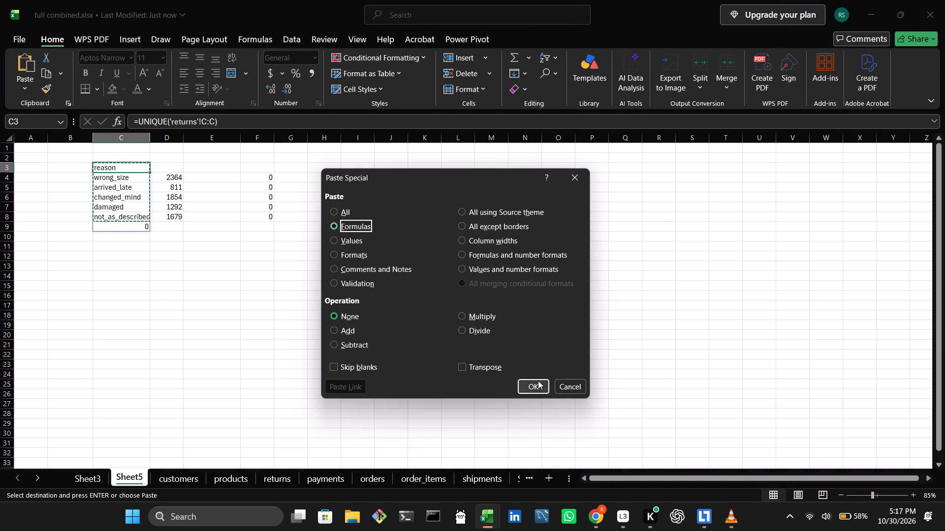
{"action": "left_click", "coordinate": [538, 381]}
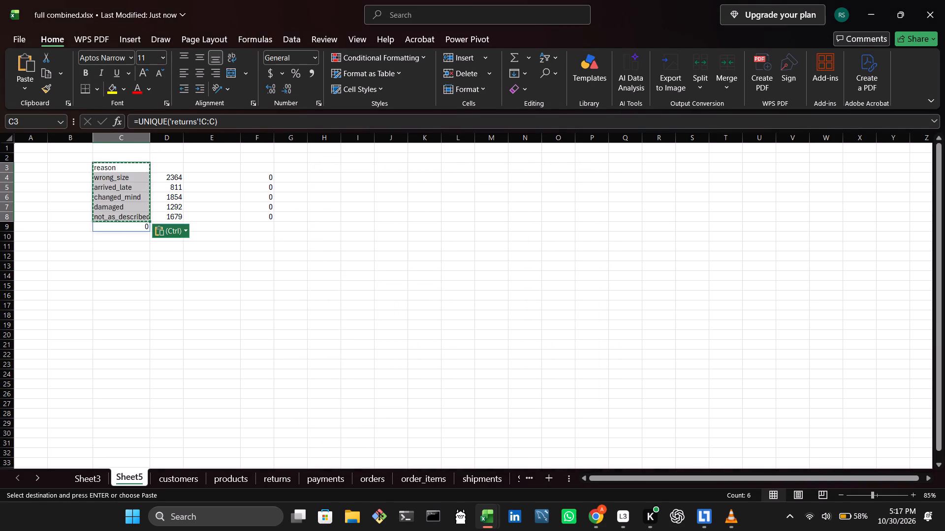
Examine the contents of C3 in edit mode to see whether it holds a formula.
{"action": "left_click", "coordinate": [183, 252]}
{"action": "left_click", "coordinate": [113, 167]}
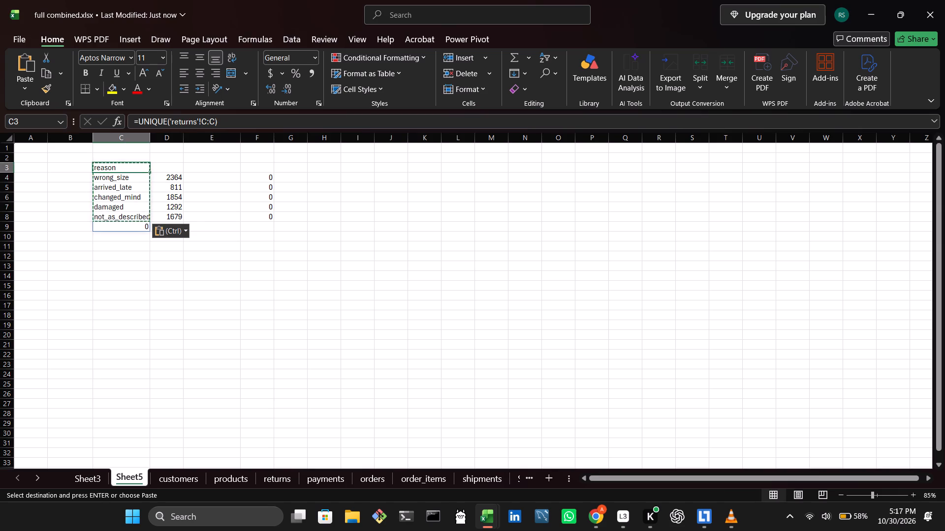
{"action": "key", "text": "ctrl+c"}
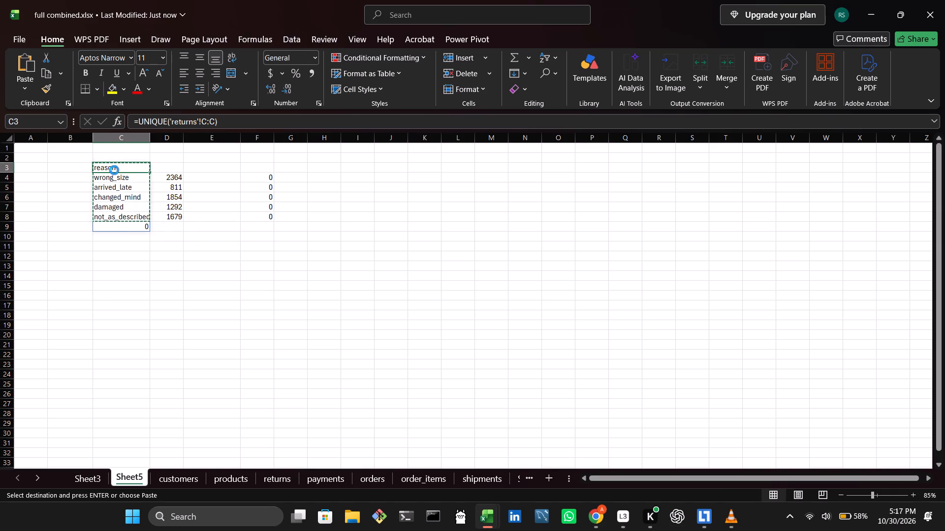
{"action": "left_click", "coordinate": [114, 170]}
{"action": "left_click_drag", "start_coordinate": [114, 170], "coordinate": [142, 310]}
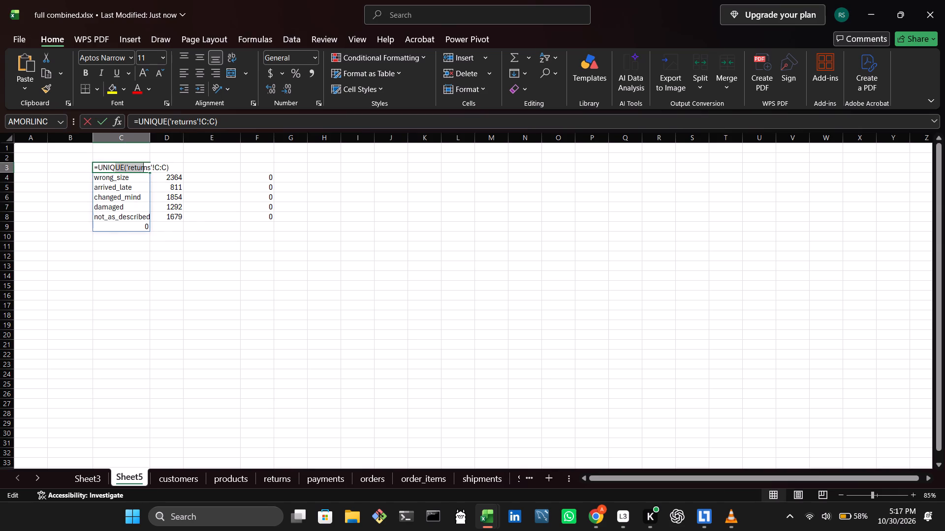
{"action": "left_click", "coordinate": [142, 310]}
Copy the reason list in C3:C8 to the cells starting at C11.
{"action": "left_click_drag", "start_coordinate": [121, 170], "coordinate": [126, 198]}
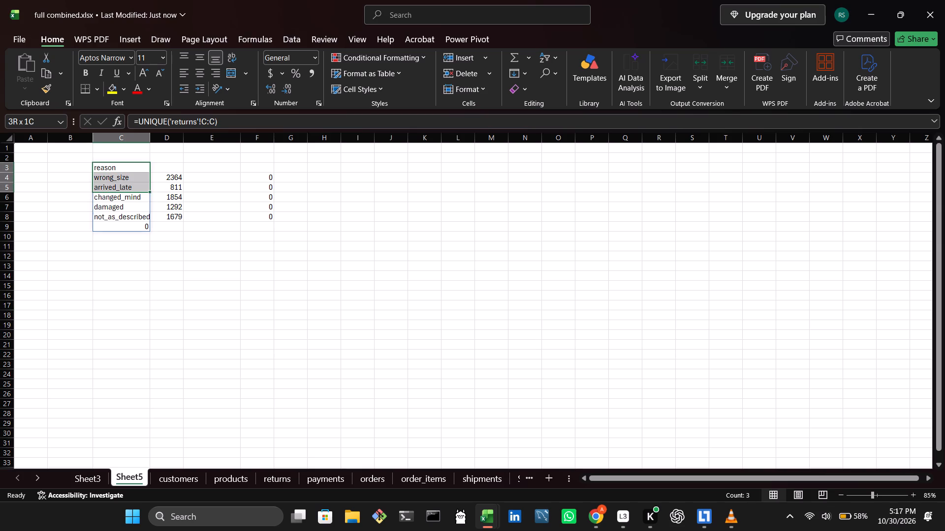
{"action": "left_click_drag", "start_coordinate": [126, 198], "coordinate": [127, 214]}
{"action": "key", "text": "ctrl+c"}
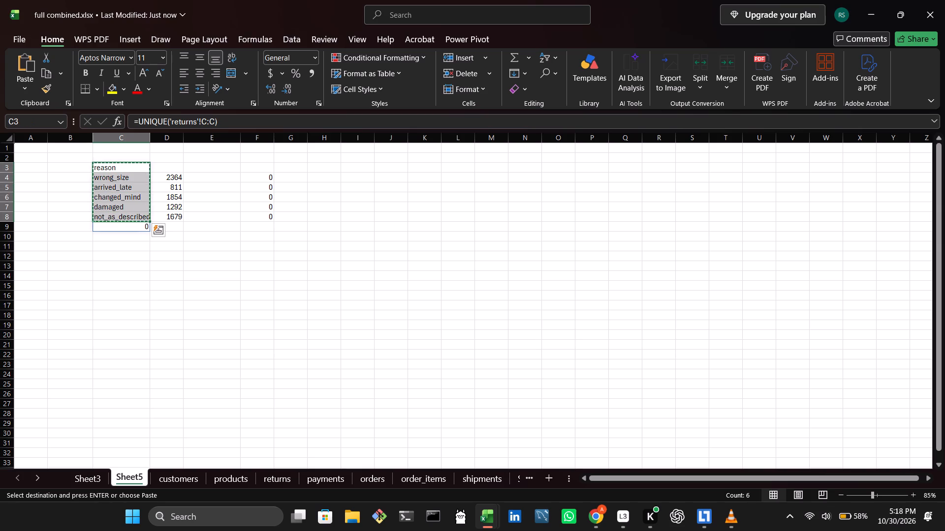
{"action": "left_click", "coordinate": [133, 249]}
{"action": "key", "text": "ctrl+v"}
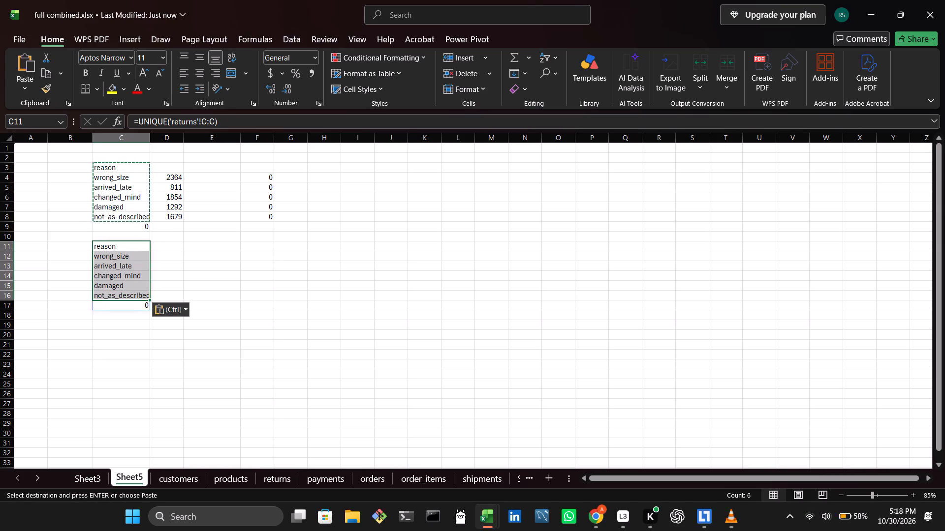
Clear the original reason list in C3:C8.
{"action": "left_click_drag", "start_coordinate": [126, 166], "coordinate": [139, 214]}
{"action": "key", "text": "Delete"}
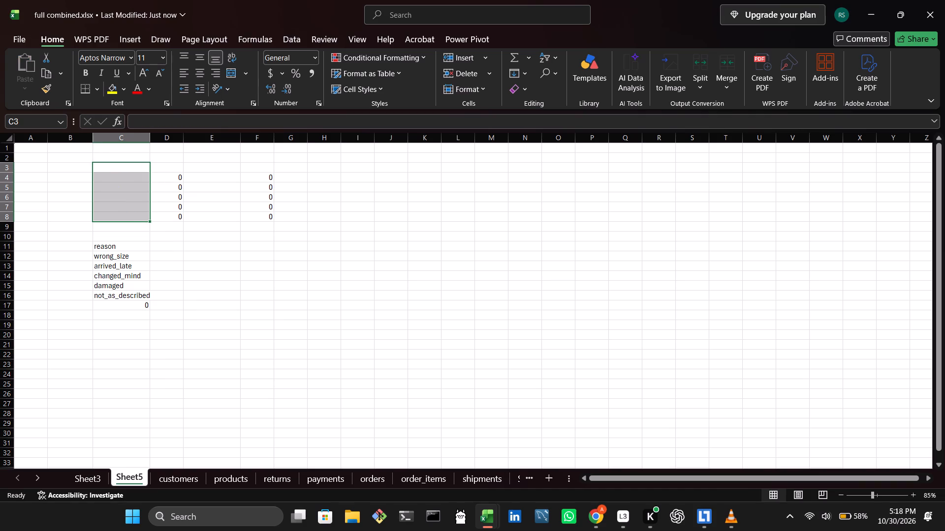
Copy the reason list in C11:C16 back to the cells starting at C3.
{"action": "left_click_drag", "start_coordinate": [125, 248], "coordinate": [121, 286]}
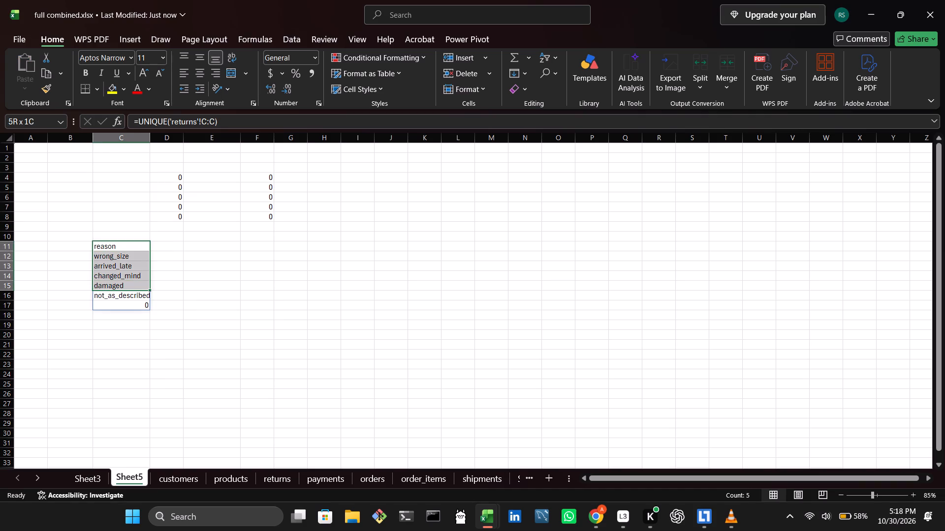
{"action": "left_click_drag", "start_coordinate": [121, 286], "coordinate": [118, 297]}
{"action": "key", "text": "ctrl+c"}
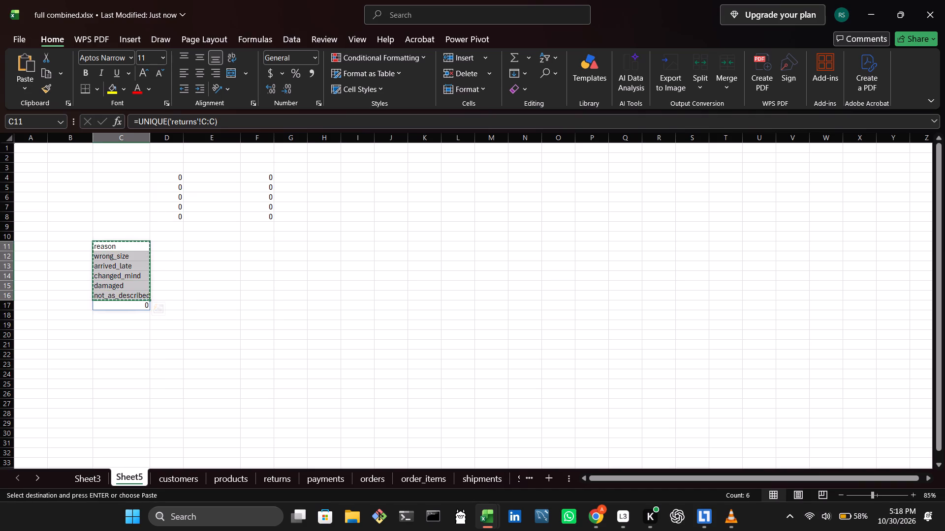
{"action": "left_click", "coordinate": [127, 177]}
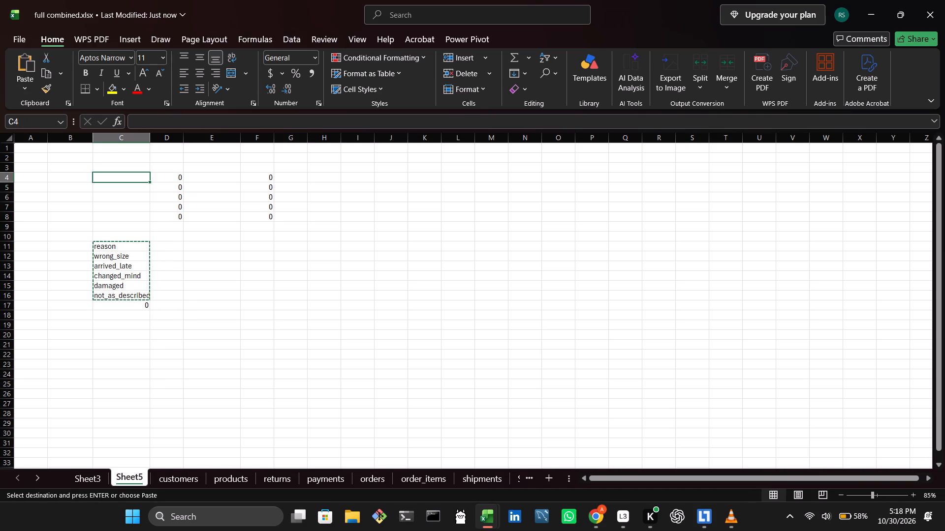
{"action": "left_click", "coordinate": [127, 165]}
{"action": "key", "text": "ctrl+v"}
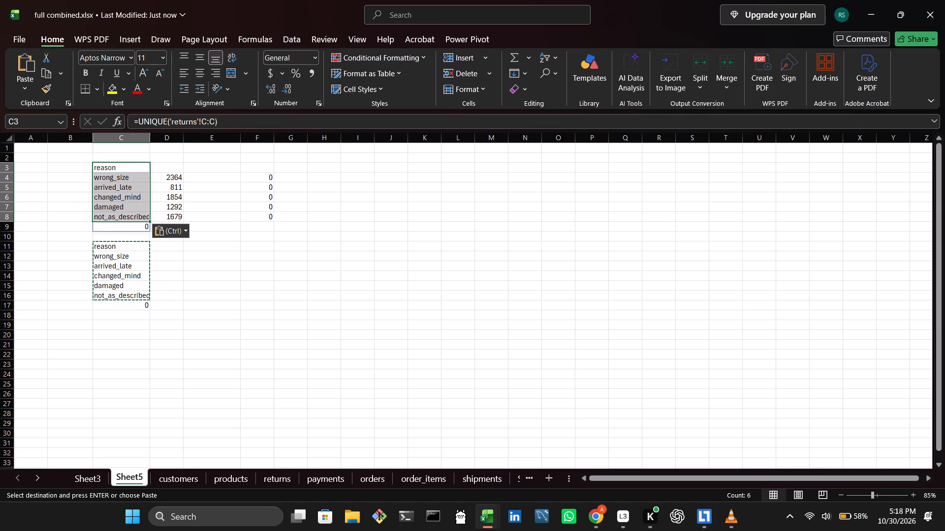
Clear the SUMIF formulas in F4:F9.
{"action": "left_click", "coordinate": [242, 178]}
{"action": "left_click_drag", "start_coordinate": [270, 178], "coordinate": [274, 223]}
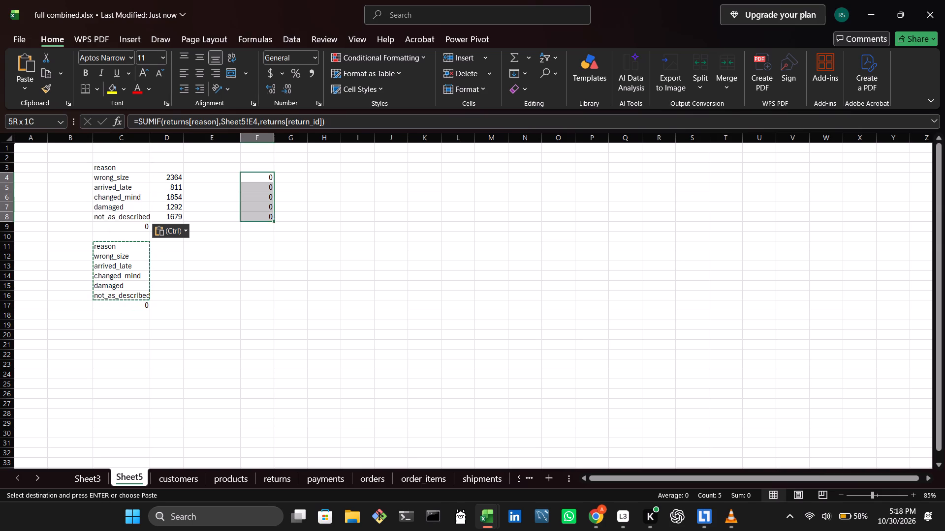
{"action": "left_click_drag", "start_coordinate": [274, 223], "coordinate": [273, 225]}
{"action": "key", "text": "Delete"}
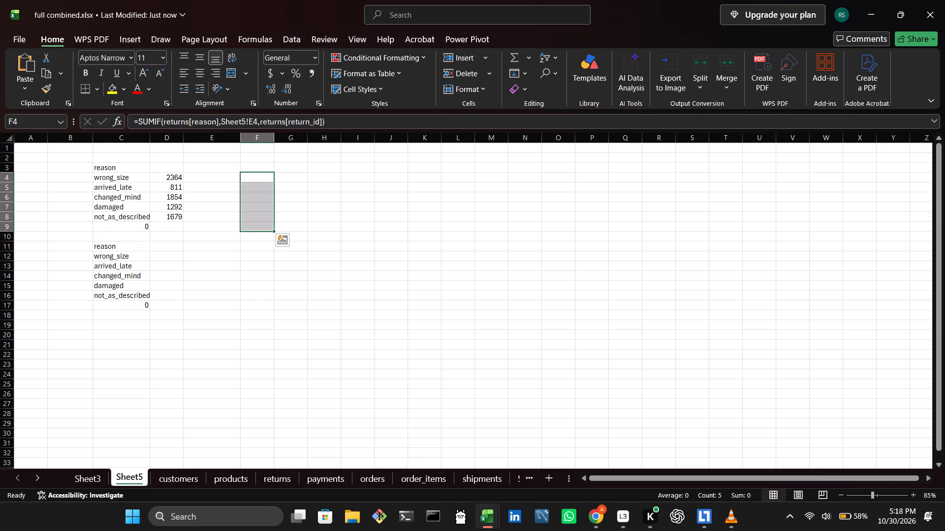
Examine the formula behind the reason list in C3 in edit mode, and check C11.
{"action": "double_click", "coordinate": [119, 171]}
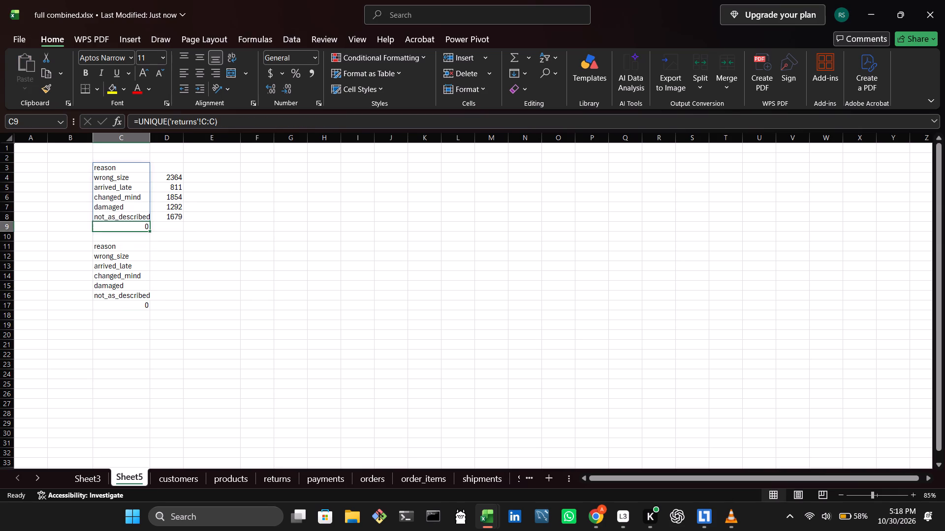
{"action": "key", "text": "Up"}
{"action": "key", "text": "Up"}
{"action": "key", "text": "Up"}
{"action": "key", "text": "Up"}
{"action": "key", "text": "Up"}
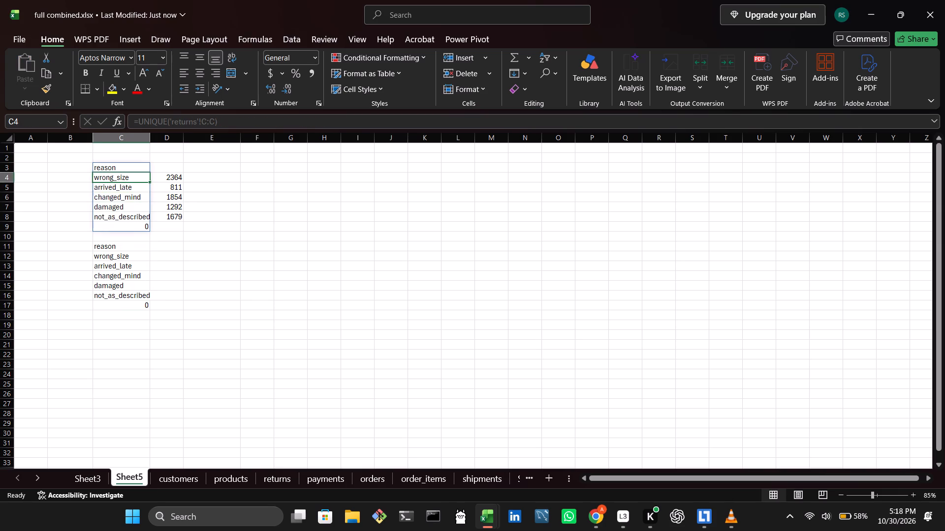
{"action": "key", "text": "Up"}
{"action": "double_click", "coordinate": [119, 171]}
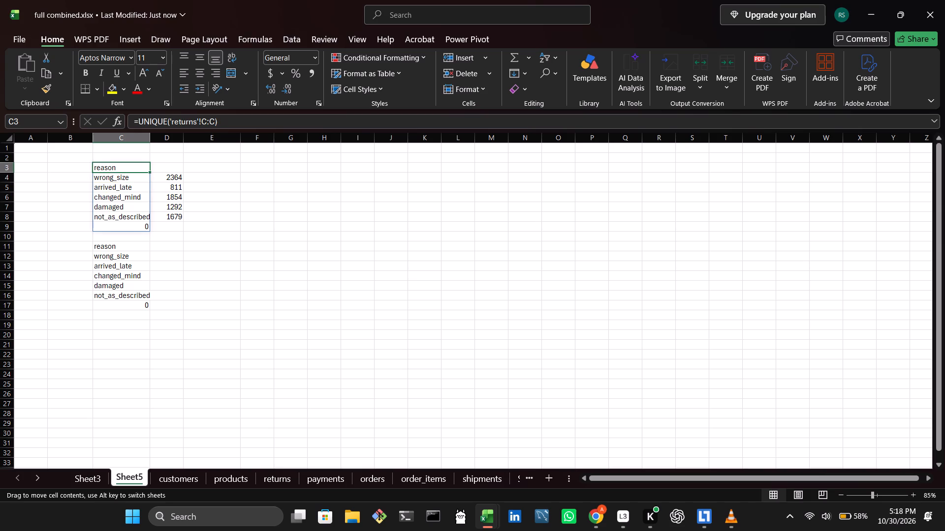
{"action": "double_click", "coordinate": [119, 166]}
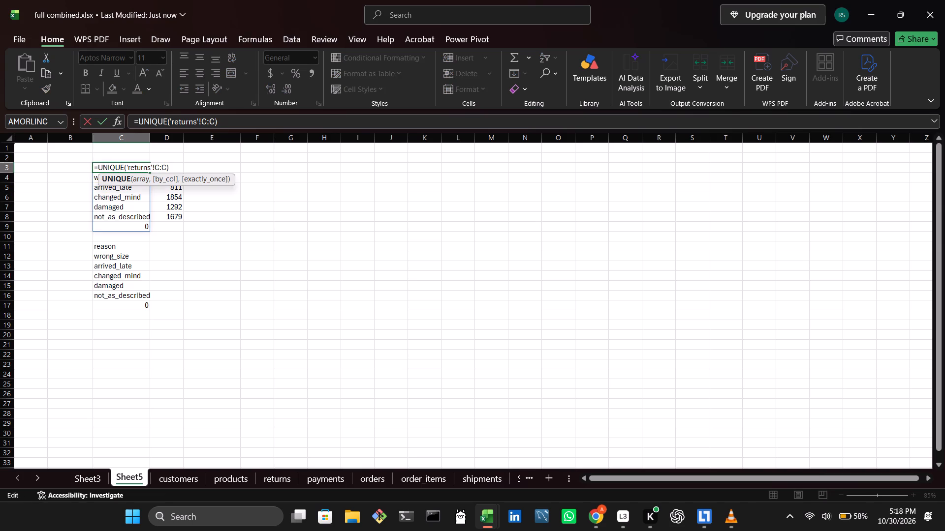
{"action": "left_click", "coordinate": [290, 236]}
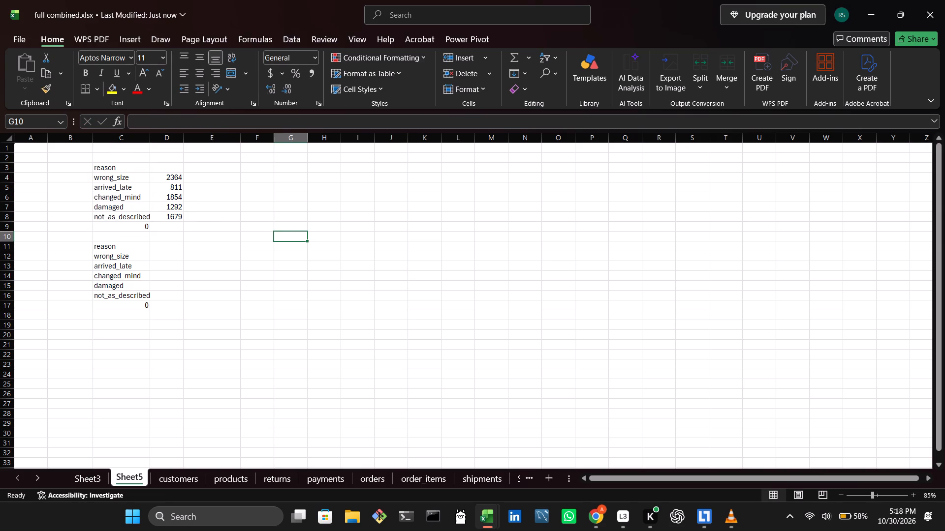
{"action": "left_click", "coordinate": [129, 247]}
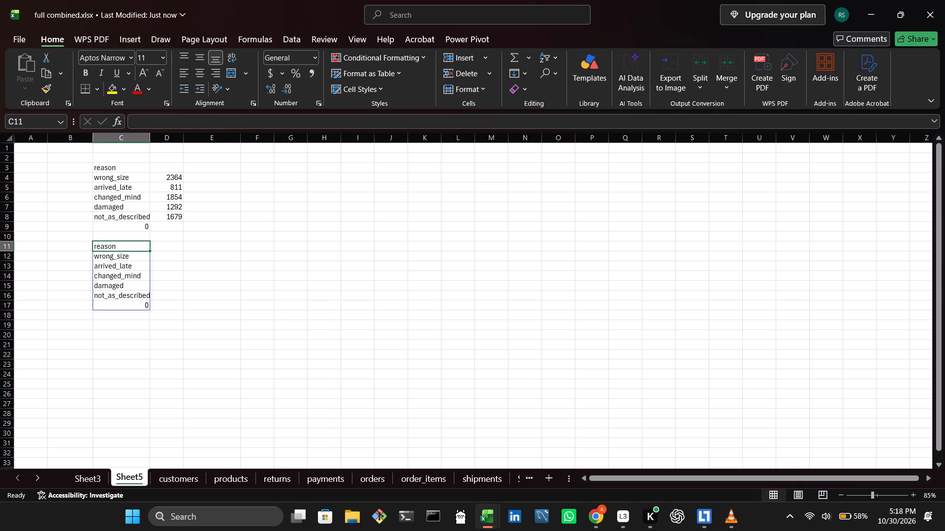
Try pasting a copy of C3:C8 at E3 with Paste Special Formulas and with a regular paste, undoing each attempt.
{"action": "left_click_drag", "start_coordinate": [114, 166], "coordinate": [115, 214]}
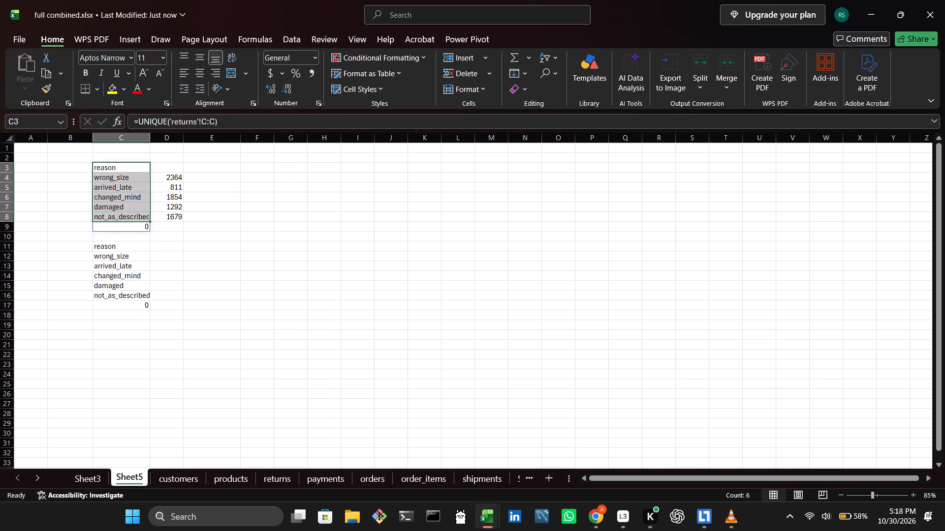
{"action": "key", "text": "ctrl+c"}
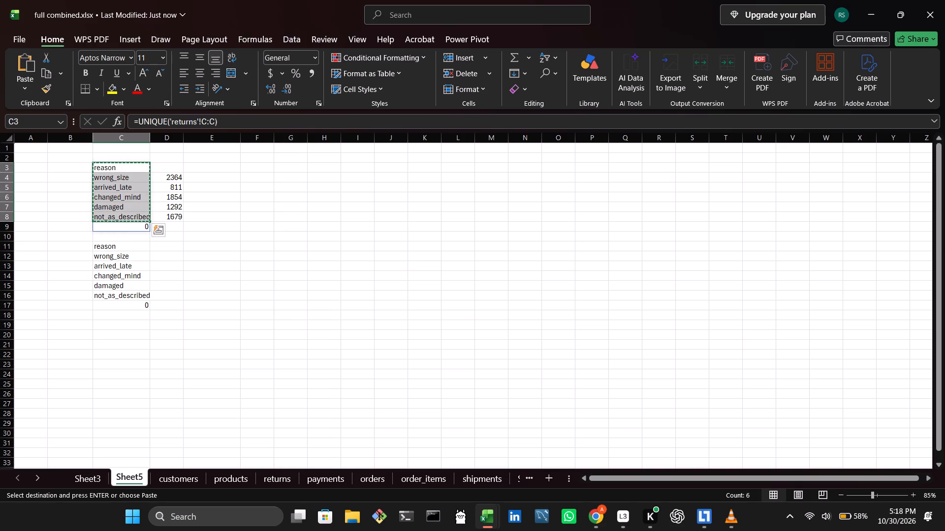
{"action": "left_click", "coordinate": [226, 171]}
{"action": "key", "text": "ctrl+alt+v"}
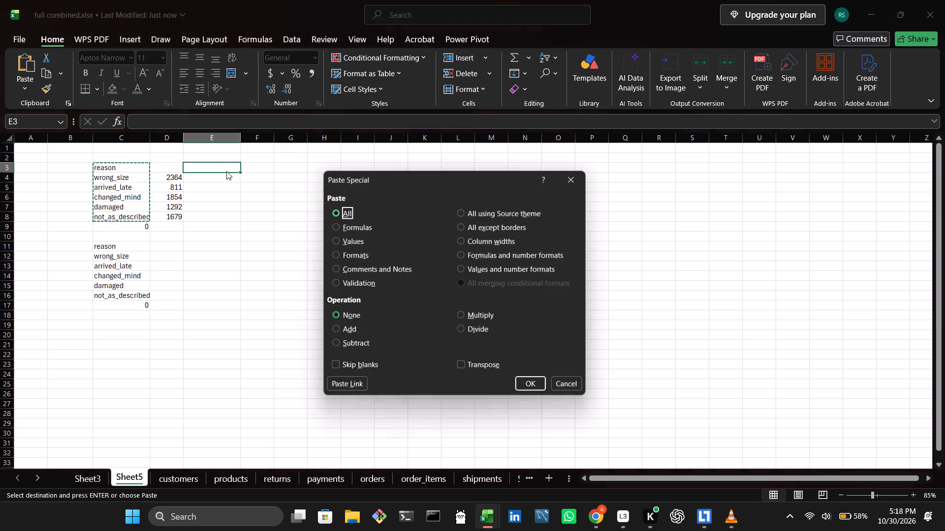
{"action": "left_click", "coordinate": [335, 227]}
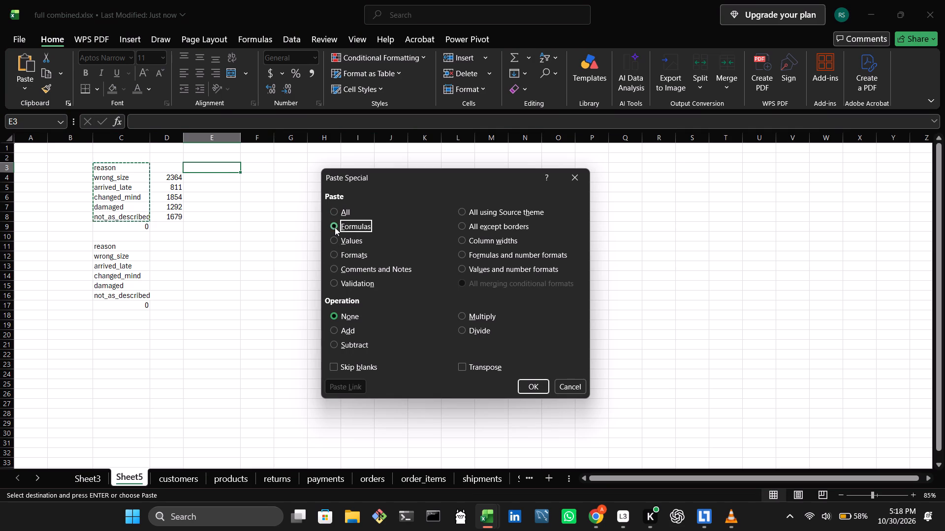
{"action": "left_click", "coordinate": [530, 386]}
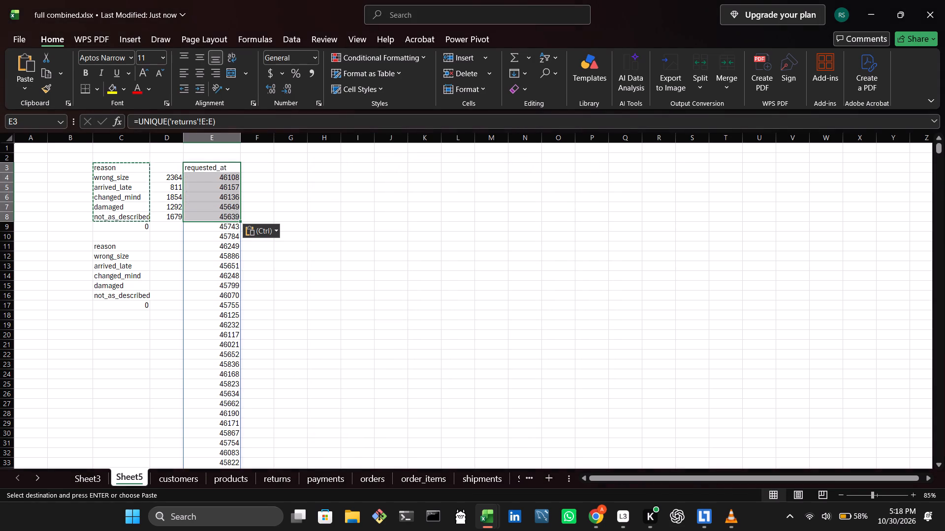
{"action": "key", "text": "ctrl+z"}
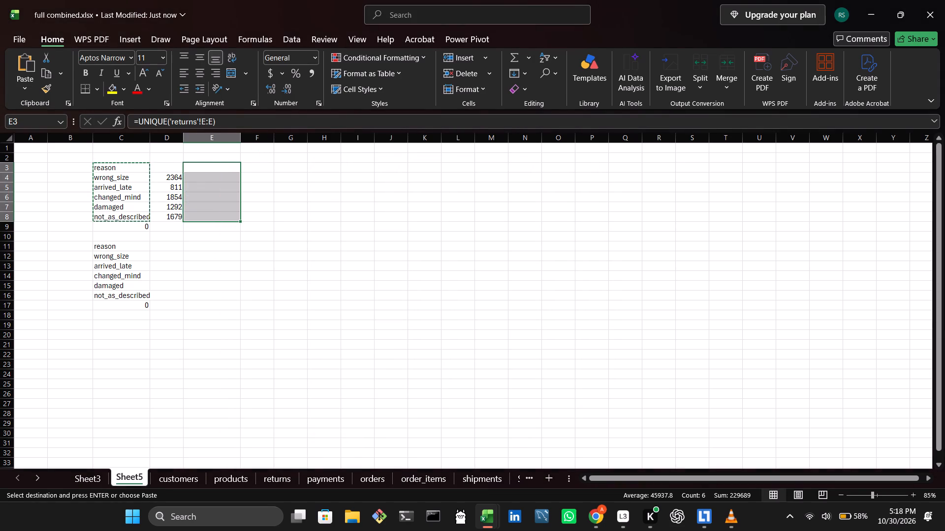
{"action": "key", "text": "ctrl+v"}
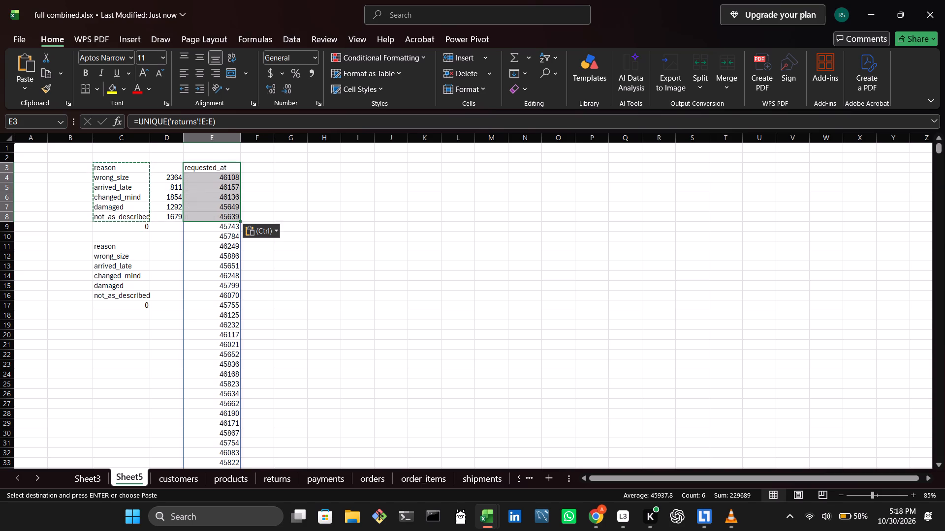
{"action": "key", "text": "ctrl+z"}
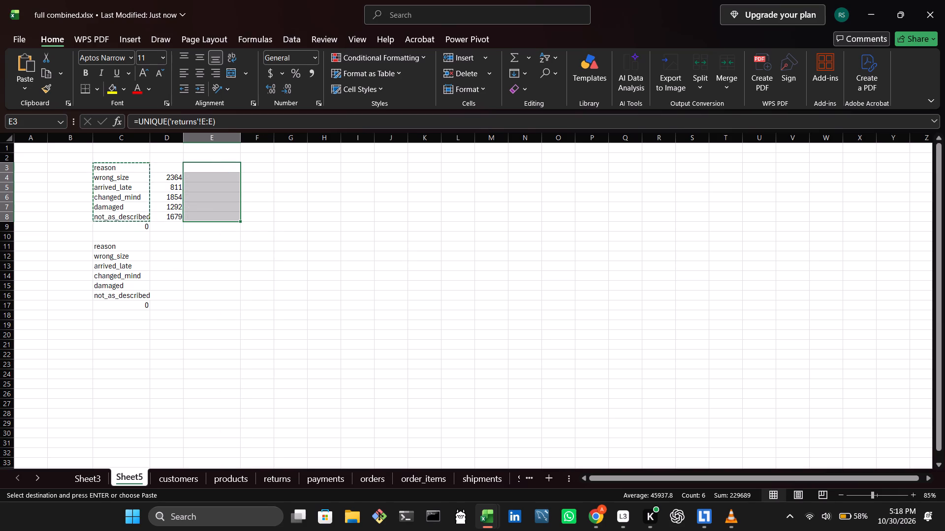
Paste the reason list copied from C3:C8 at E3 with Paste Special set to Values.
{"action": "key", "text": "ctrl+alt+v"}
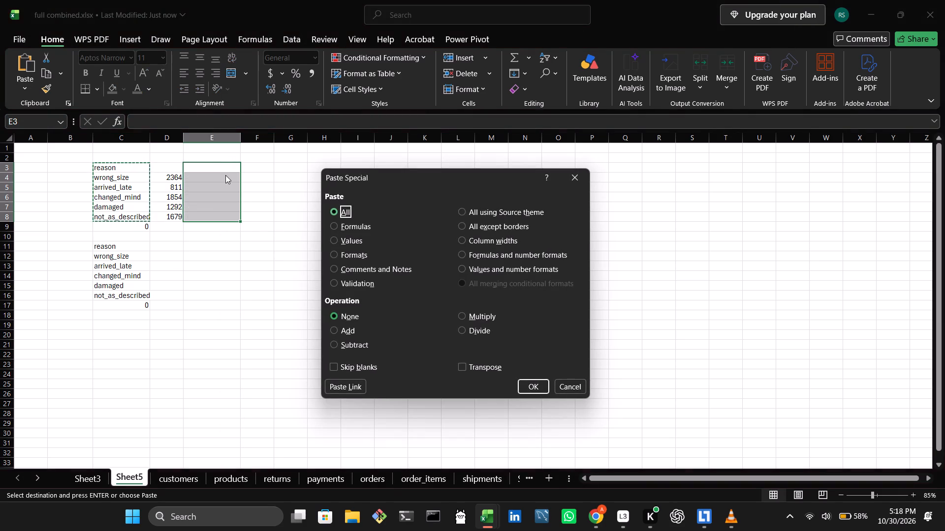
{"action": "left_click", "coordinate": [334, 239]}
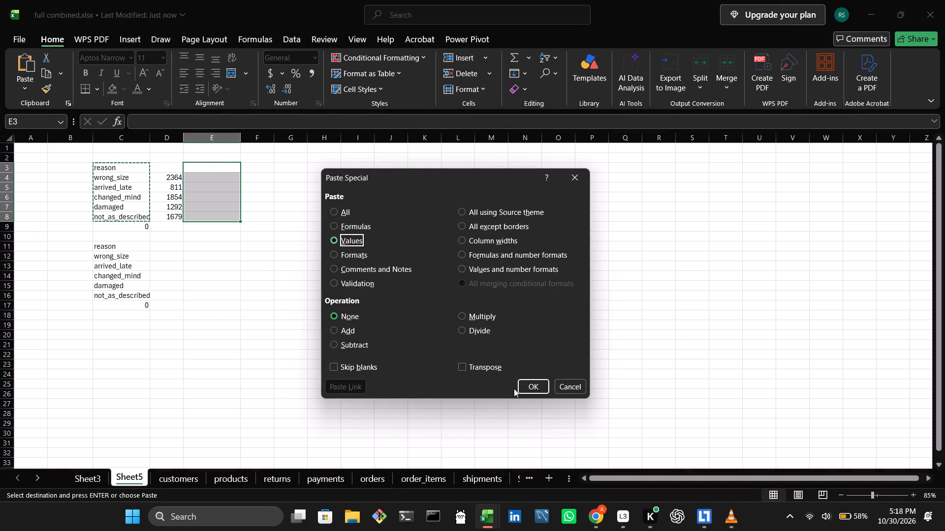
{"action": "left_click", "coordinate": [531, 389]}
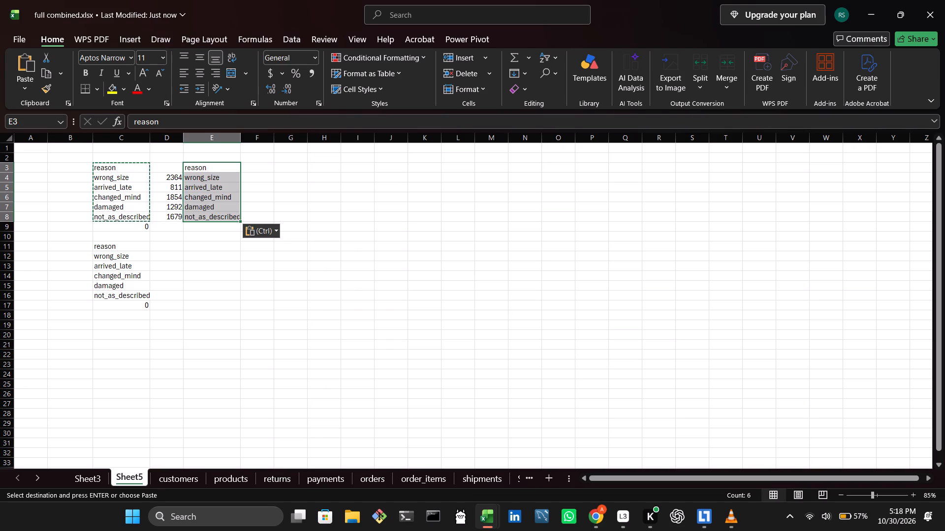
Move the static reason list from E3:E8 onto C3, replacing the UNIQUE formula list.
{"action": "left_click_drag", "start_coordinate": [179, 177], "coordinate": [177, 207]}
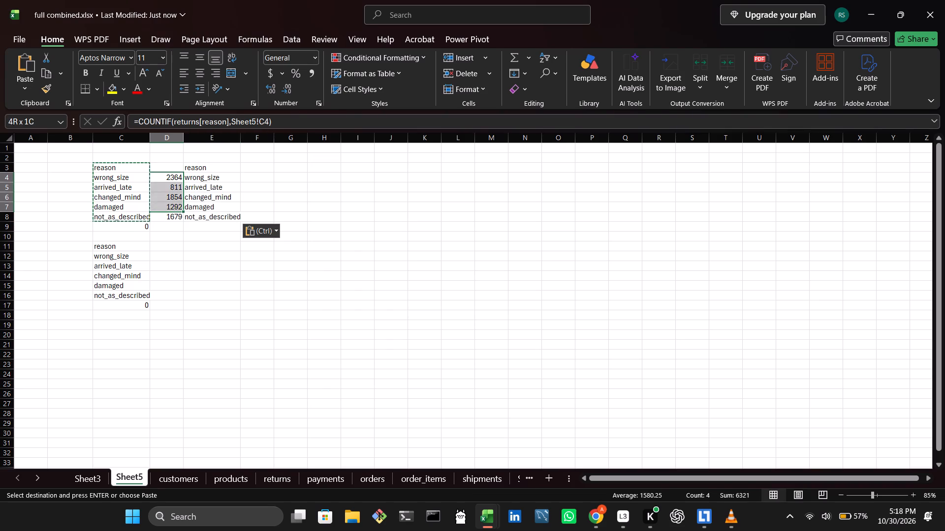
{"action": "left_click_drag", "start_coordinate": [177, 207], "coordinate": [179, 171]}
{"action": "left_click_drag", "start_coordinate": [205, 170], "coordinate": [202, 208]}
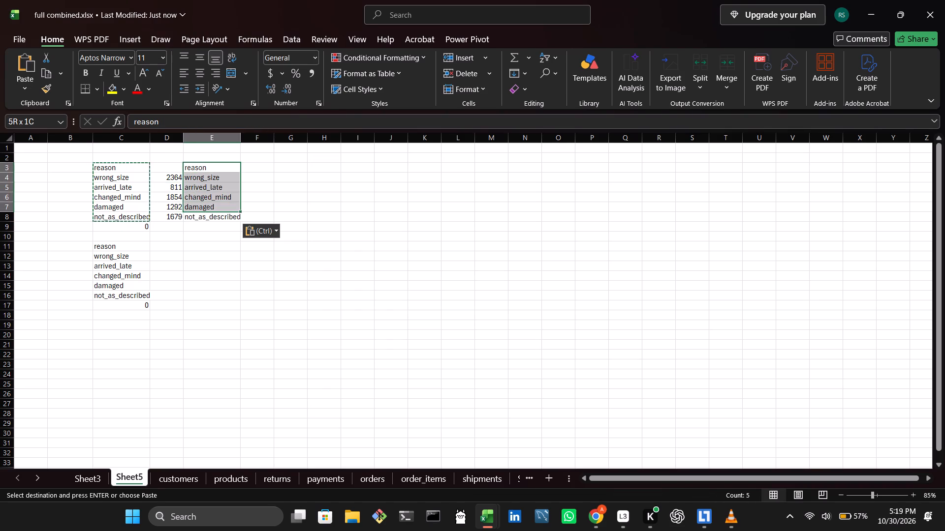
{"action": "left_click_drag", "start_coordinate": [202, 208], "coordinate": [202, 212]}
{"action": "key", "text": "ctrl+c"}
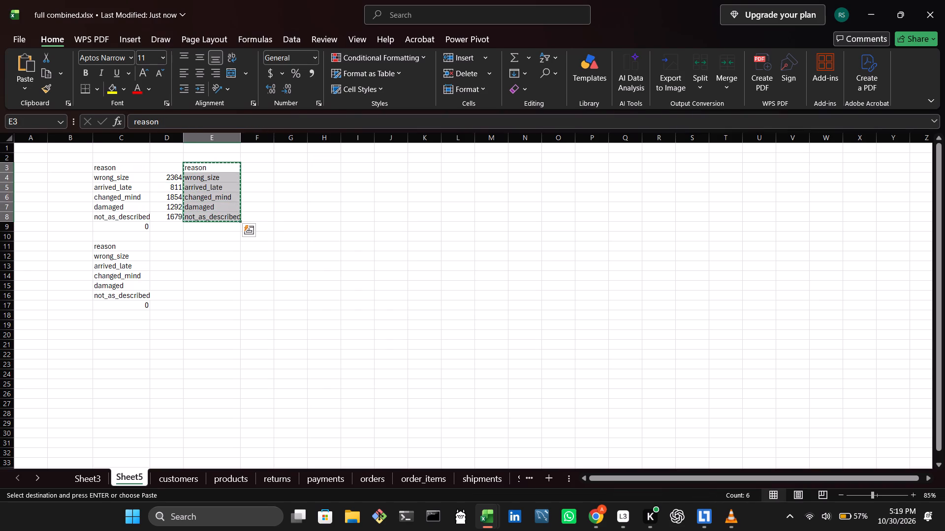
{"action": "key", "text": "ctrl+x"}
{"action": "left_click", "coordinate": [114, 164]}
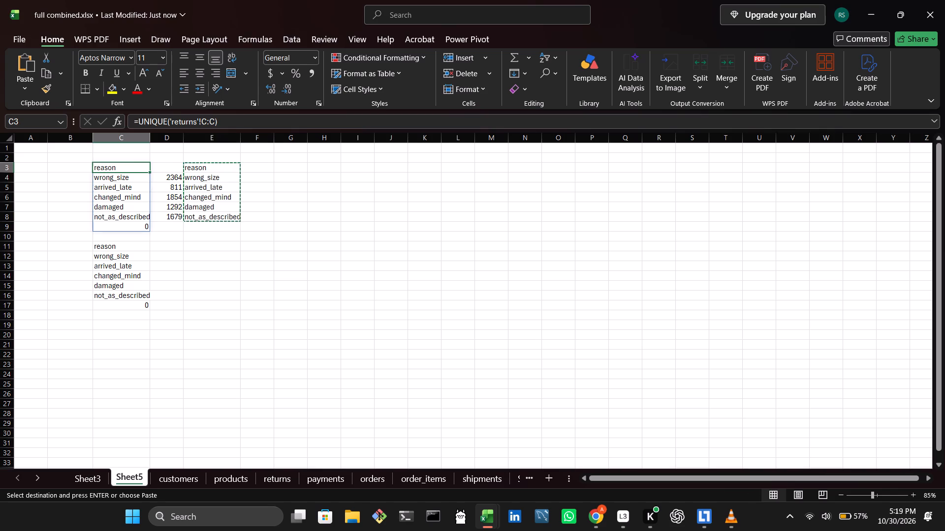
{"action": "key", "text": "ctrl+v"}
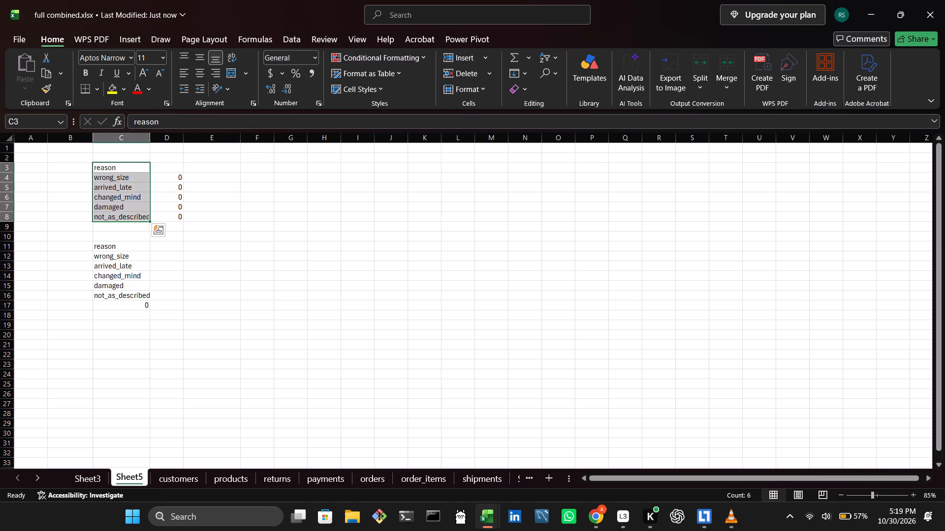
Repair the COUNTIF formula in D4 by replacing its broken criteria reference with Sheet5!C4.
{"action": "left_click", "coordinate": [227, 195]}
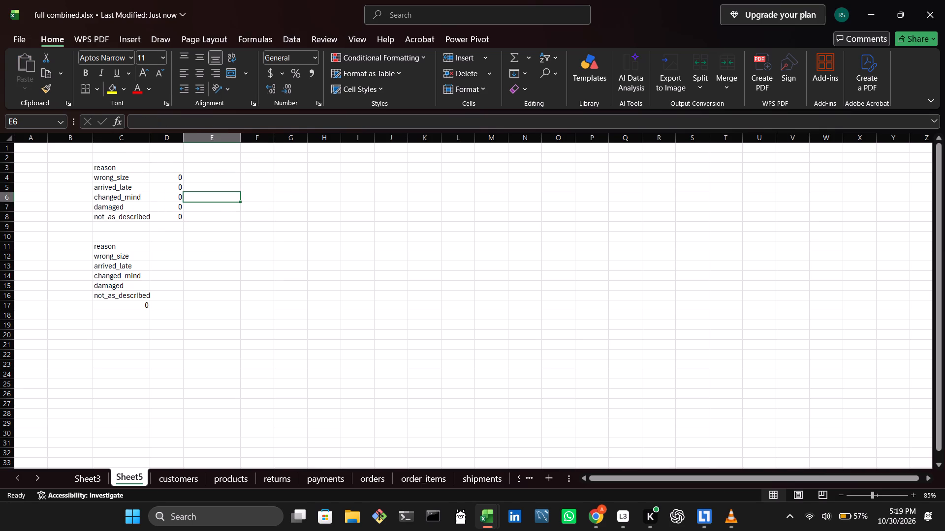
{"action": "left_click", "coordinate": [179, 178]}
{"action": "left_click", "coordinate": [179, 178]}
{"action": "double_click", "coordinate": [179, 178]}
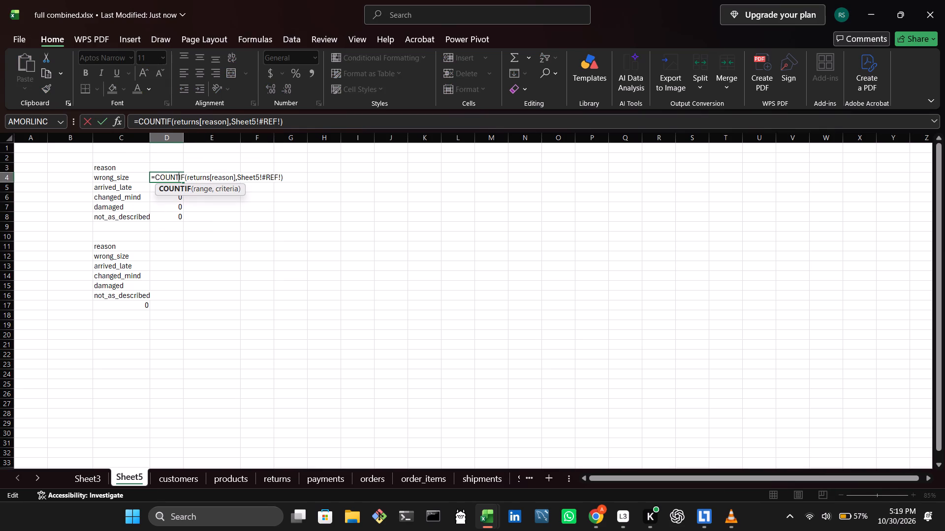
{"action": "left_click_drag", "start_coordinate": [262, 177], "coordinate": [278, 177]}
{"action": "left_click_drag", "start_coordinate": [278, 177], "coordinate": [280, 178]}
{"action": "key", "text": "BackSpace"}
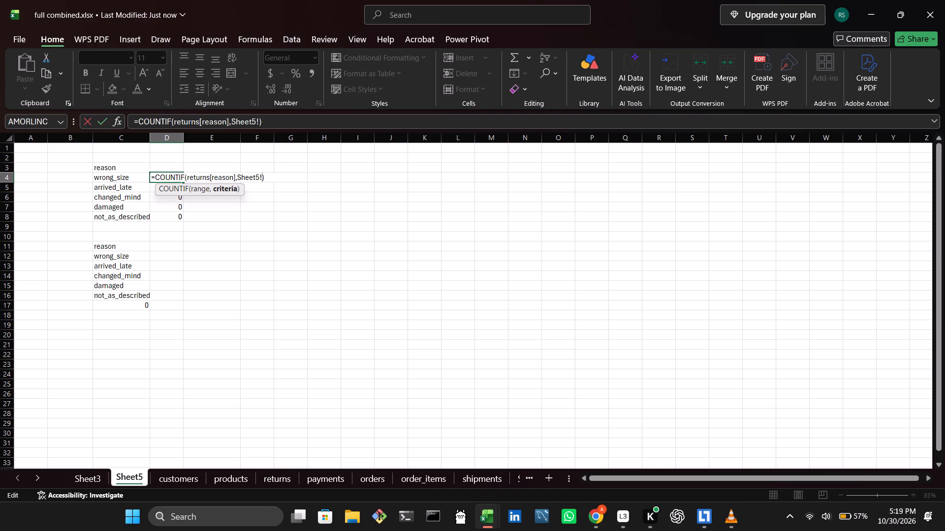
{"action": "left_click", "coordinate": [136, 176]}
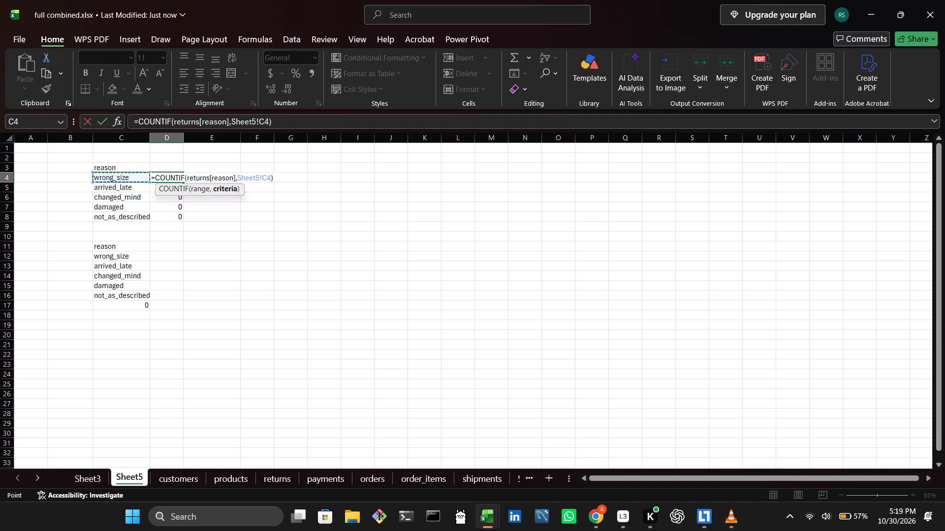
{"action": "key", "text": "Return"}
Fill the COUNTIF formula from D4 down through D8.
{"action": "left_click", "coordinate": [173, 177]}
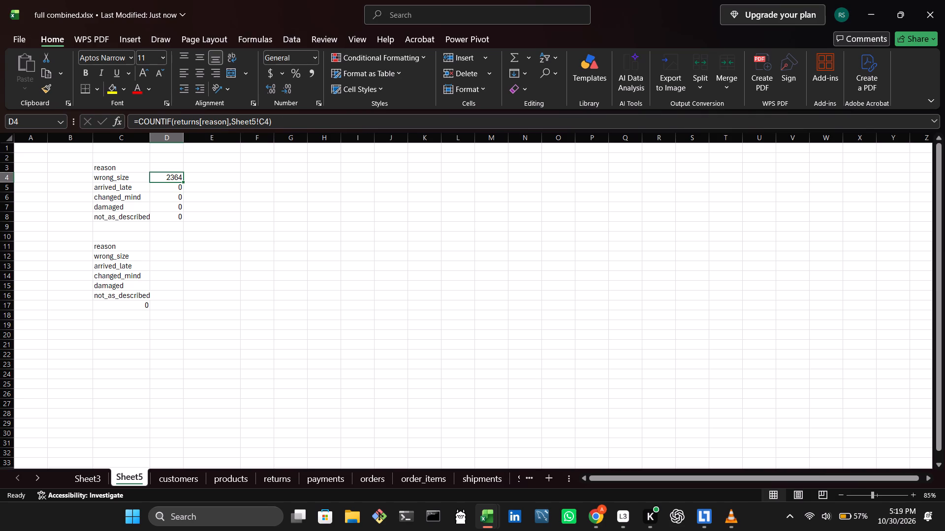
{"action": "double_click", "coordinate": [184, 182]}
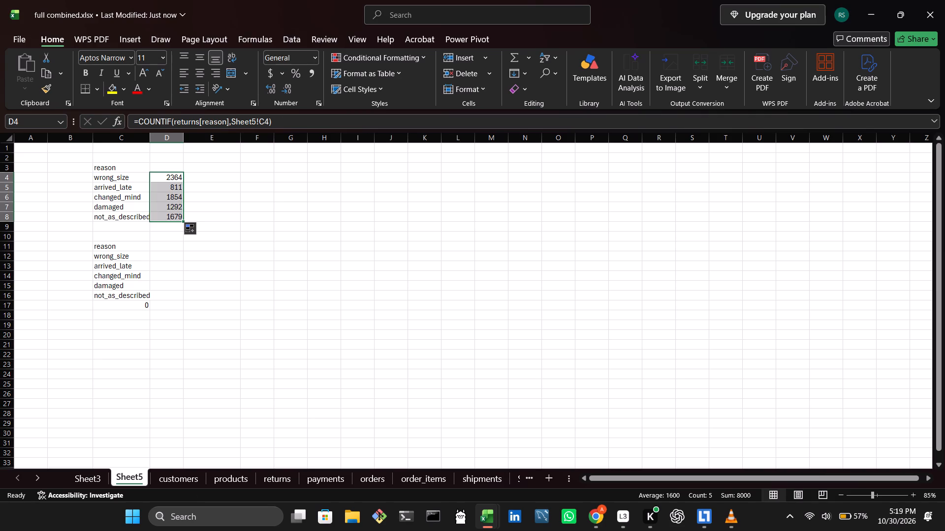
Clear the leftover duplicate reason list from C10:C20 below the counts.
{"action": "left_click_drag", "start_coordinate": [113, 236], "coordinate": [126, 337]}
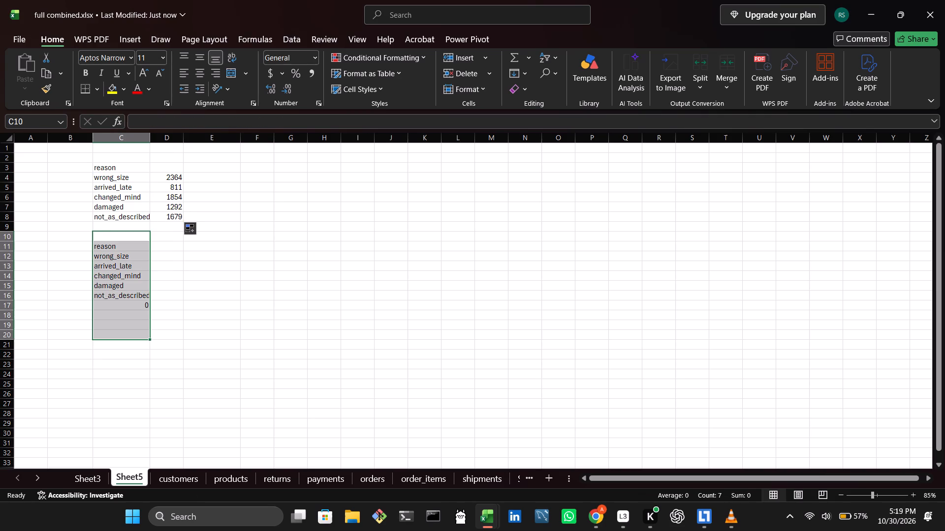
{"action": "key", "text": "Delete"}
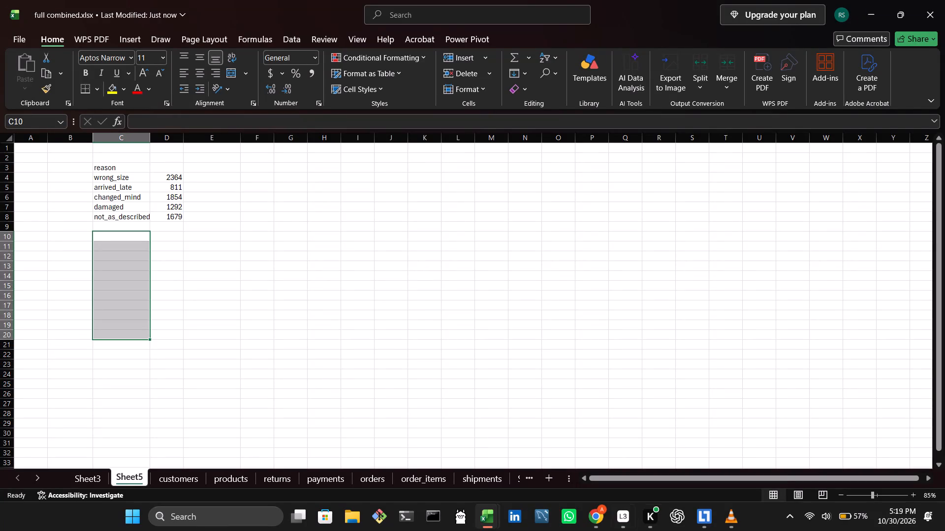
Switch to Loggy3 and review the recording sessions and their upload status for several days between Oct 24 and Oct 29.
{"action": "double_click", "coordinate": [624, 524]}
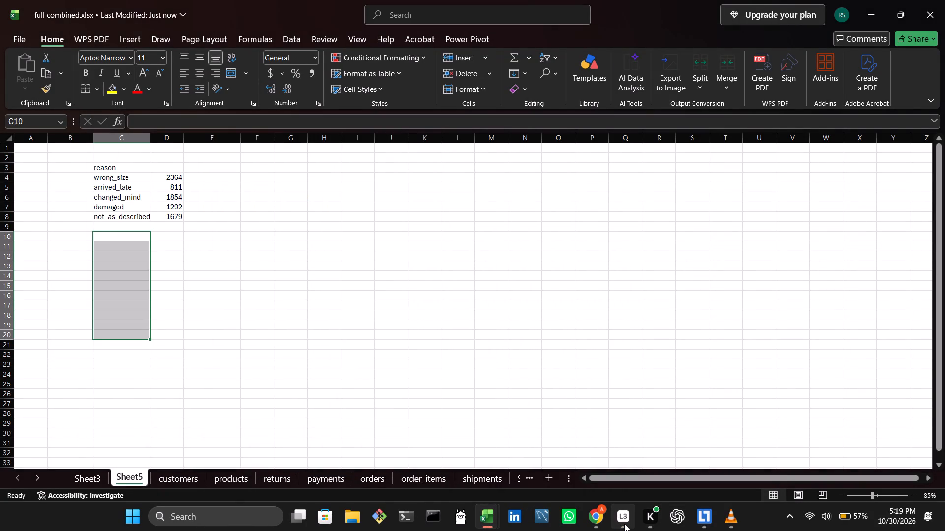
{"action": "left_click", "coordinate": [624, 524]}
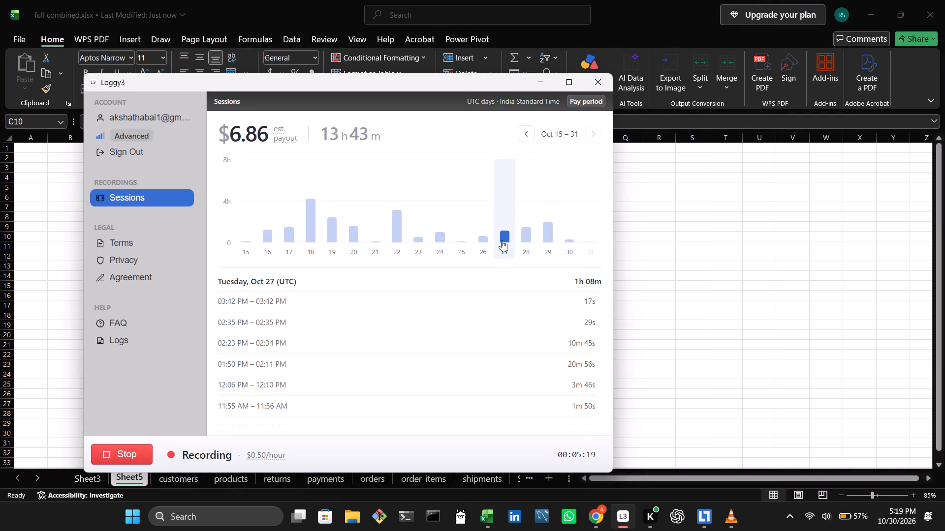
{"action": "left_click", "coordinate": [523, 235]}
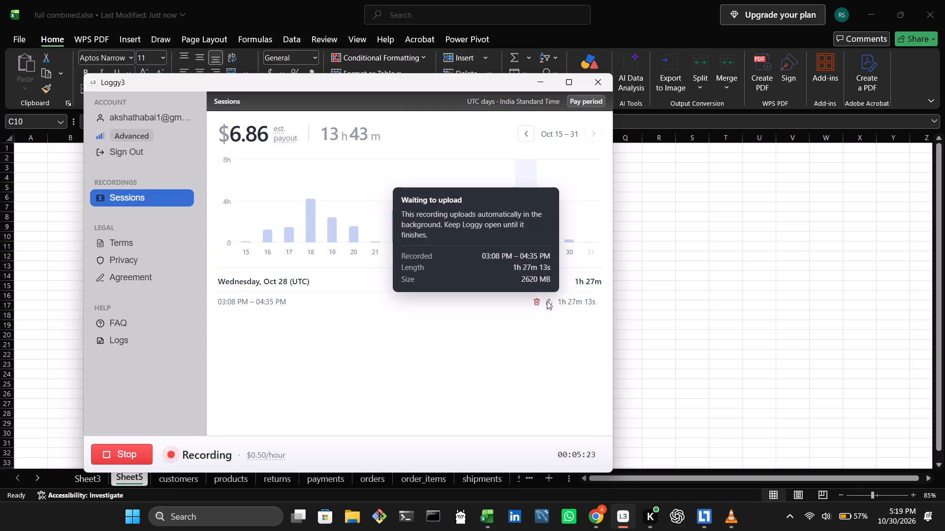
{"action": "left_click", "coordinate": [553, 232]}
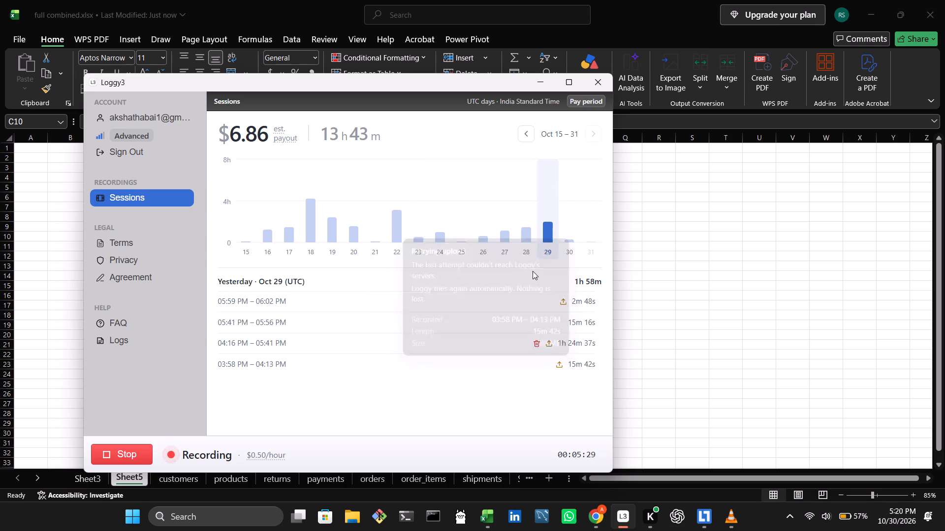
{"action": "left_click", "coordinate": [511, 243]}
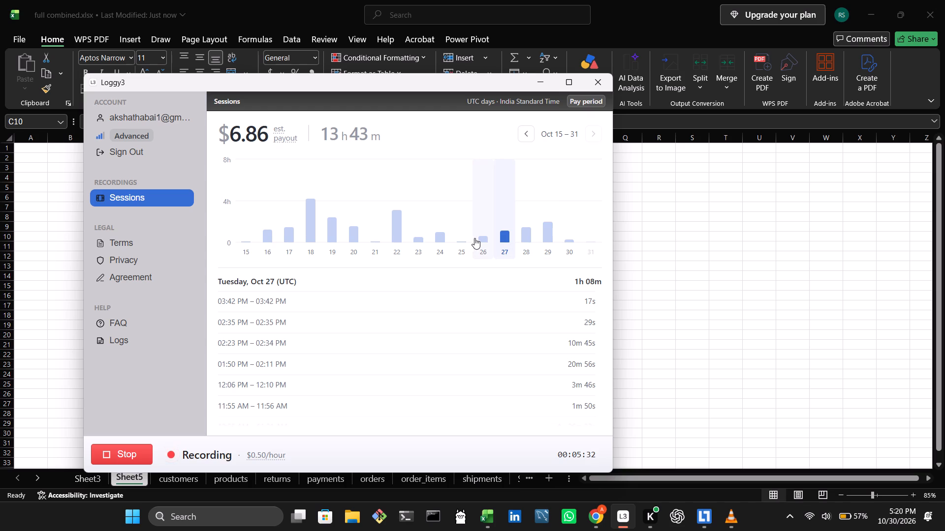
{"action": "left_click", "coordinate": [484, 226]}
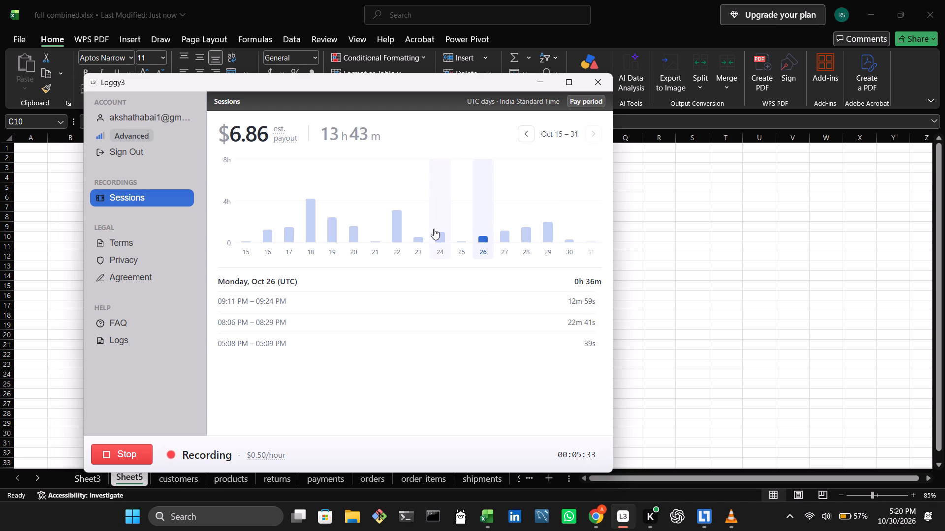
{"action": "left_click", "coordinate": [438, 233]}
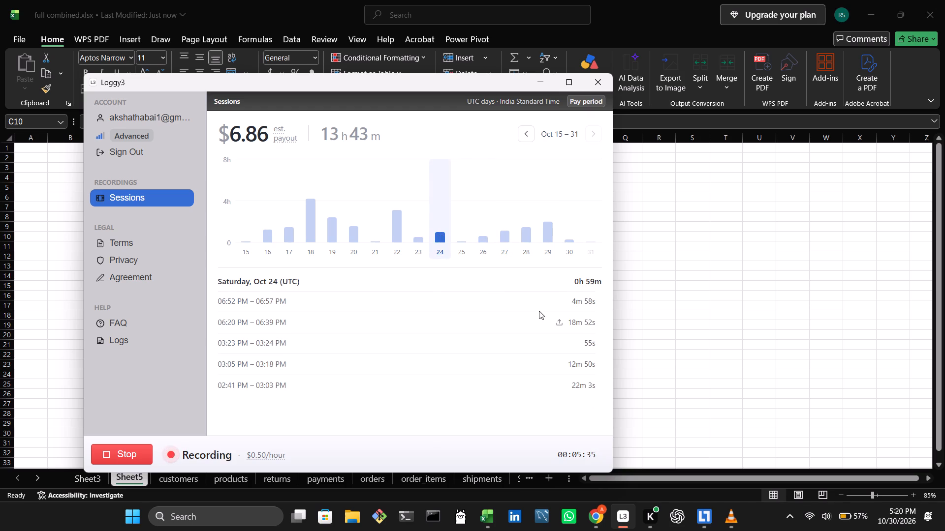
{"action": "left_click_drag", "start_coordinate": [558, 322], "coordinate": [394, 204]}
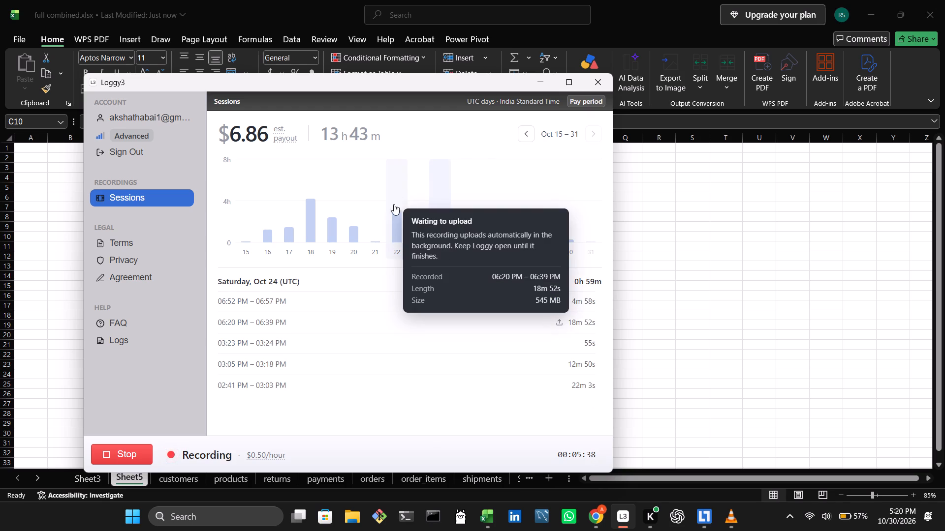
{"action": "left_click_drag", "start_coordinate": [394, 204], "coordinate": [398, 207]}
{"action": "left_click", "coordinate": [398, 207]}
{"action": "left_click", "coordinate": [622, 321]}
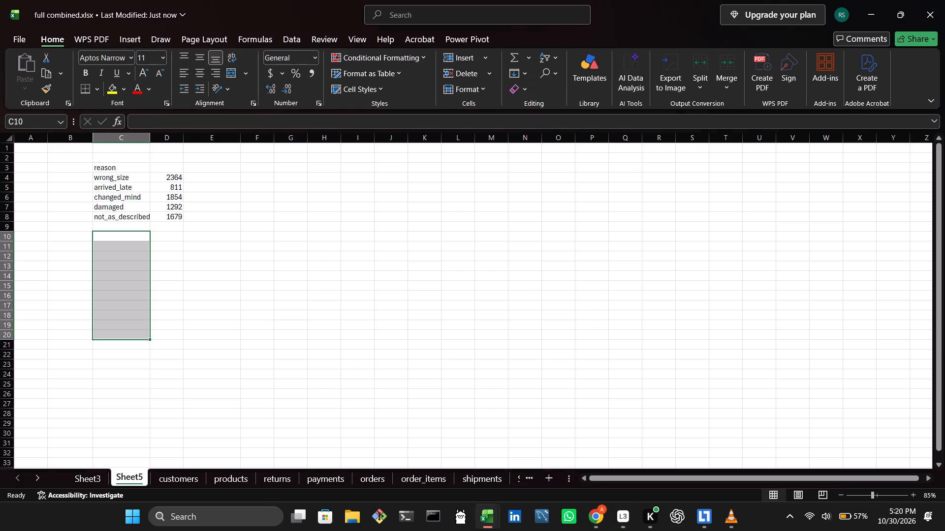
Extend the header in C3 of Sheet5 in Excel to read "reason of return".
{"action": "scroll", "coordinate": [633, 334], "scroll_direction": "left", "scroll_amount": 5}
{"action": "left_click", "coordinate": [117, 176]}
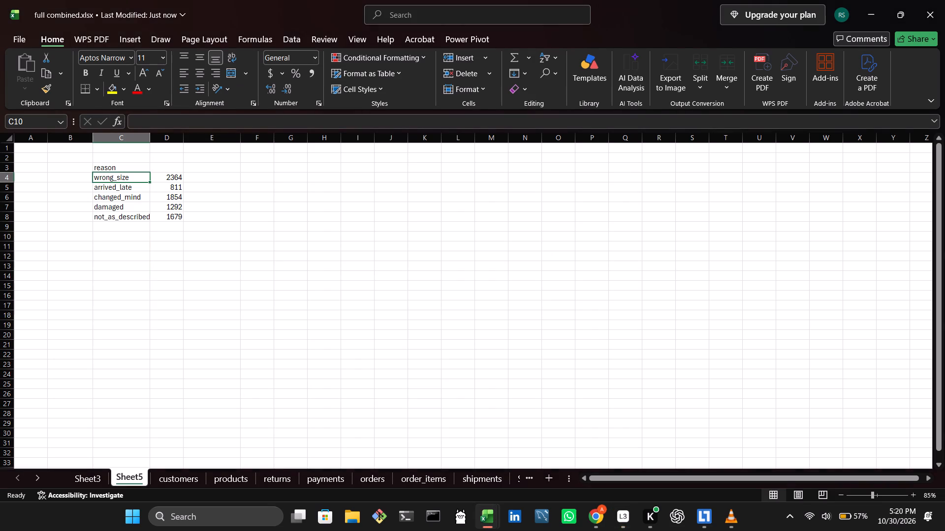
{"action": "double_click", "coordinate": [114, 165]}
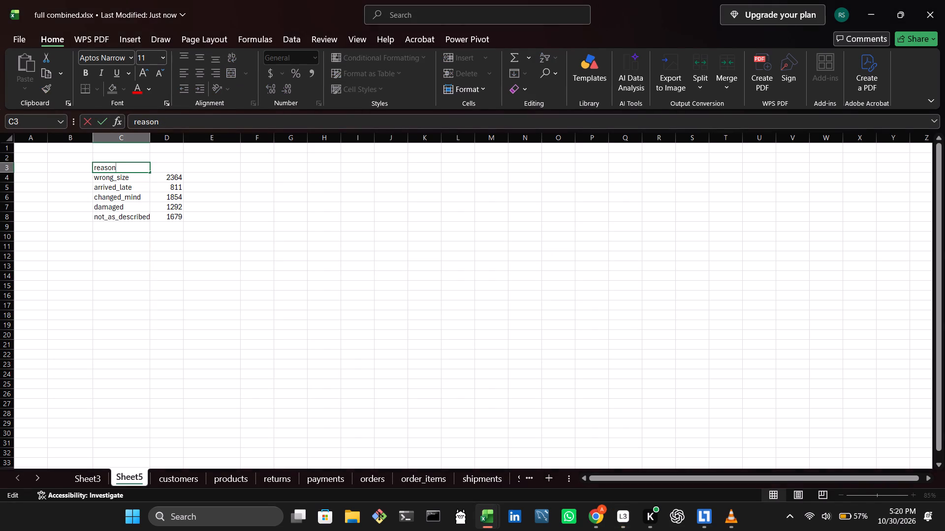
{"action": "key", "text": "space"}
{"action": "type", "text": "of"}
{"action": "key", "text": "space"}
{"action": "type", "text": "return"}
{"action": "key", "text": "space"}
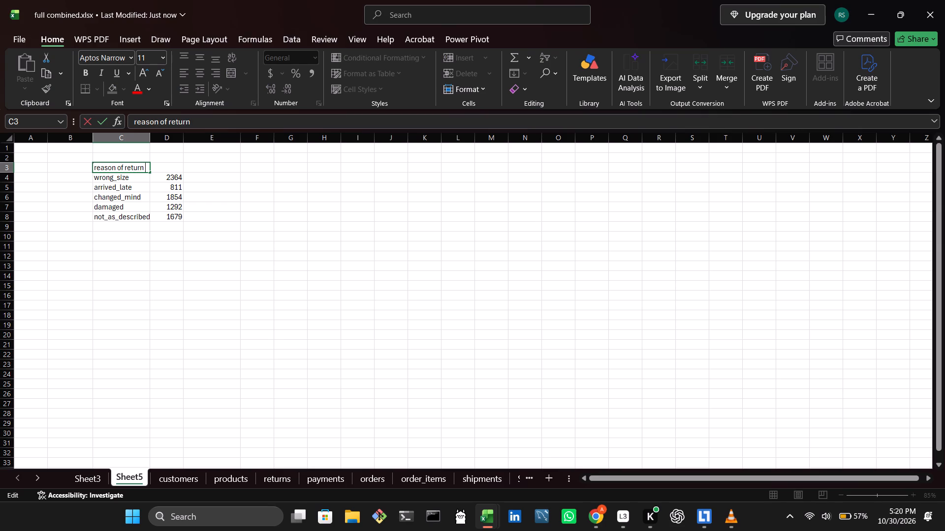
{"action": "left_click", "coordinate": [207, 283]}
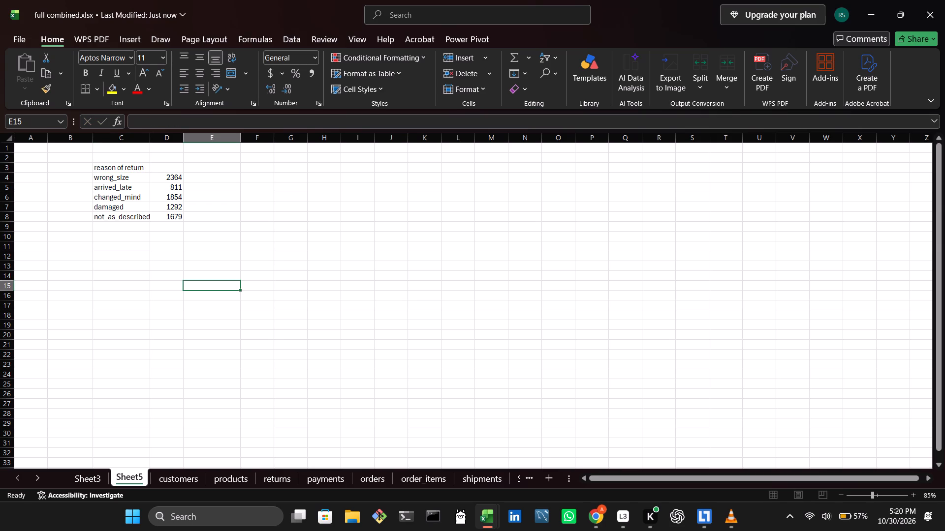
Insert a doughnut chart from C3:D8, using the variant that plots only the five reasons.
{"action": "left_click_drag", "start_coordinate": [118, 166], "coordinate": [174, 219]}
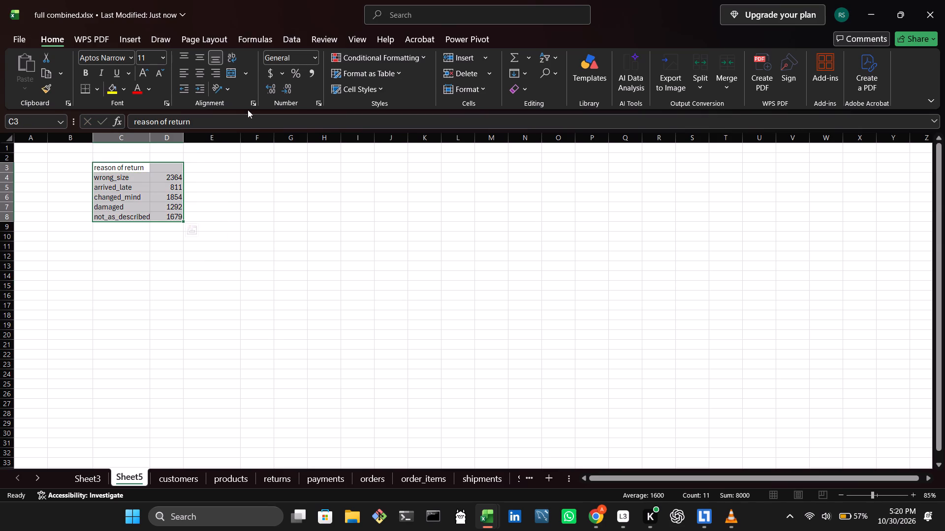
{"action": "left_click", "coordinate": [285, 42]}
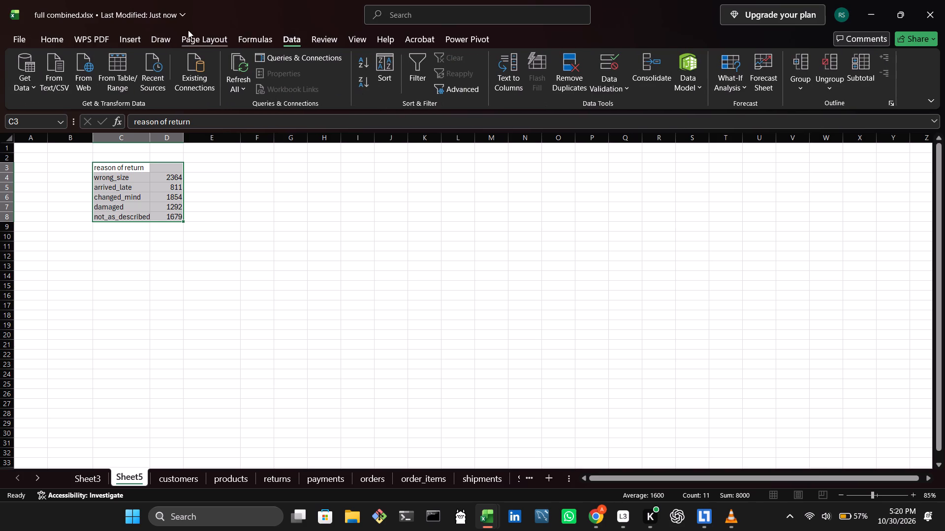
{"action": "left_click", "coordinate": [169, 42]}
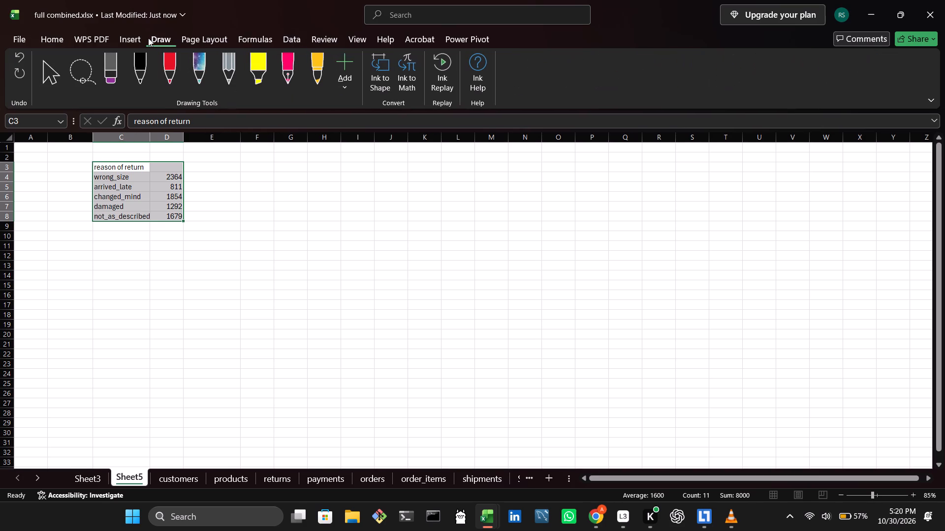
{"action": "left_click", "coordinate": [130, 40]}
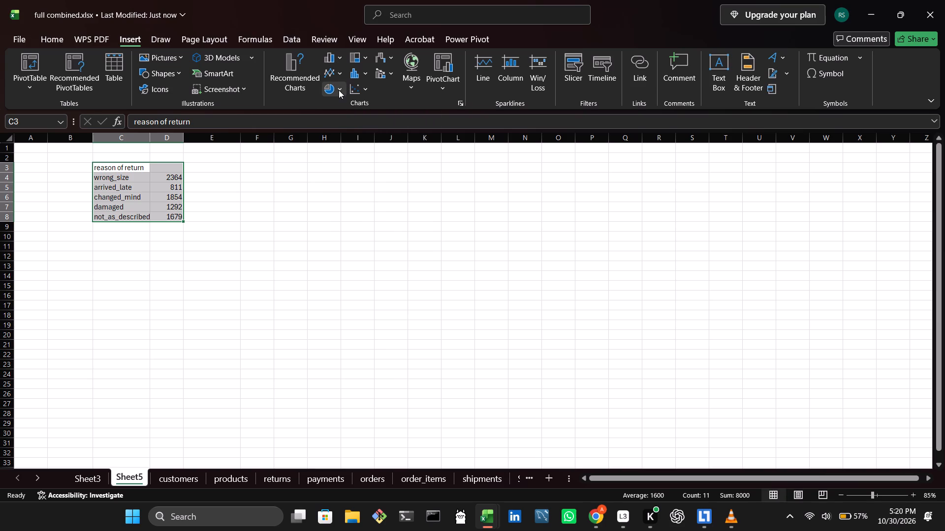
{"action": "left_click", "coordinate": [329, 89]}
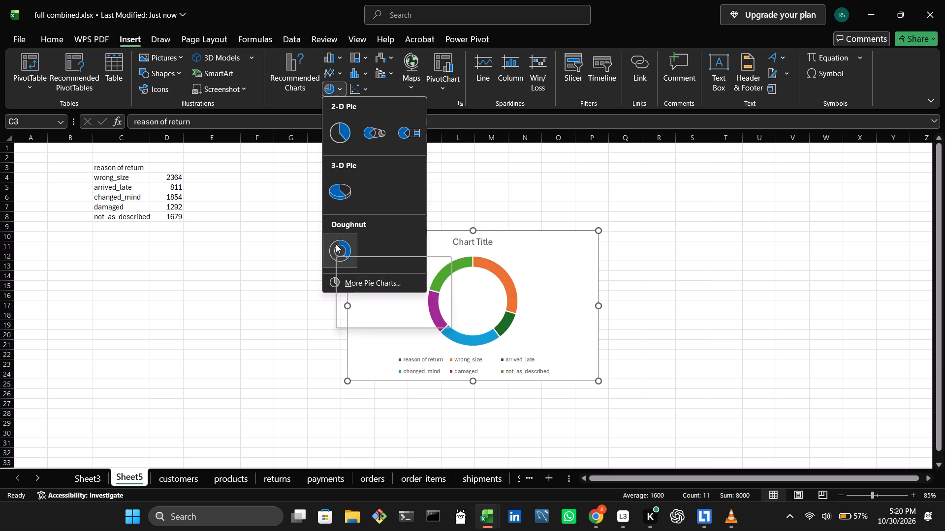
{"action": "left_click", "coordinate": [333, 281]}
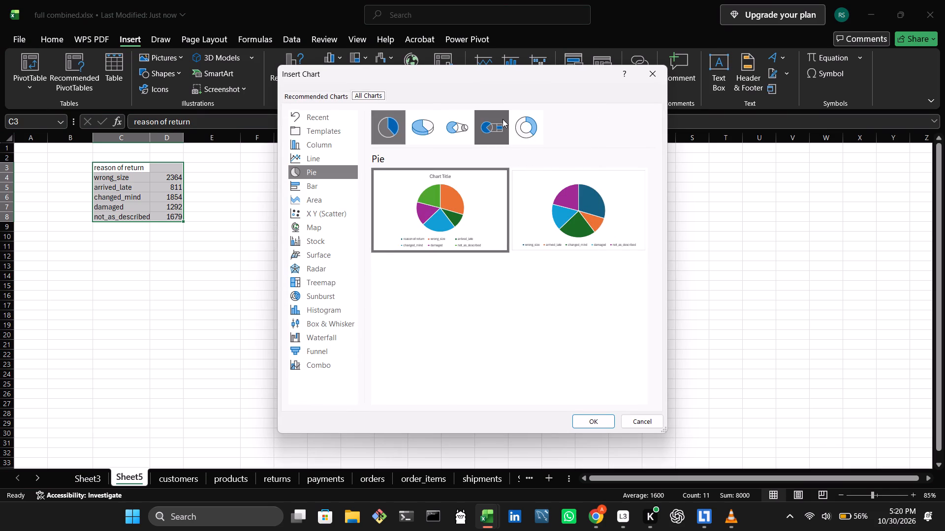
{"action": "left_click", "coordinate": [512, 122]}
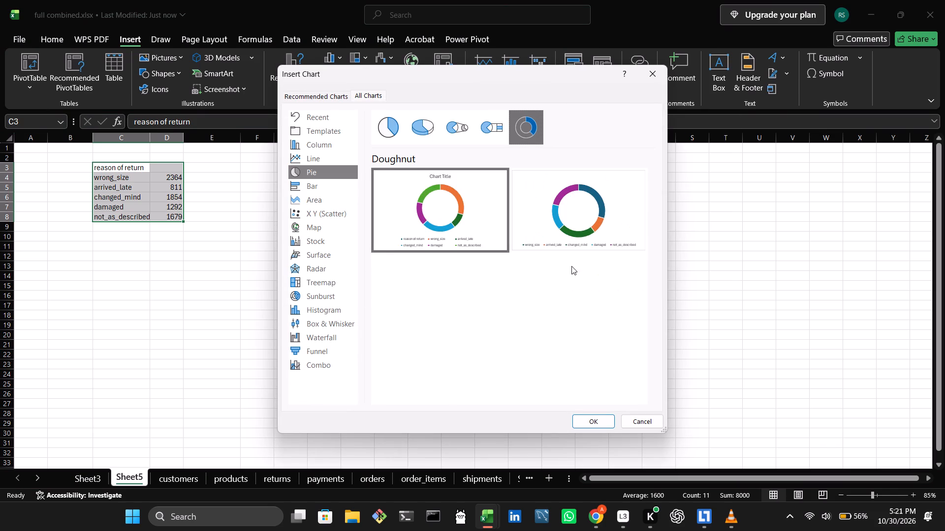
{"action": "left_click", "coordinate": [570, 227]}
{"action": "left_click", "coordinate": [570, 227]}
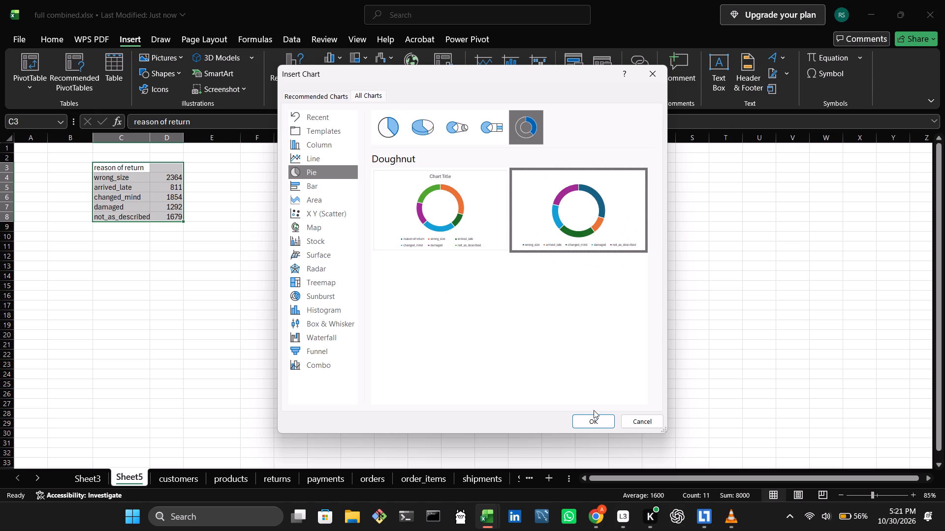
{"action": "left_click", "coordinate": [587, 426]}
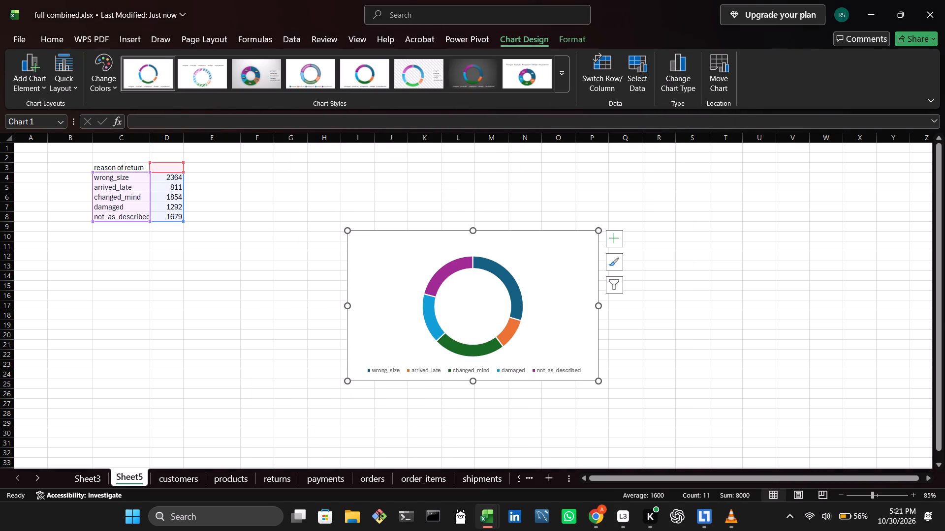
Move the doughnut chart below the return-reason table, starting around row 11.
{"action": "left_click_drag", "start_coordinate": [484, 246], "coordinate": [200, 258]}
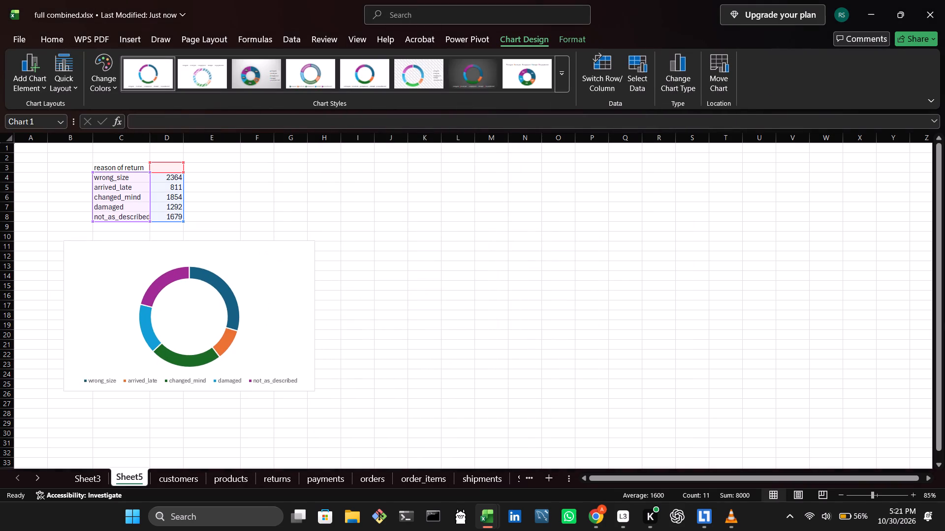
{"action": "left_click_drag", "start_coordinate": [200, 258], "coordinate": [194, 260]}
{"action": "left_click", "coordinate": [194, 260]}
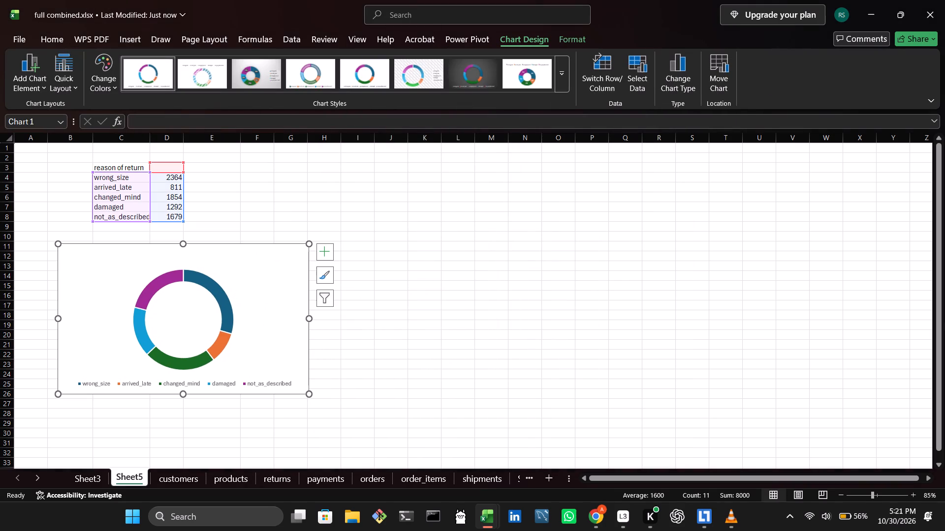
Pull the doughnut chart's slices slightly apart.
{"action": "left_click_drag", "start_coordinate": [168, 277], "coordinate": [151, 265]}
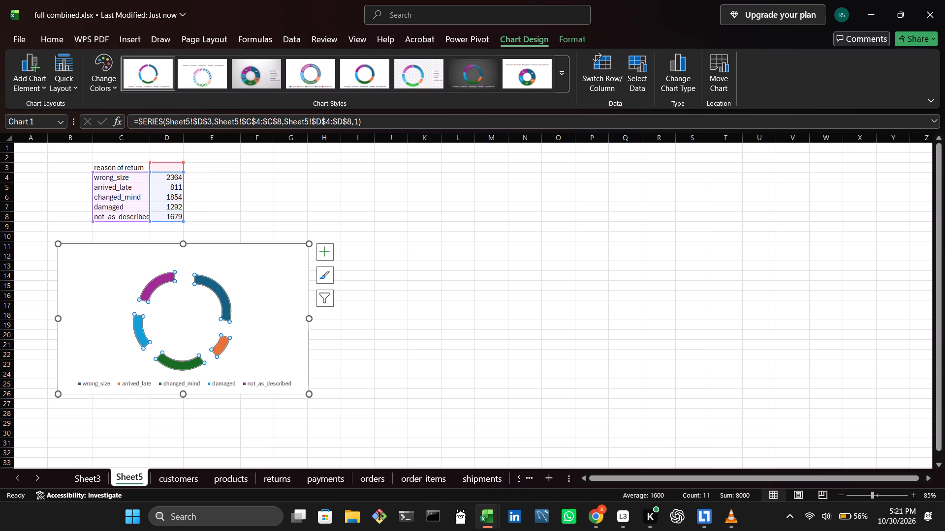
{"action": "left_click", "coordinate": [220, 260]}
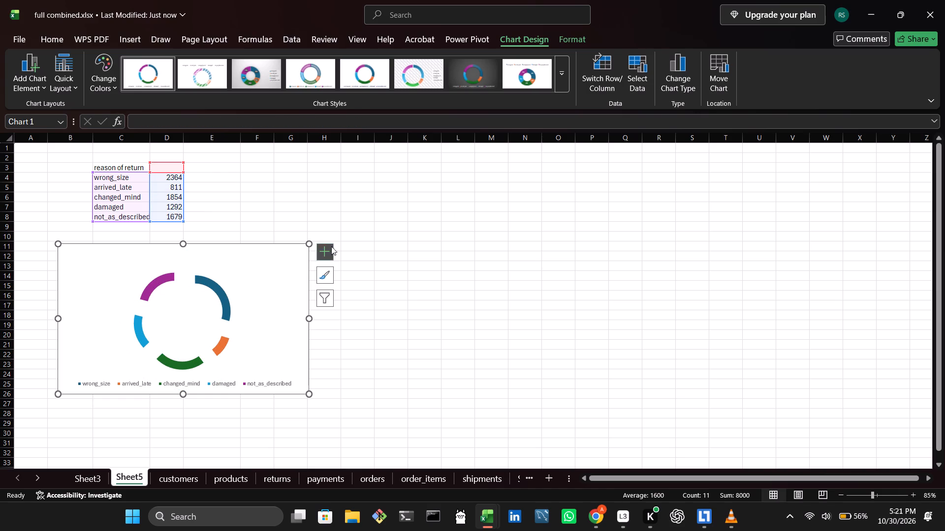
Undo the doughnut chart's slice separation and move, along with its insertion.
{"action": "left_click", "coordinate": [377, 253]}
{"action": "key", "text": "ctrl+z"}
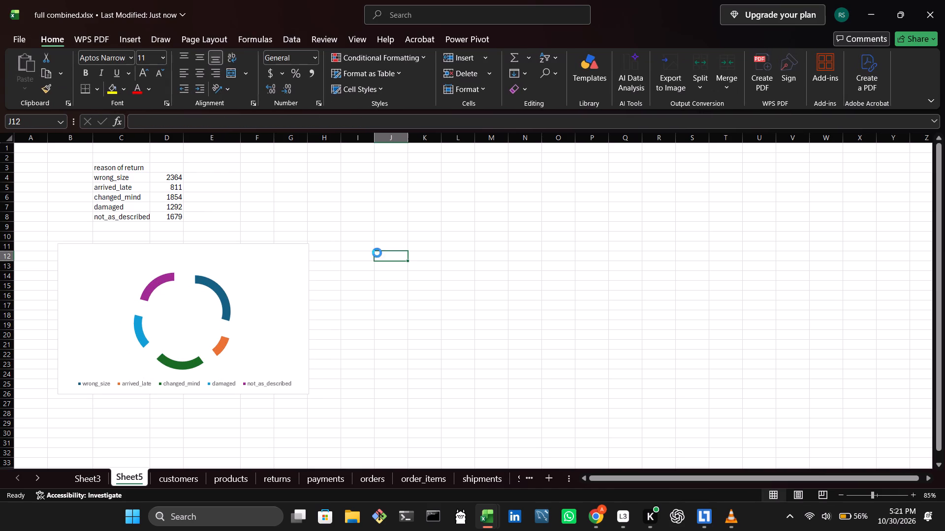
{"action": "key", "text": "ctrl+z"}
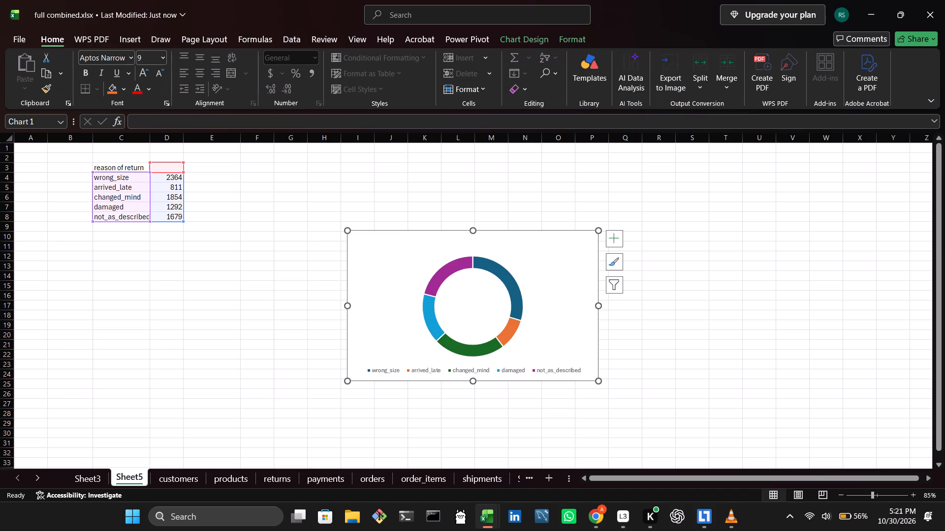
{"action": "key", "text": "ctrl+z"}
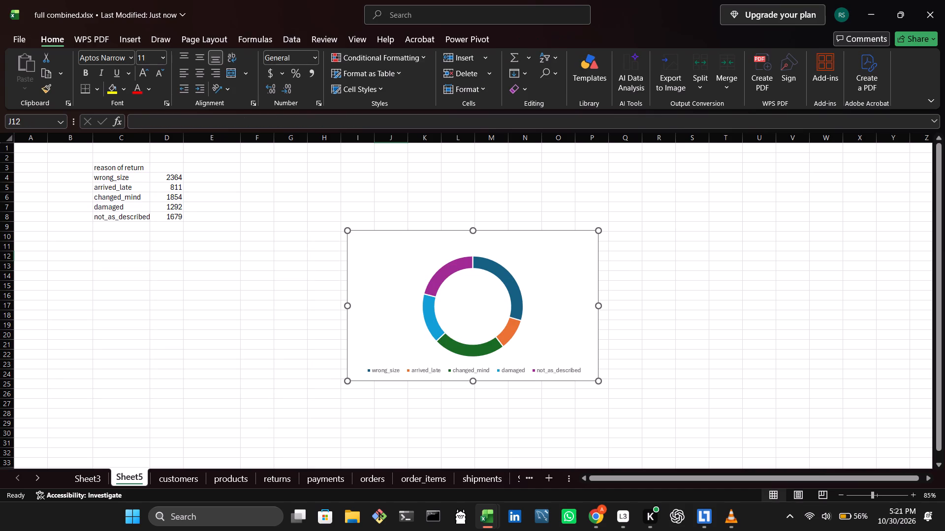
Insert a 3-D pie chart from the return-reason table in C3:D8.
{"action": "left_click_drag", "start_coordinate": [119, 168], "coordinate": [174, 213]}
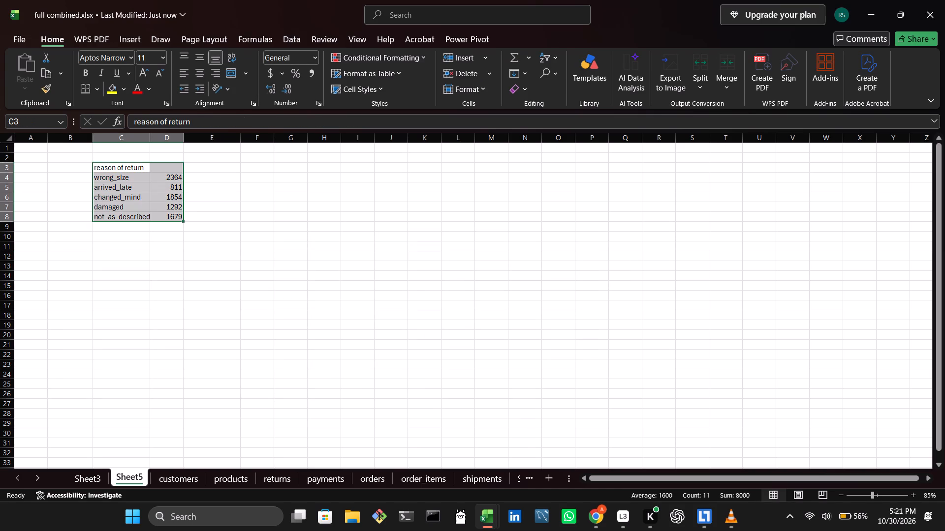
{"action": "left_click", "coordinate": [137, 34]}
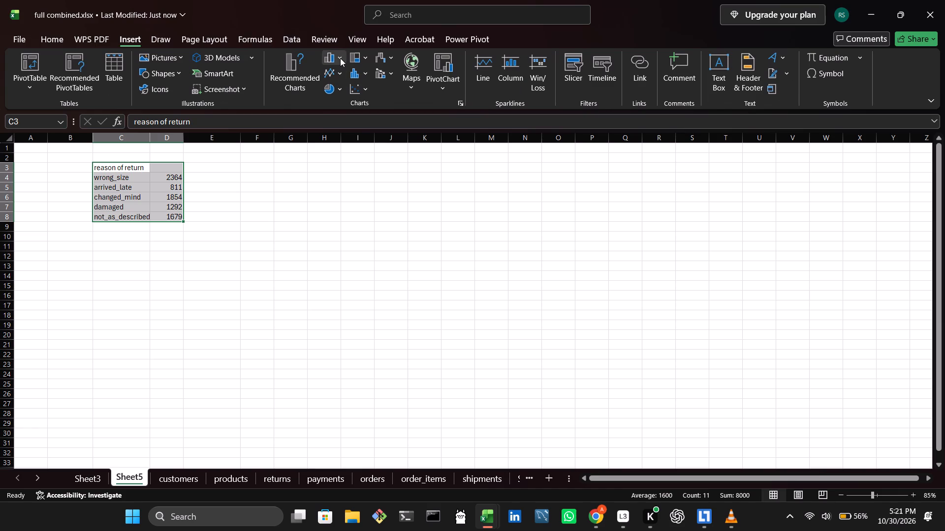
{"action": "left_click", "coordinate": [330, 59]}
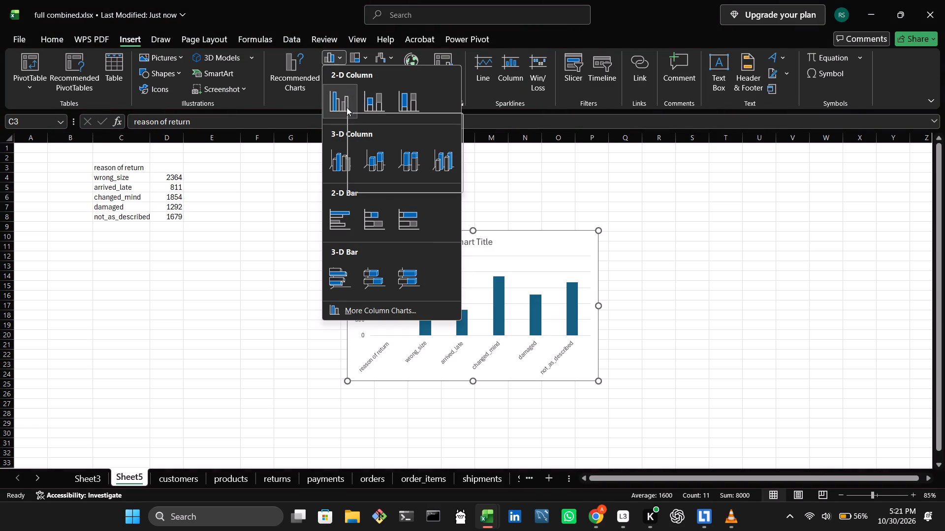
{"action": "left_click", "coordinate": [337, 61]}
{"action": "left_click", "coordinate": [335, 72]}
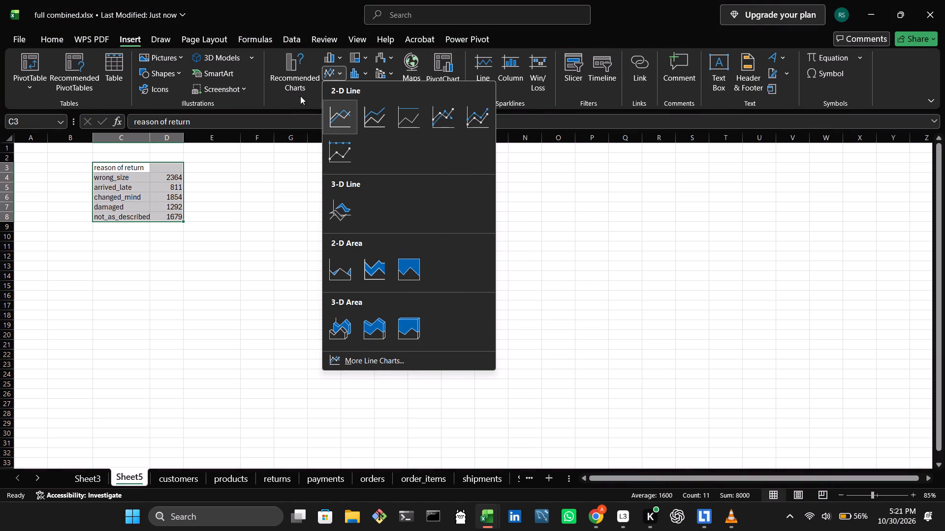
{"action": "left_click", "coordinate": [325, 72]}
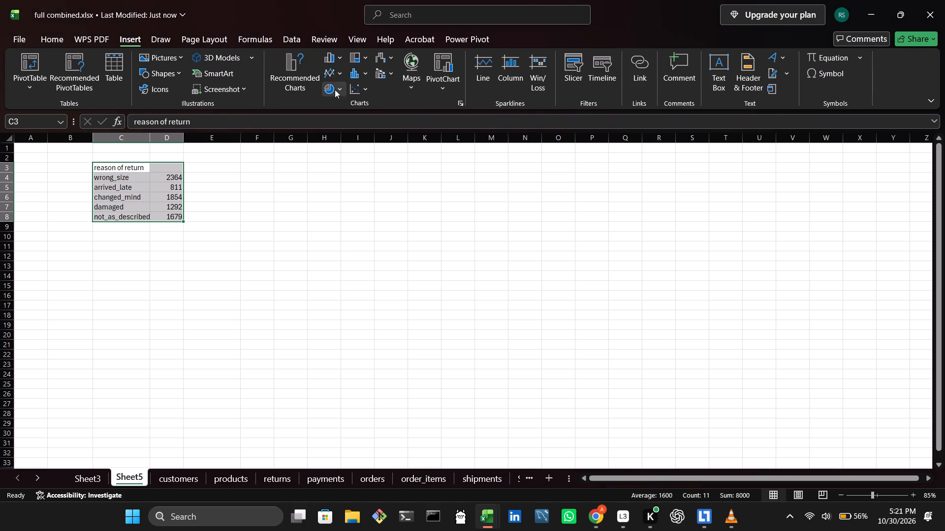
{"action": "left_click", "coordinate": [334, 87]}
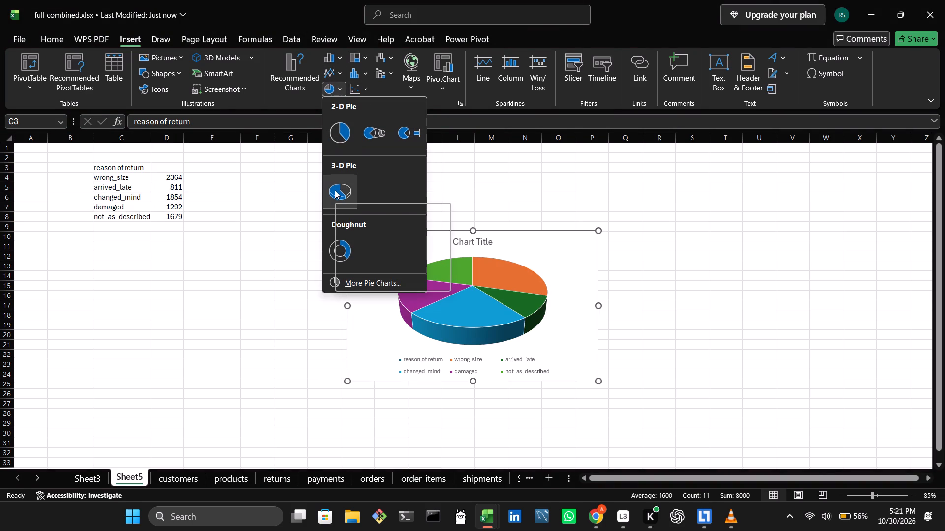
{"action": "left_click", "coordinate": [335, 190]}
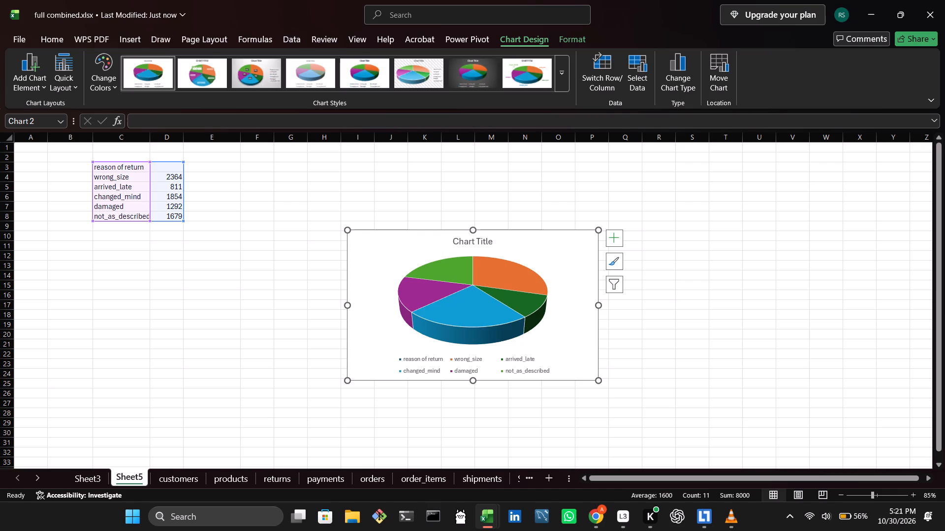
Nudge the pie slightly upward within the chart and pull all its slices far apart.
{"action": "left_click_drag", "start_coordinate": [428, 263], "coordinate": [428, 257]}
{"action": "left_click_drag", "start_coordinate": [458, 267], "coordinate": [434, 186]}
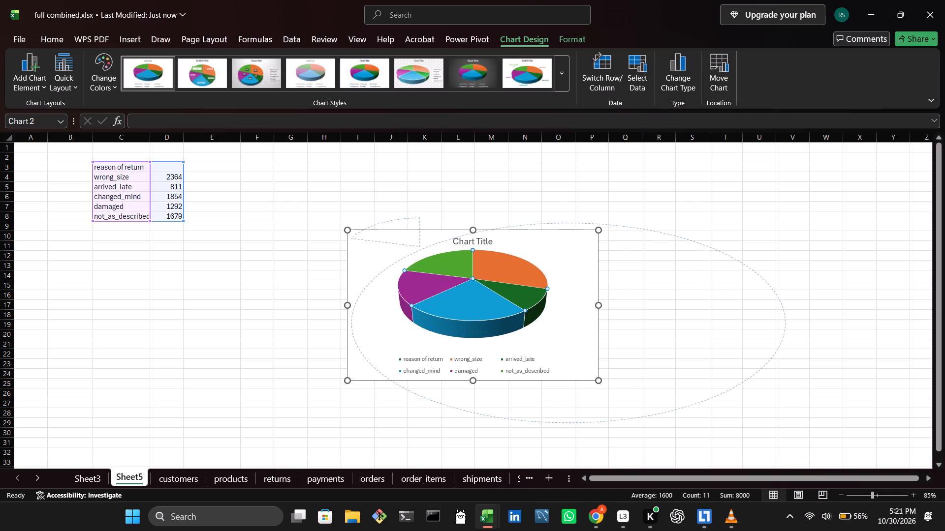
{"action": "left_click_drag", "start_coordinate": [434, 186], "coordinate": [435, 178]}
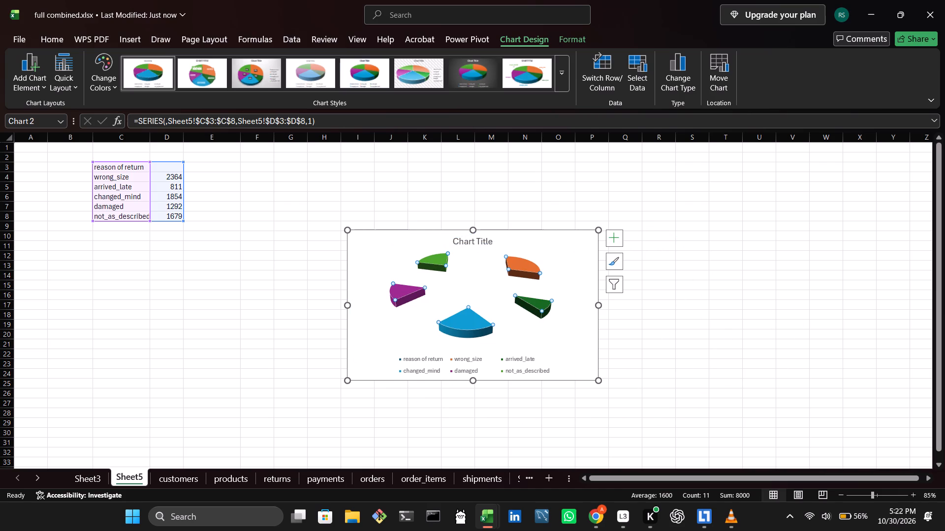
Move the pie chart directly below the return-reason table, starting in column B around row 10.
{"action": "left_click_drag", "start_coordinate": [477, 230], "coordinate": [182, 231]}
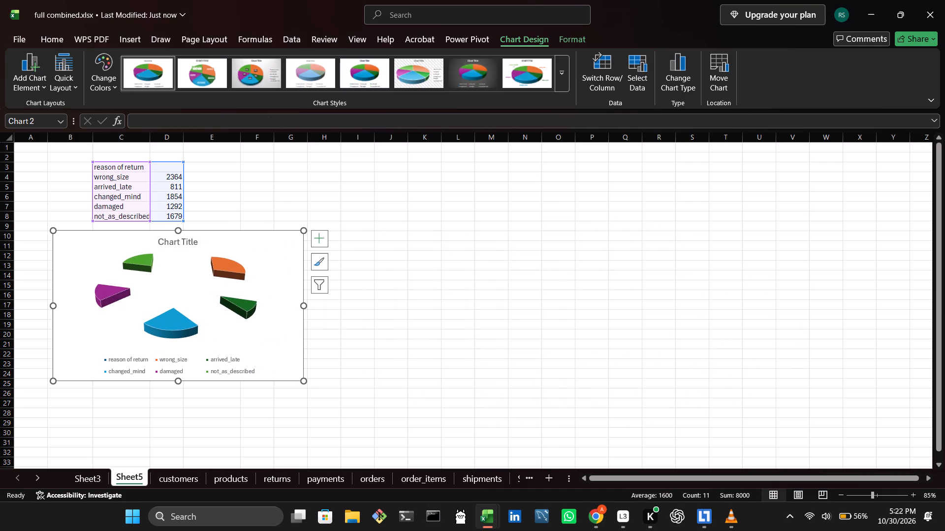
{"action": "left_click", "coordinate": [421, 301]}
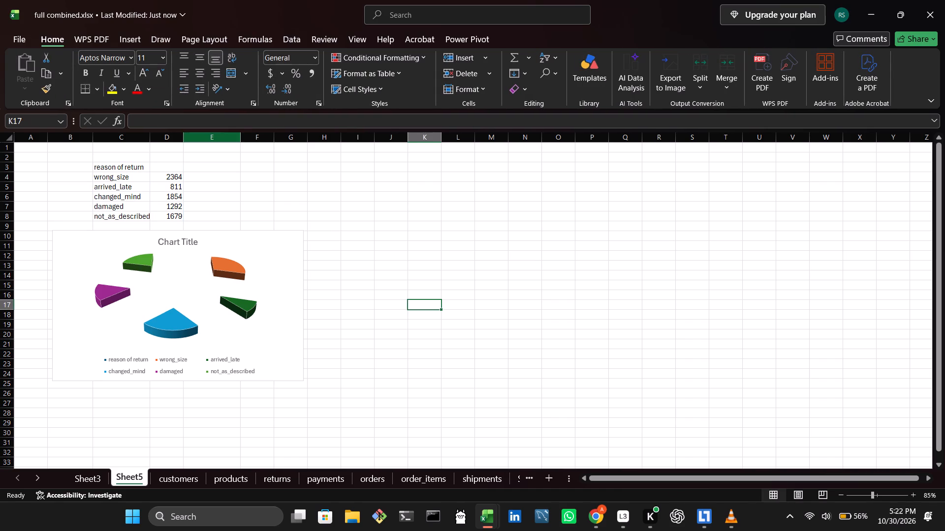
Narrow the pie chart from its upper corner so it spans about columns B to F.
{"action": "left_click", "coordinate": [296, 237]}
{"action": "left_click_drag", "start_coordinate": [302, 232], "coordinate": [296, 234]}
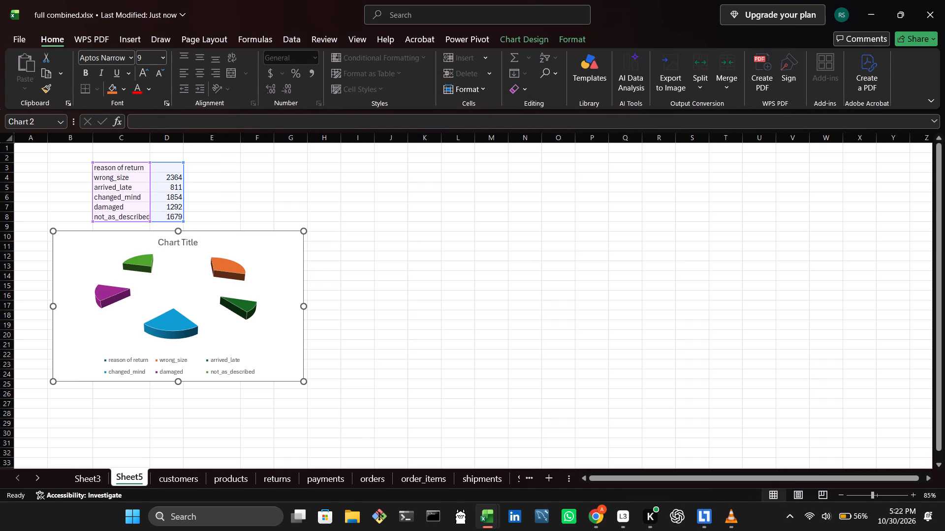
{"action": "left_click_drag", "start_coordinate": [296, 234], "coordinate": [284, 235]}
{"action": "left_click_drag", "start_coordinate": [284, 235], "coordinate": [274, 237]}
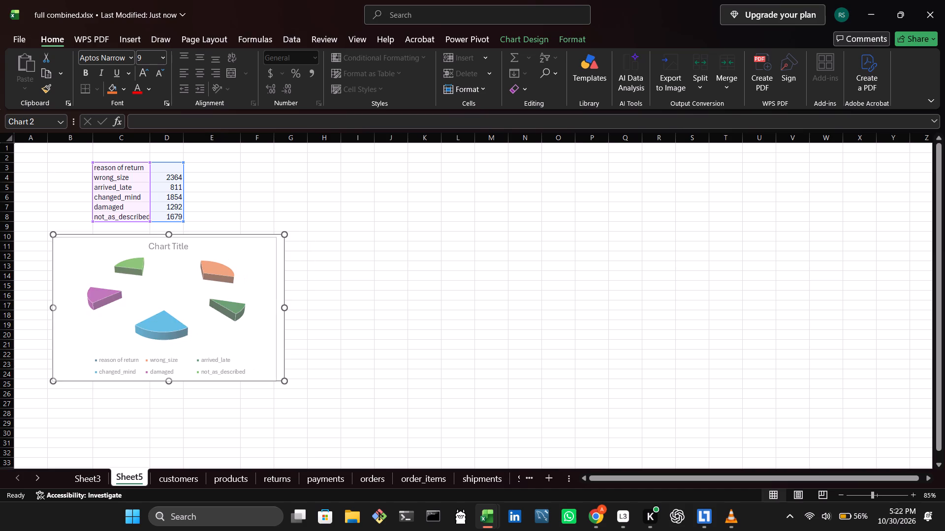
{"action": "left_click_drag", "start_coordinate": [274, 237], "coordinate": [260, 233]}
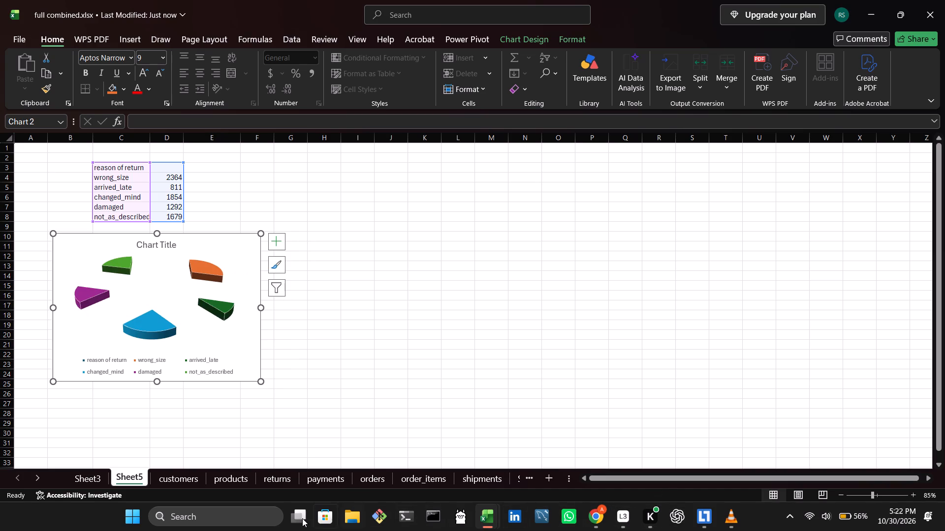
In File Explorer, open FNP---Excel-Project-main.ZIP and view its dashboard image Screenshot 2024-10-24 160552.png for reference.
{"action": "left_click", "coordinate": [362, 513]}
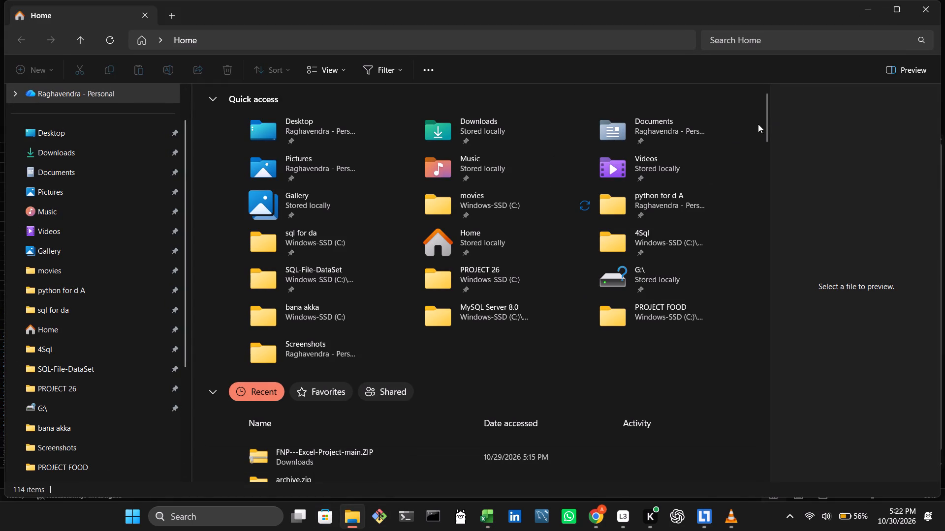
{"action": "left_click_drag", "start_coordinate": [766, 125], "coordinate": [777, 216]}
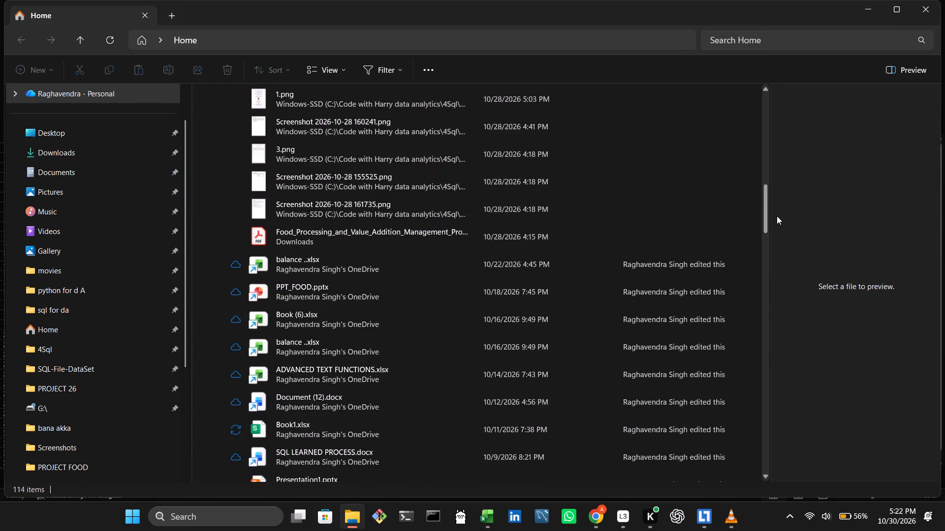
{"action": "left_click_drag", "start_coordinate": [777, 216], "coordinate": [777, 119]}
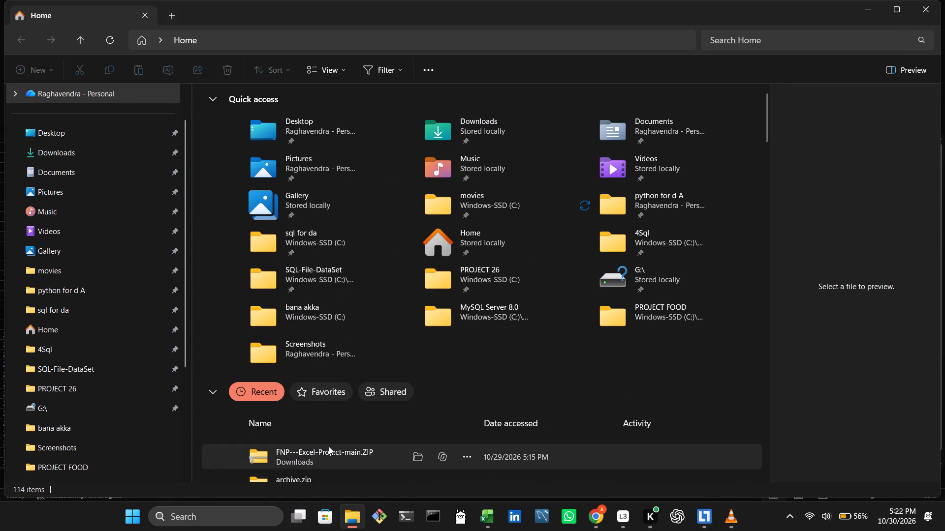
{"action": "double_click", "coordinate": [329, 446]}
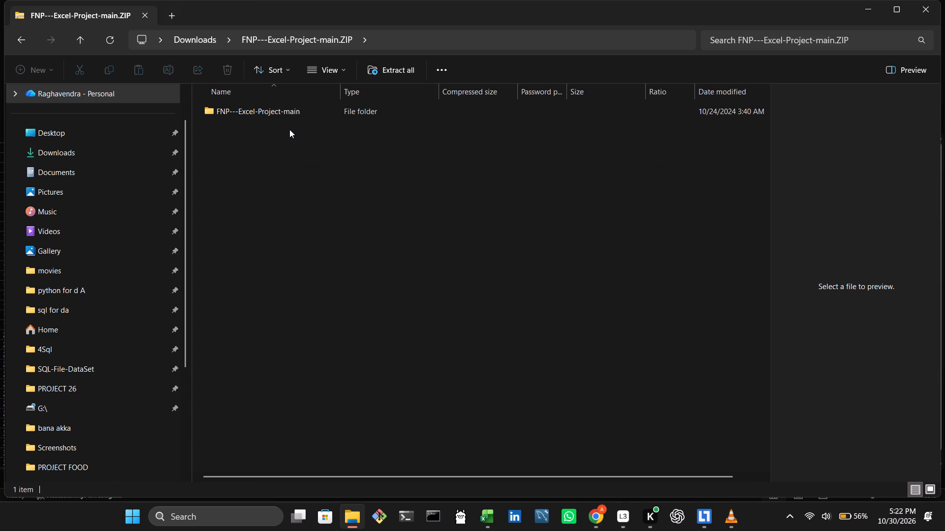
{"action": "double_click", "coordinate": [298, 109]}
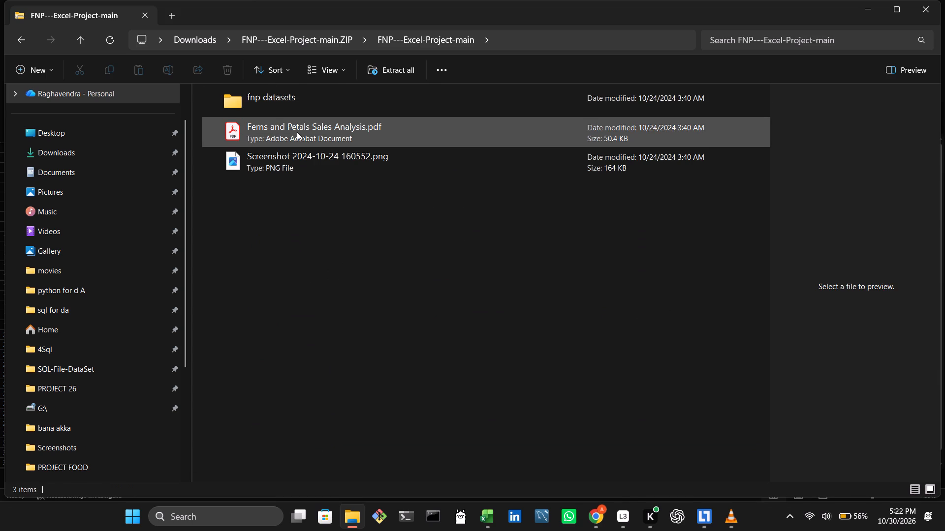
{"action": "left_click_drag", "start_coordinate": [297, 132], "coordinate": [290, 135]}
{"action": "double_click", "coordinate": [288, 160]}
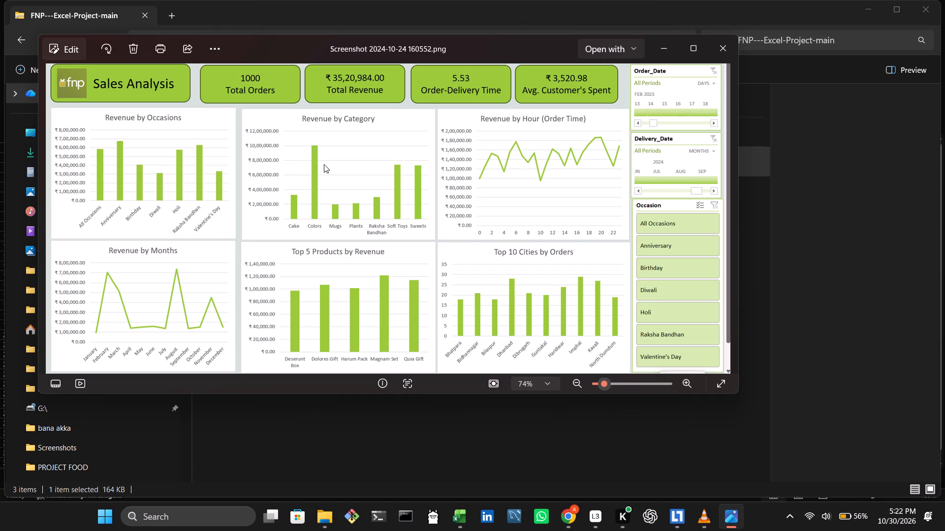
{"action": "left_click", "coordinate": [726, 52]}
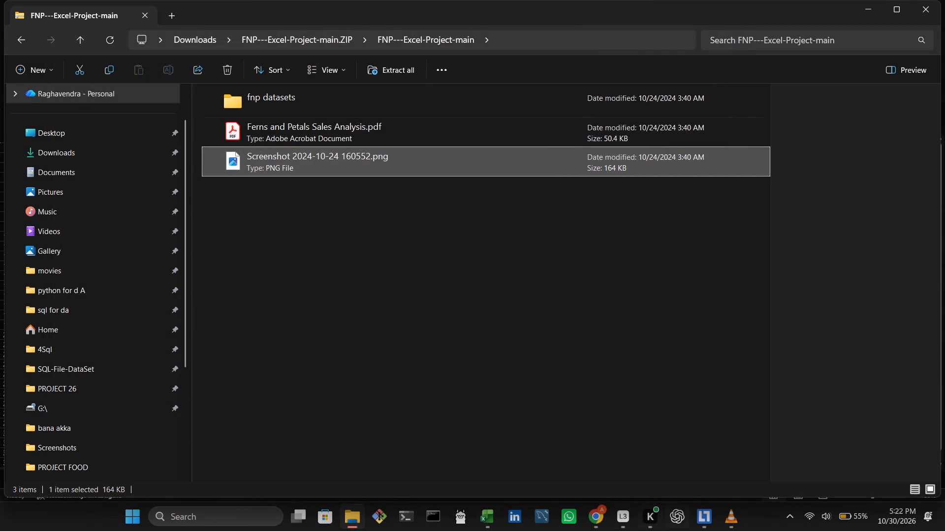
{"action": "left_click", "coordinate": [488, 507]}
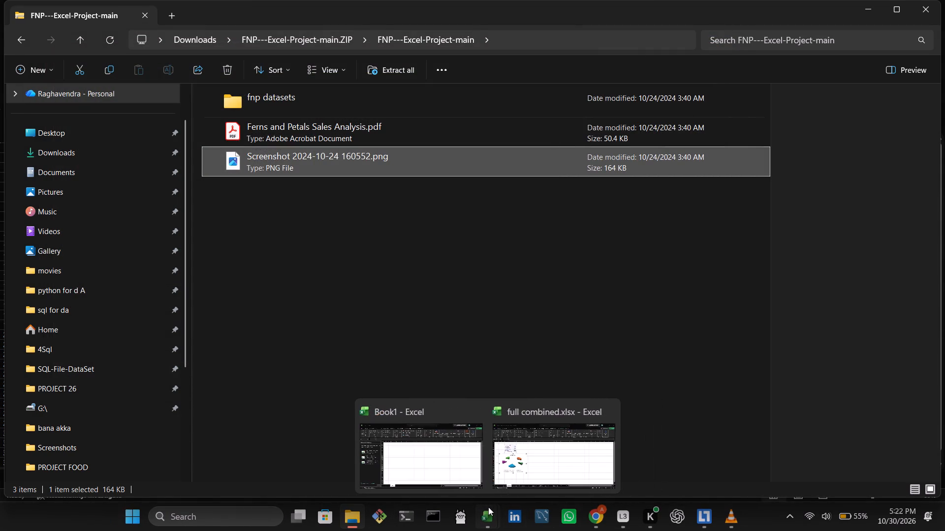
Switch to Loggy3 and review the recording sessions and their upload status for individual days between October 17 and 29.
{"action": "left_click", "coordinate": [615, 518]}
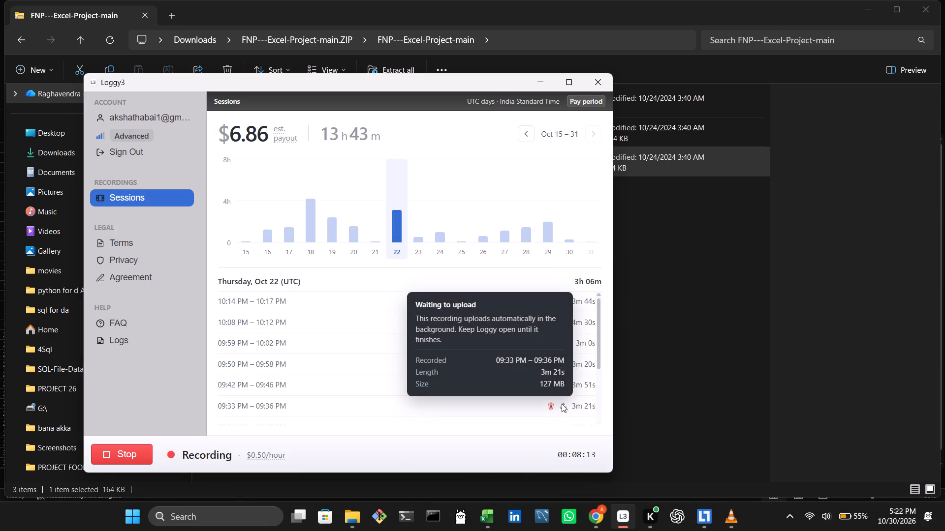
{"action": "left_click", "coordinate": [478, 246]}
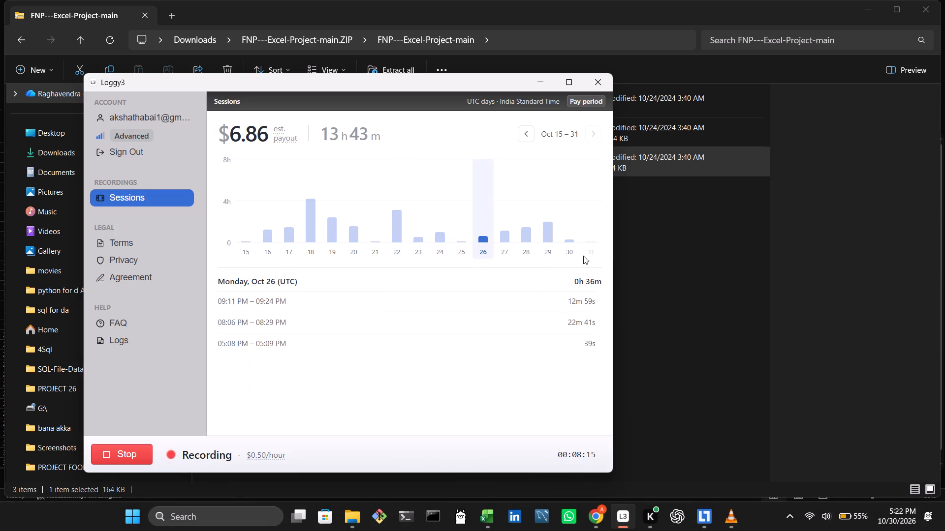
{"action": "left_click", "coordinate": [556, 236]}
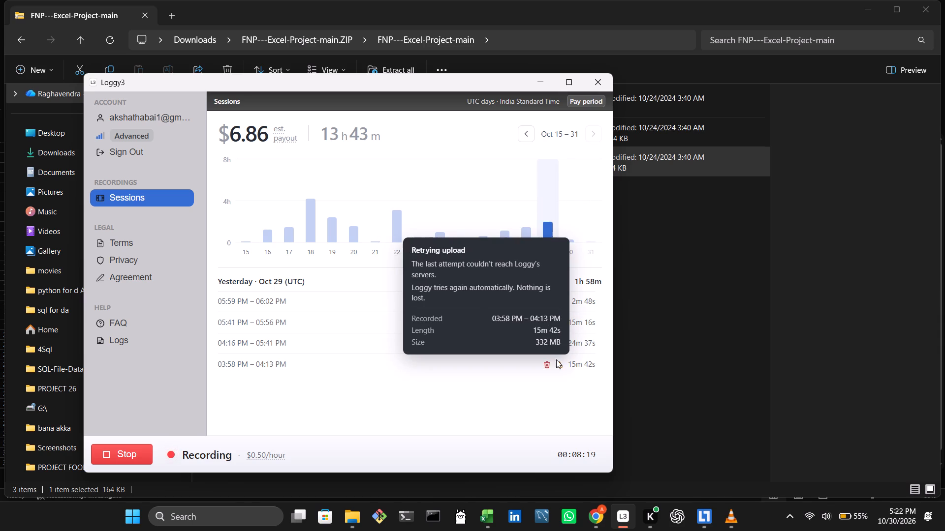
{"action": "left_click", "coordinate": [527, 240]}
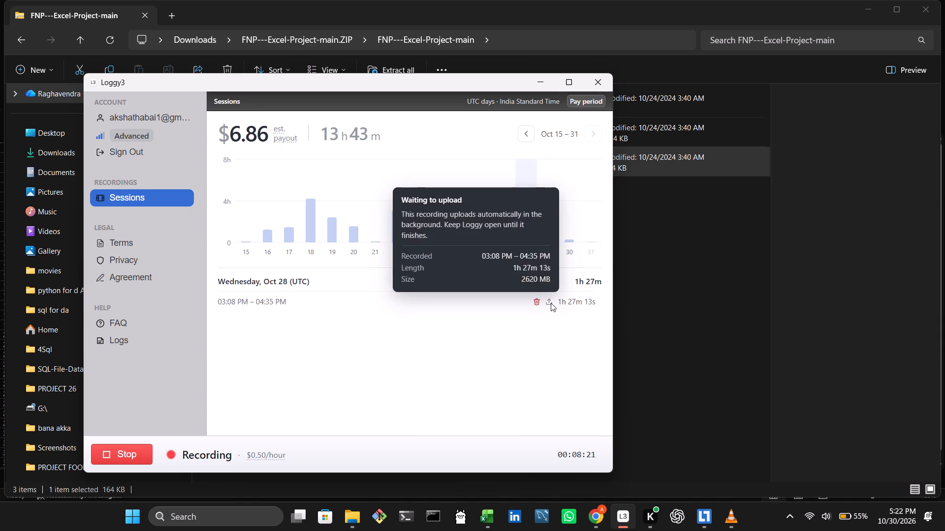
{"action": "left_click", "coordinate": [506, 229]}
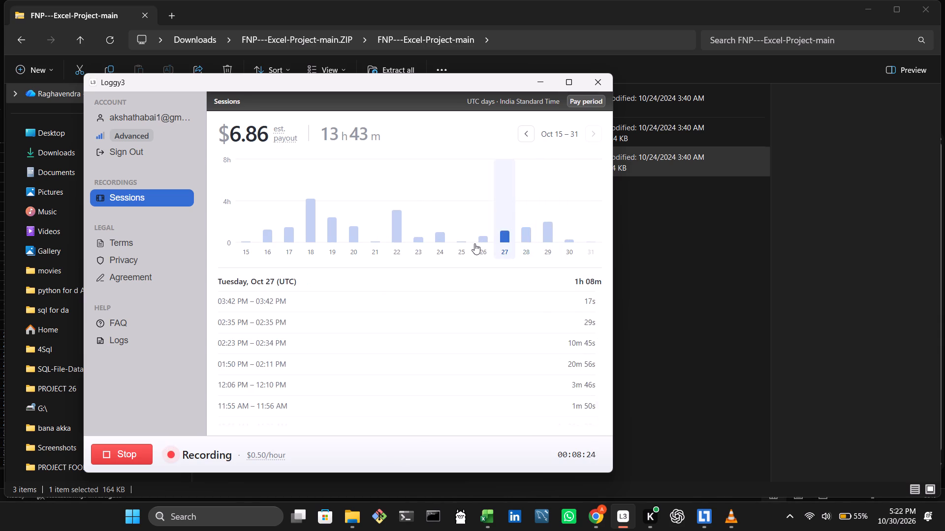
{"action": "left_click_drag", "start_coordinate": [598, 312], "coordinate": [608, 369]}
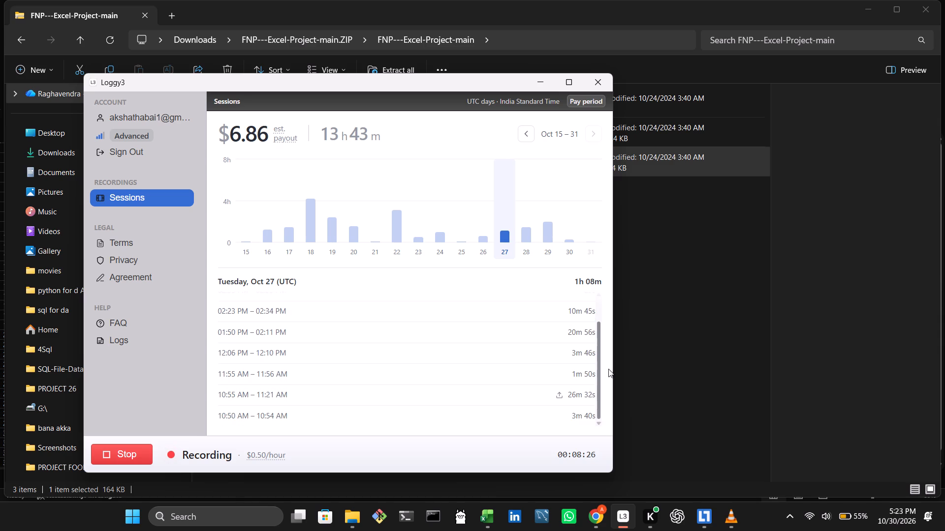
{"action": "left_click_drag", "start_coordinate": [608, 369], "coordinate": [610, 381]}
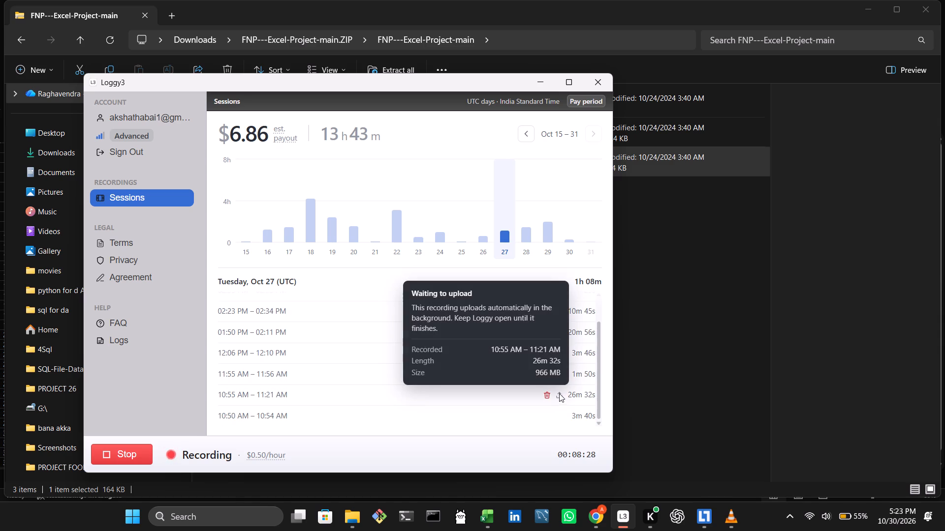
{"action": "left_click", "coordinate": [489, 238]}
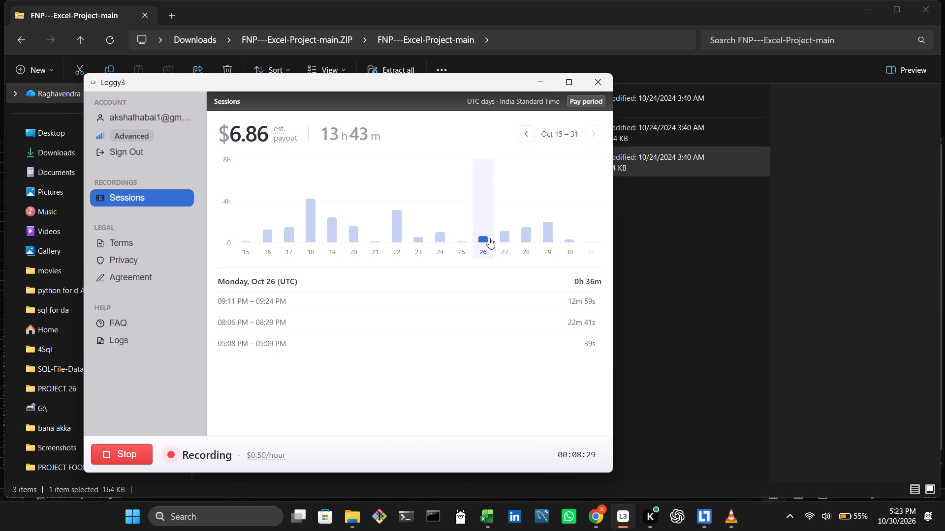
{"action": "left_click", "coordinate": [460, 232]}
{"action": "left_click", "coordinate": [448, 231]}
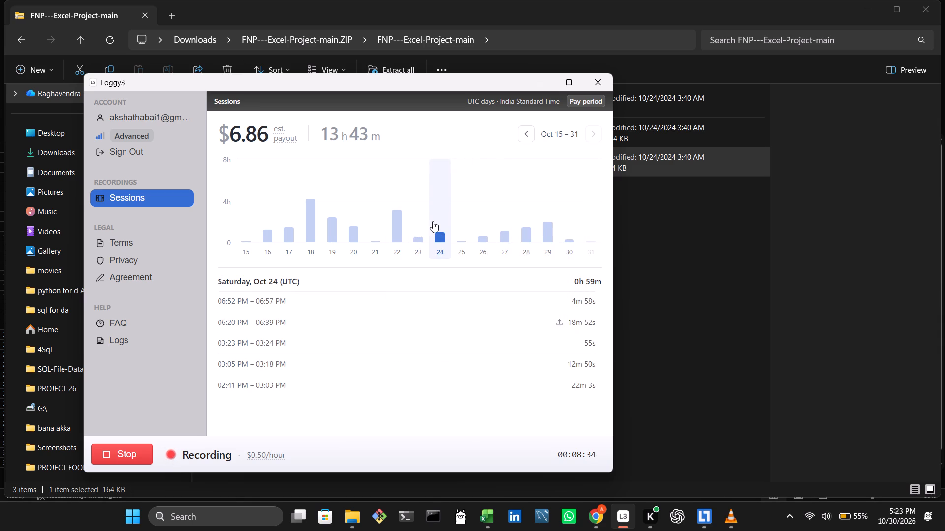
{"action": "left_click", "coordinate": [420, 236]}
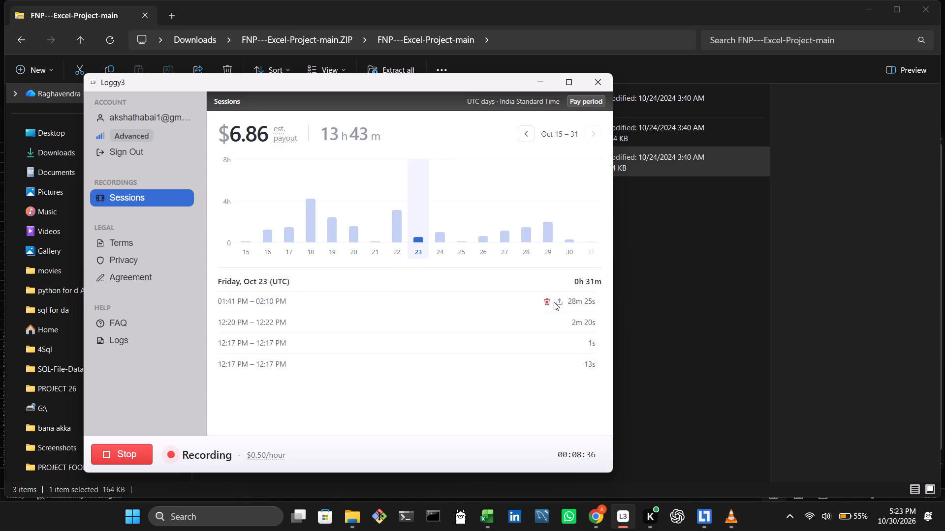
{"action": "left_click", "coordinate": [392, 228]}
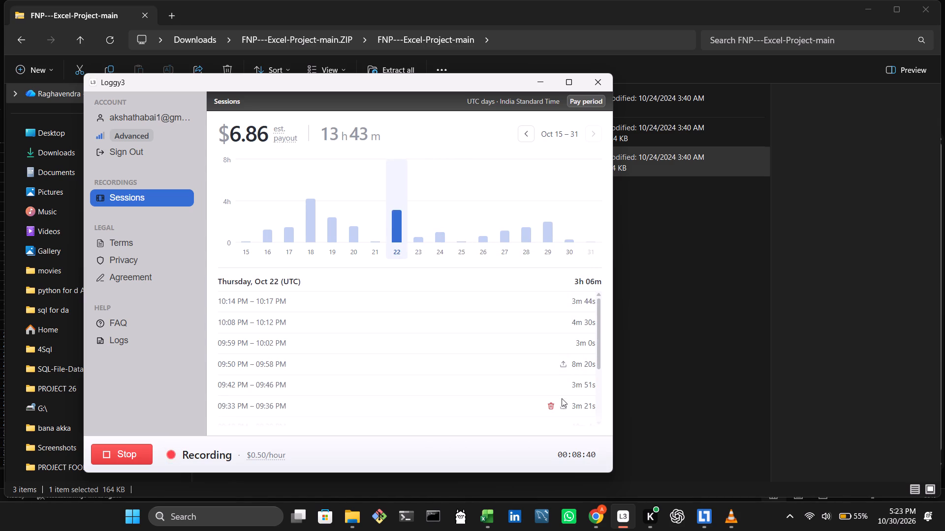
{"action": "left_click", "coordinate": [371, 220]}
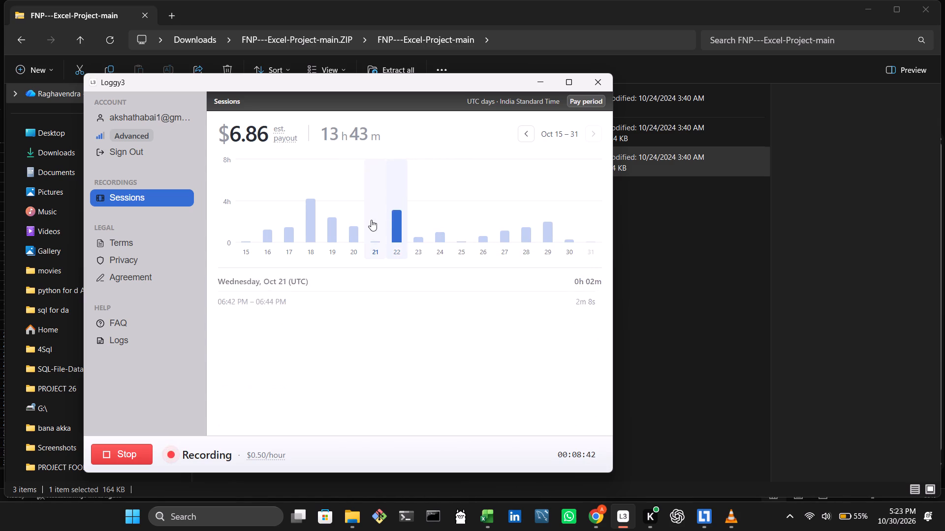
{"action": "left_click", "coordinate": [348, 221]}
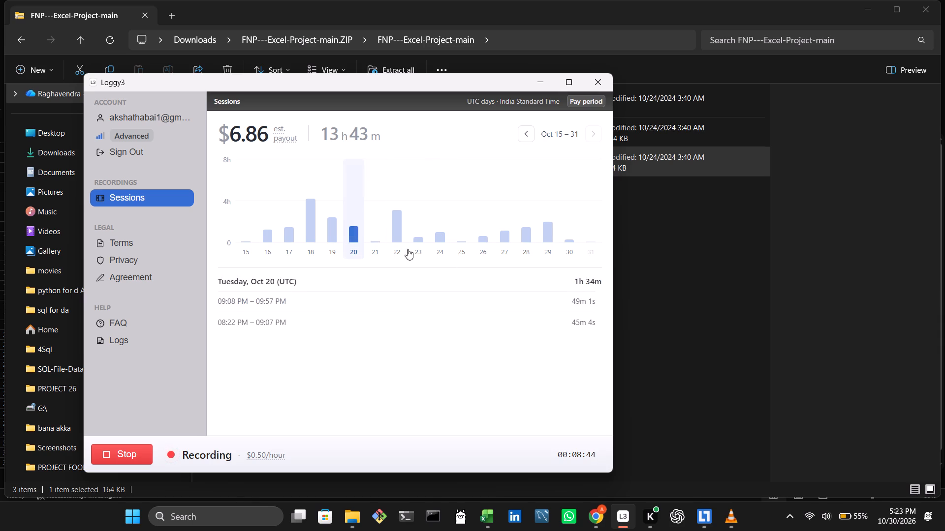
{"action": "left_click", "coordinate": [331, 232]}
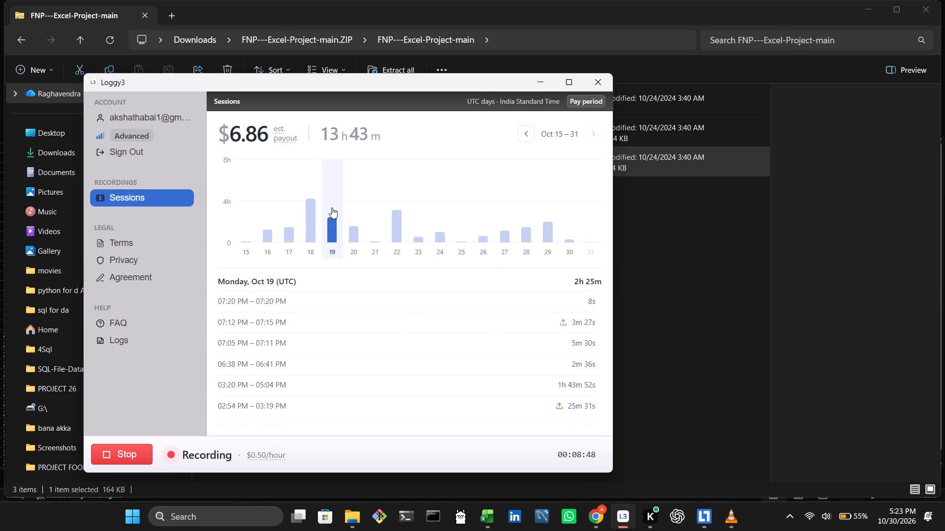
{"action": "left_click", "coordinate": [304, 208]}
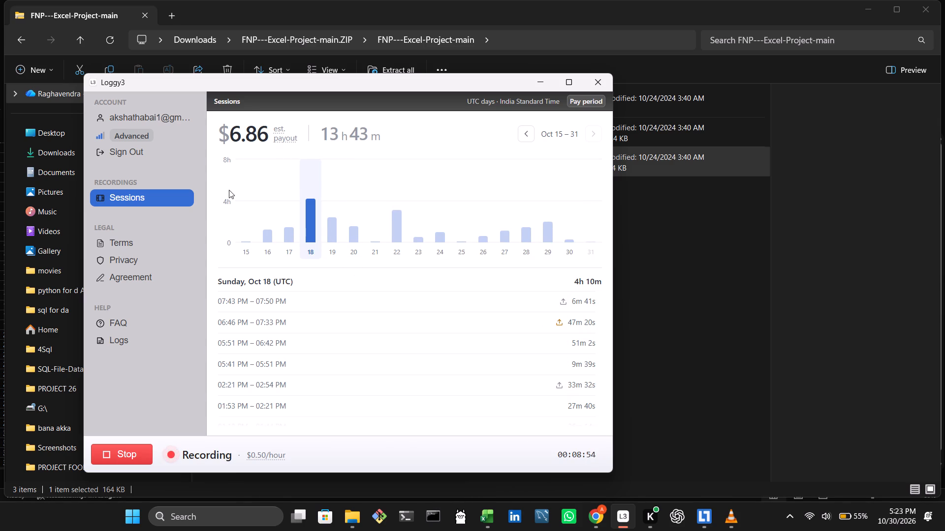
{"action": "left_click", "coordinate": [288, 216]}
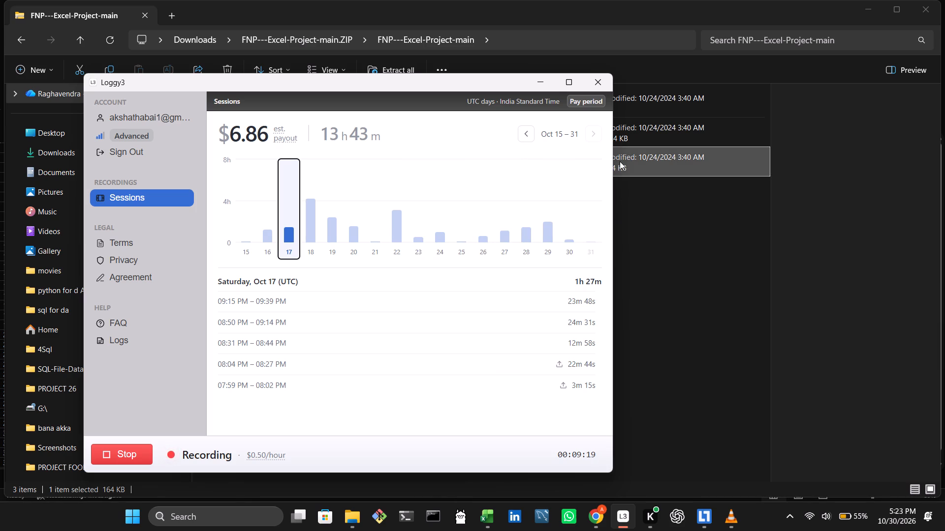
{"action": "left_click", "coordinate": [544, 78]}
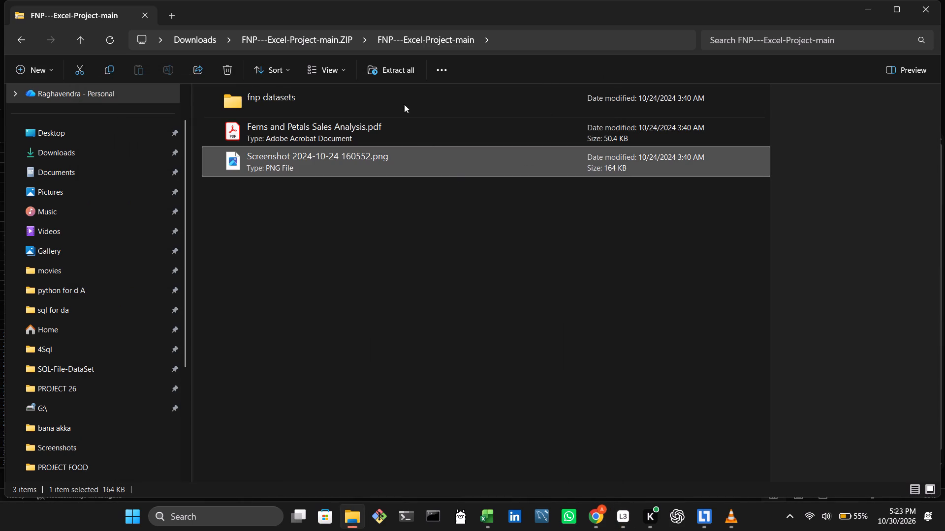
Switch to NetLimiter to check Loggy3's upload traffic.
{"action": "left_click", "coordinate": [707, 530]}
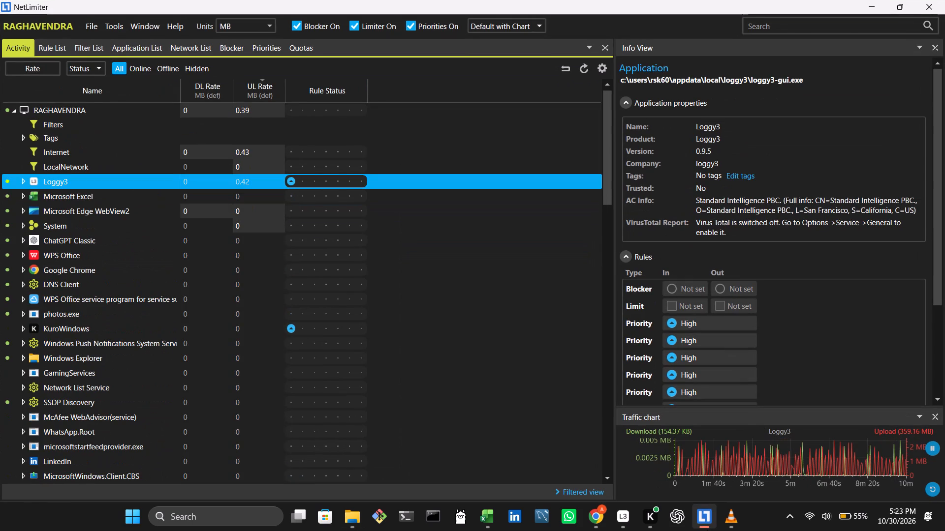
Switch to Excel and view Sheet5 of full combined.xlsx with its return-reason pie chart.
{"action": "left_click", "coordinate": [480, 512]}
{"action": "left_click_drag", "start_coordinate": [456, 466], "coordinate": [490, 450]}
{"action": "left_click", "coordinate": [490, 450]}
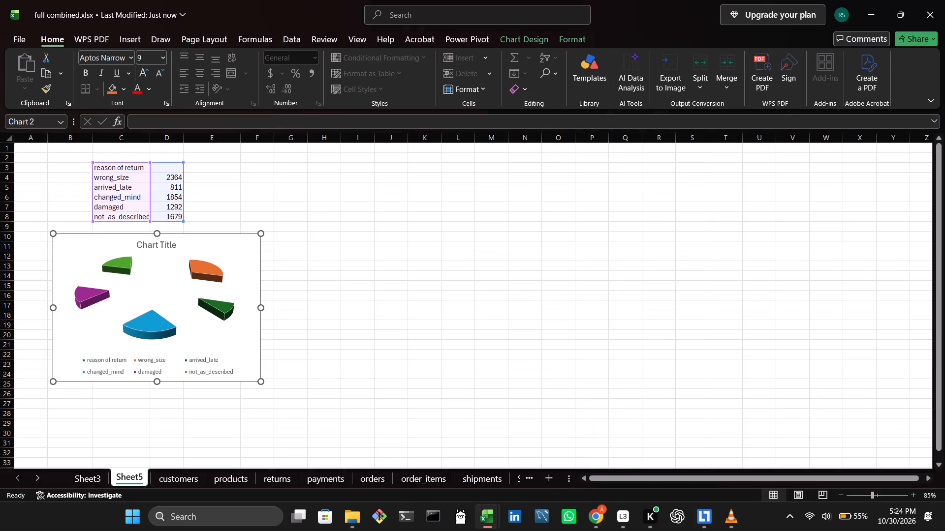
In File Explorer, go back to Home, browse the recent files and look inside archive.zip.
{"action": "left_click", "coordinate": [343, 515]}
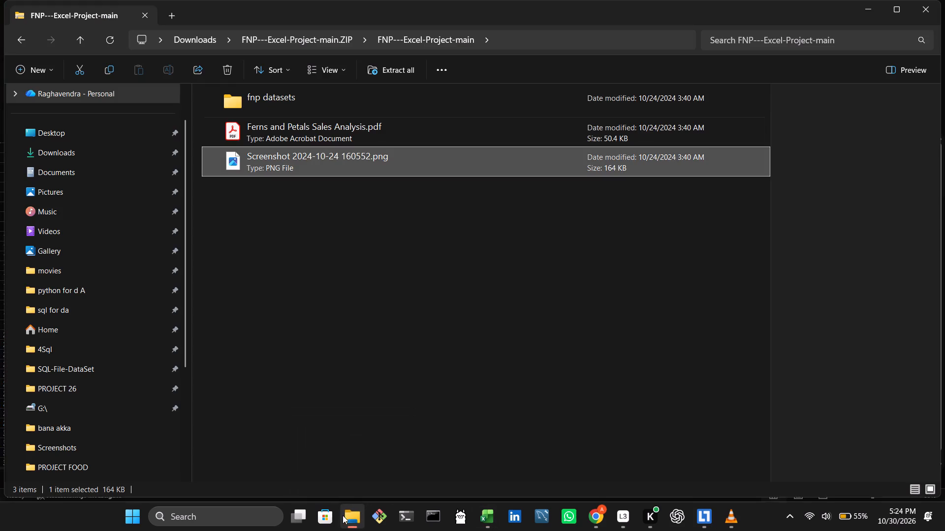
{"action": "left_click", "coordinate": [27, 34]}
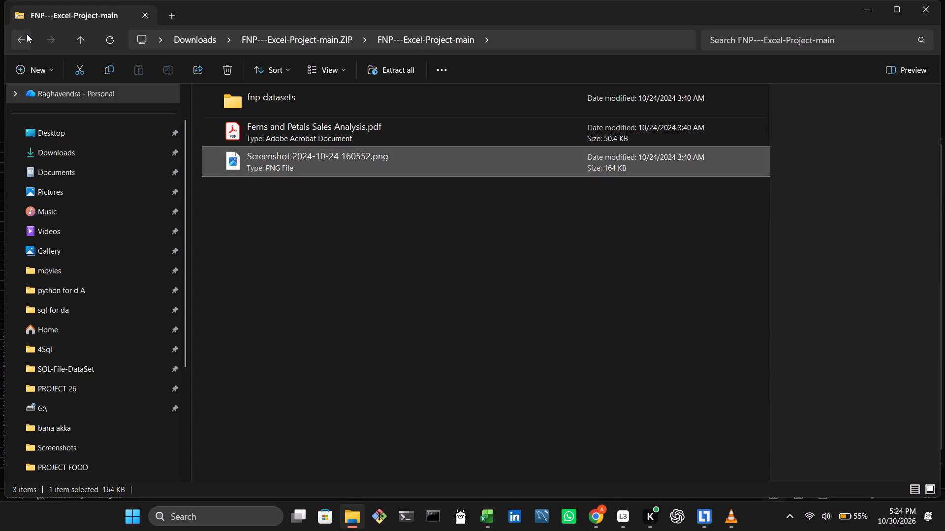
{"action": "left_click", "coordinate": [22, 38]}
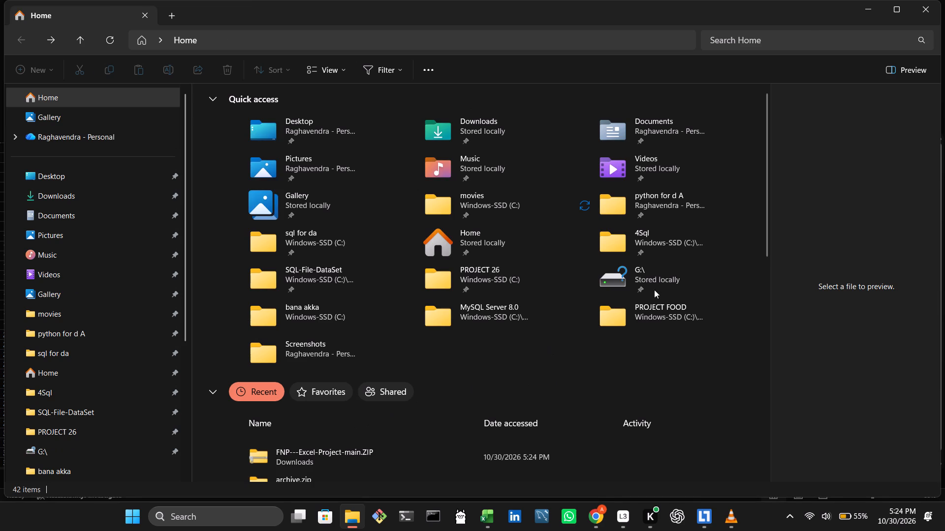
{"action": "left_click", "coordinate": [765, 123]}
{"action": "left_click_drag", "start_coordinate": [765, 123], "coordinate": [769, 133]}
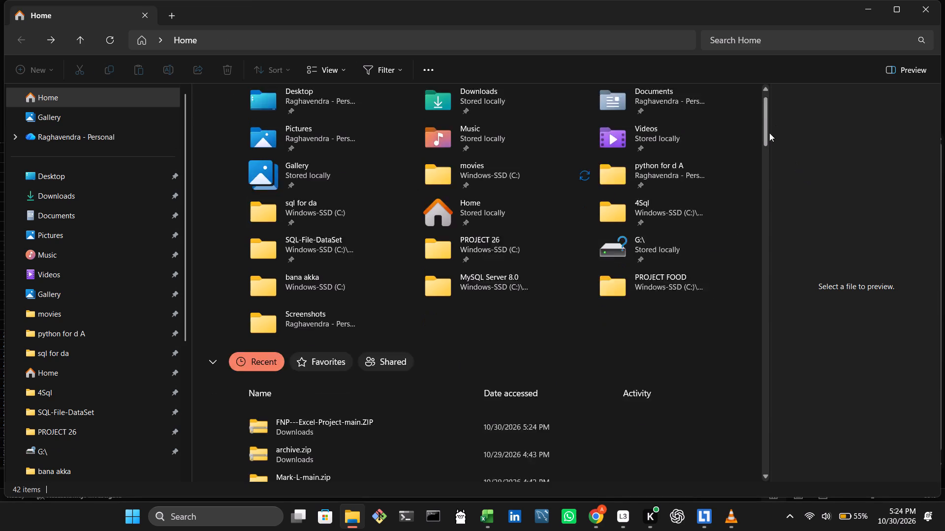
{"action": "left_click_drag", "start_coordinate": [769, 133], "coordinate": [769, 155]}
{"action": "left_click_drag", "start_coordinate": [769, 155], "coordinate": [769, 173]}
{"action": "left_click_drag", "start_coordinate": [765, 167], "coordinate": [766, 183]}
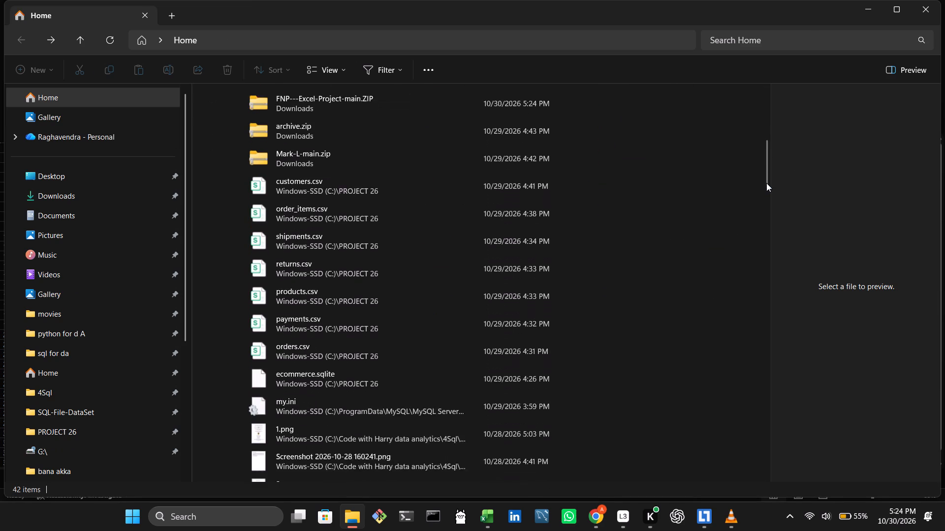
{"action": "left_click_drag", "start_coordinate": [766, 183], "coordinate": [766, 192]}
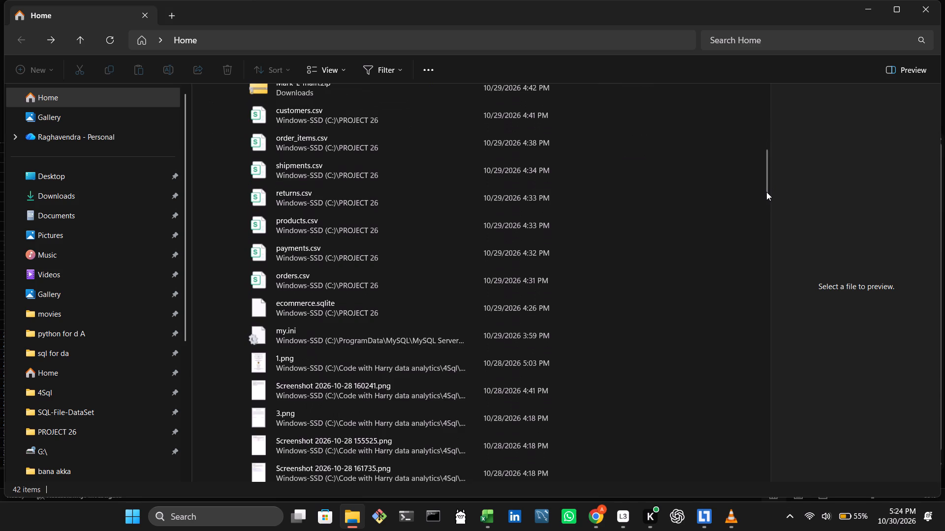
{"action": "left_click_drag", "start_coordinate": [766, 192], "coordinate": [762, 177]}
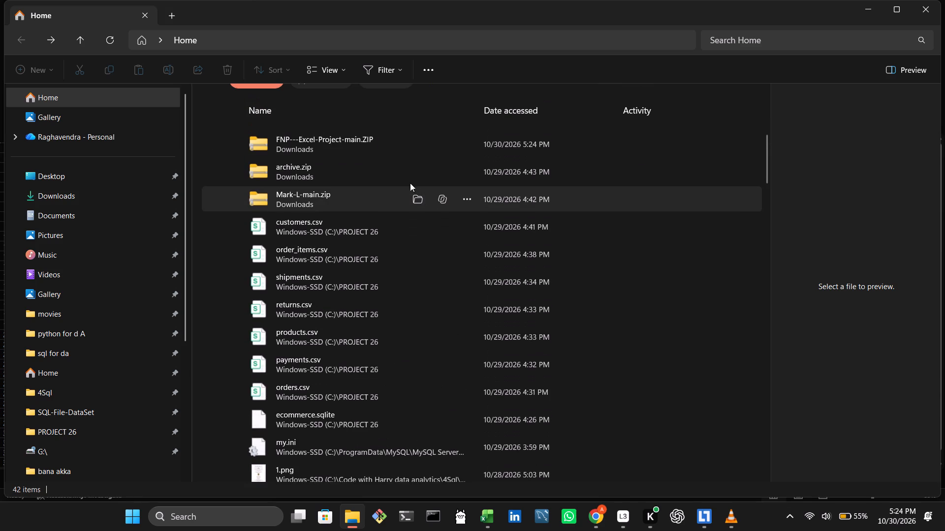
{"action": "double_click", "coordinate": [328, 159]}
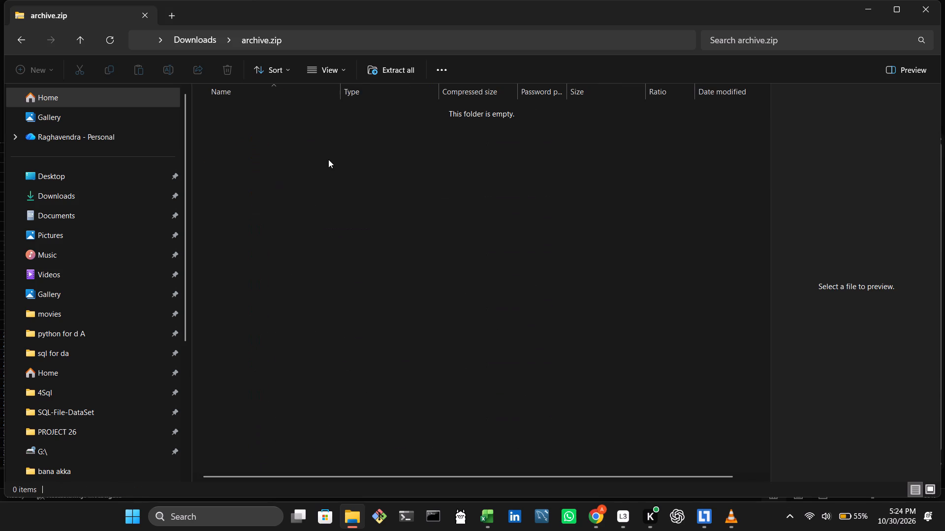
{"action": "left_click", "coordinate": [25, 37]}
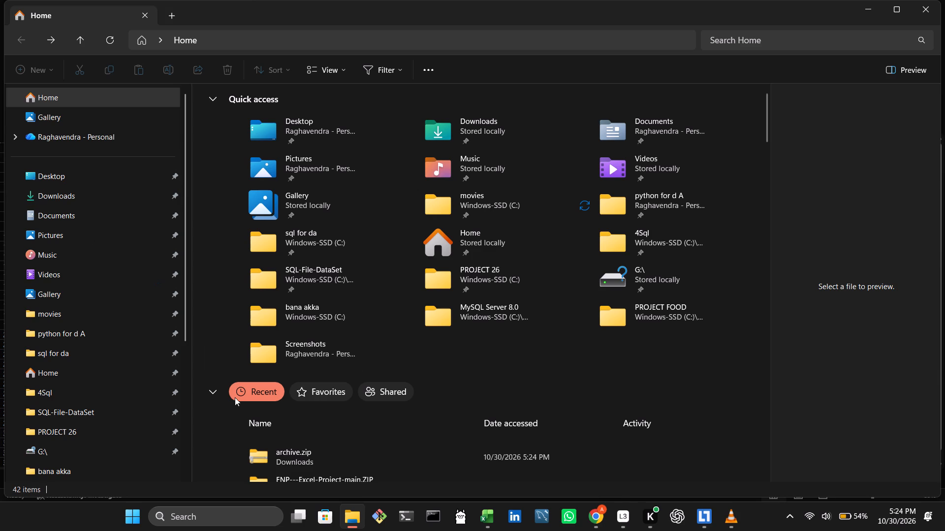
Browse the whole Downloads folder down to the Tiny files group and open archive.zip there.
{"action": "double_click", "coordinate": [103, 202]}
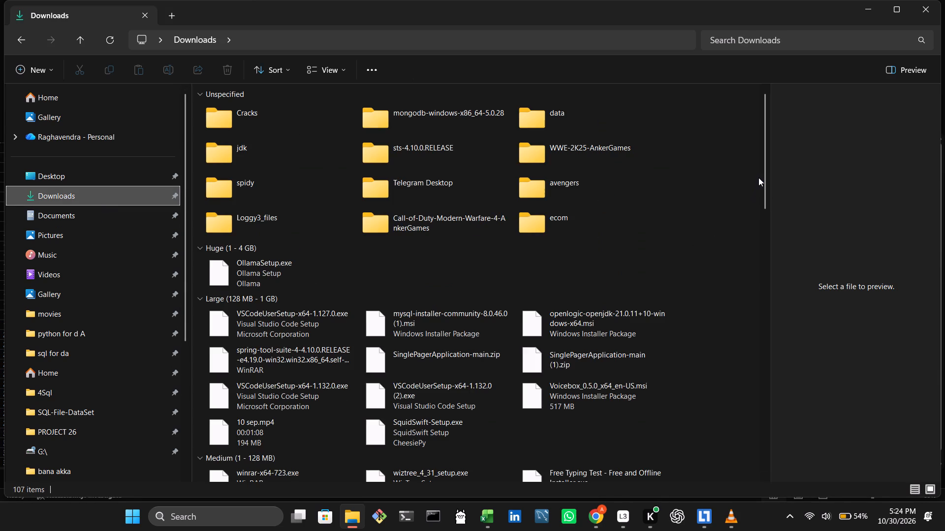
{"action": "left_click_drag", "start_coordinate": [765, 178], "coordinate": [766, 207]}
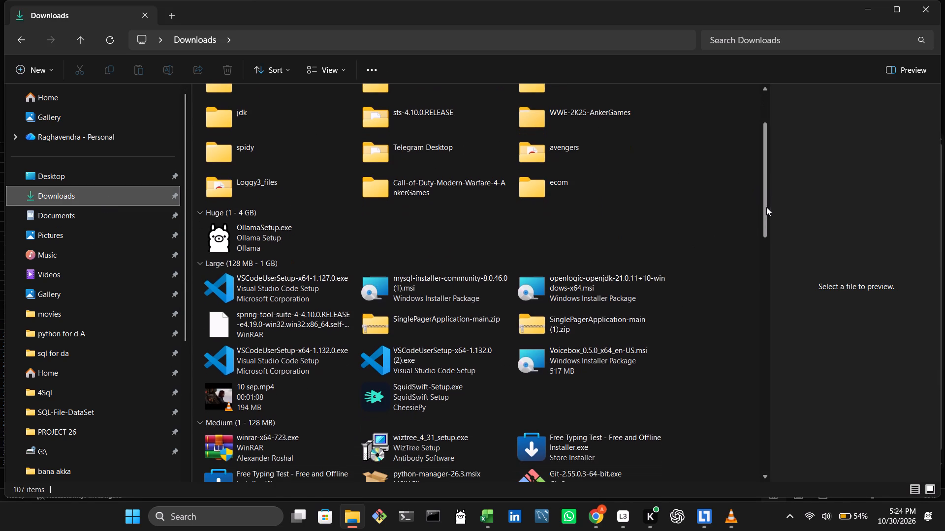
{"action": "left_click_drag", "start_coordinate": [766, 207], "coordinate": [756, 240]}
{"action": "left_click_drag", "start_coordinate": [765, 240], "coordinate": [771, 353]}
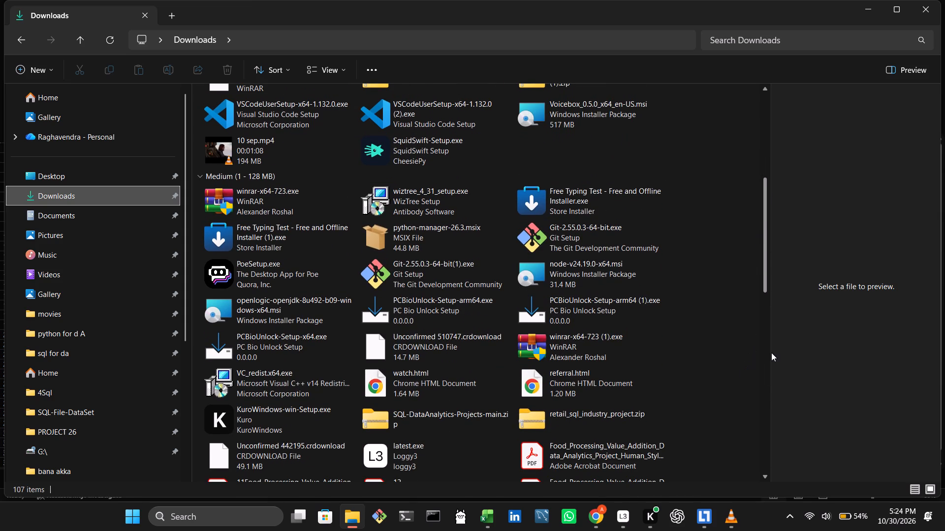
{"action": "left_click_drag", "start_coordinate": [766, 352], "coordinate": [764, 449]}
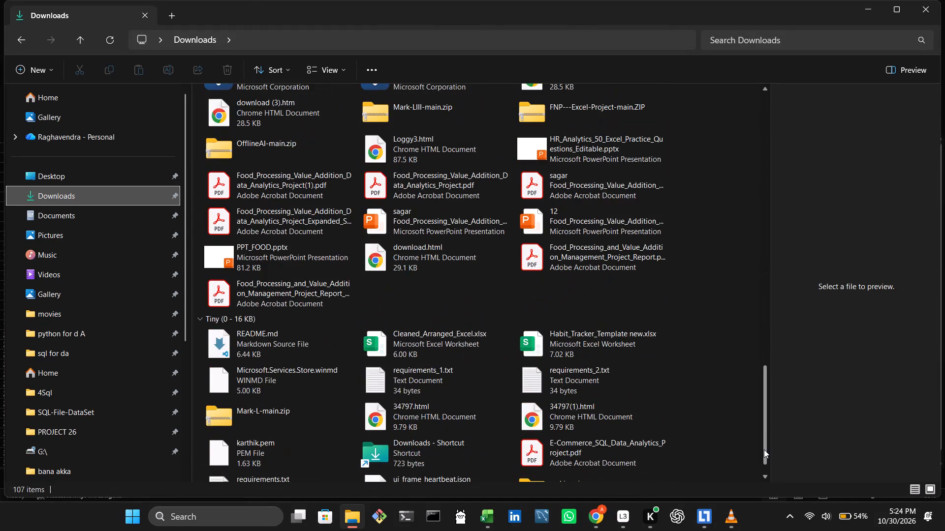
{"action": "left_click_drag", "start_coordinate": [764, 449], "coordinate": [763, 485]}
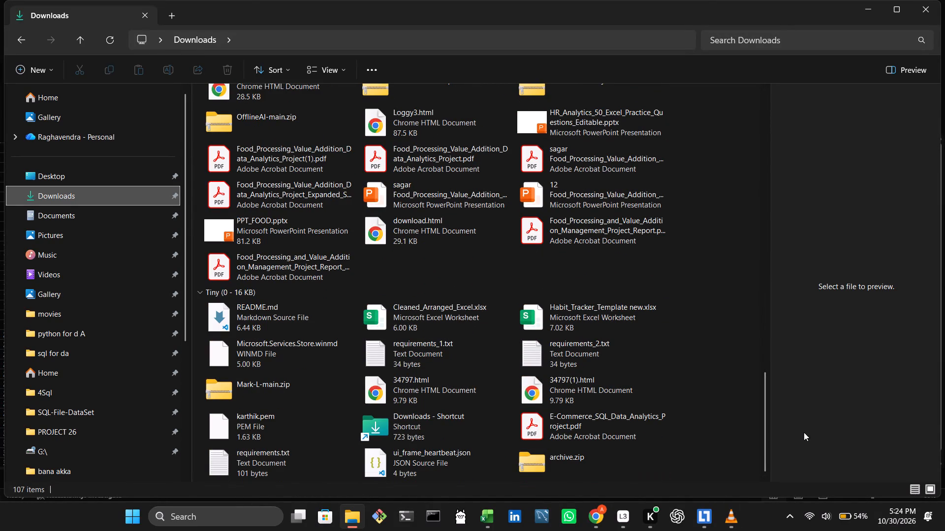
{"action": "left_click_drag", "start_coordinate": [767, 413], "coordinate": [769, 429]}
{"action": "double_click", "coordinate": [544, 472]}
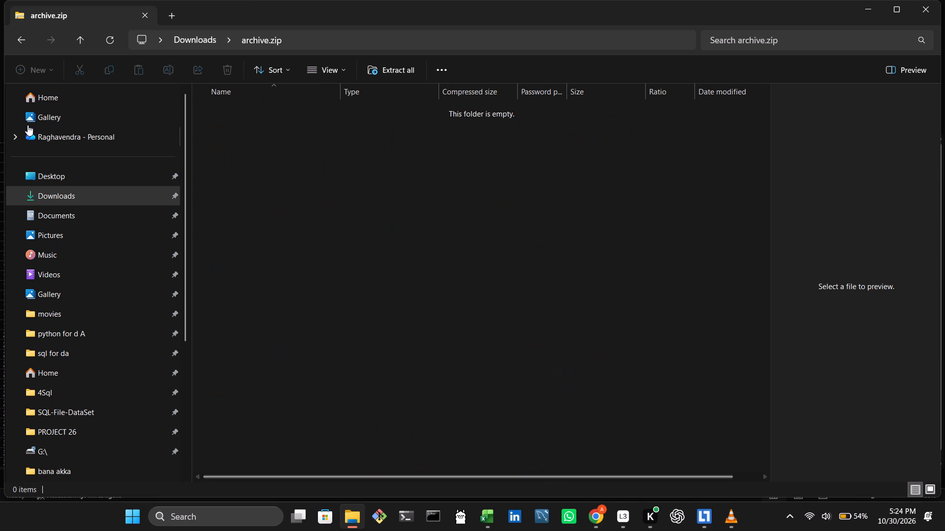
Return to Downloads, open FNP---Excel-Project-main.ZIP and view Screenshot 2024-10-24 160552.png from its FNP---Excel-Project-main folder.
{"action": "left_click", "coordinate": [25, 35]}
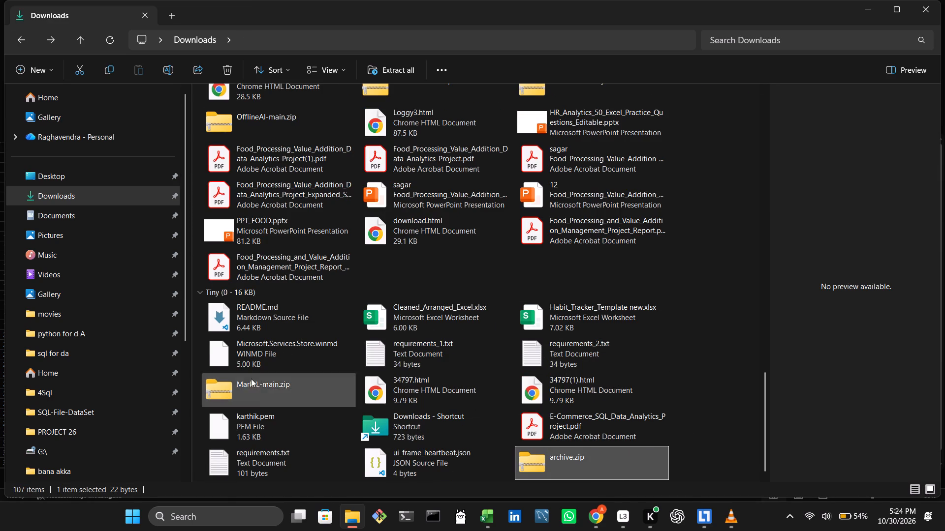
{"action": "left_click_drag", "start_coordinate": [759, 410], "coordinate": [767, 410]}
{"action": "left_click_drag", "start_coordinate": [767, 410], "coordinate": [767, 388]}
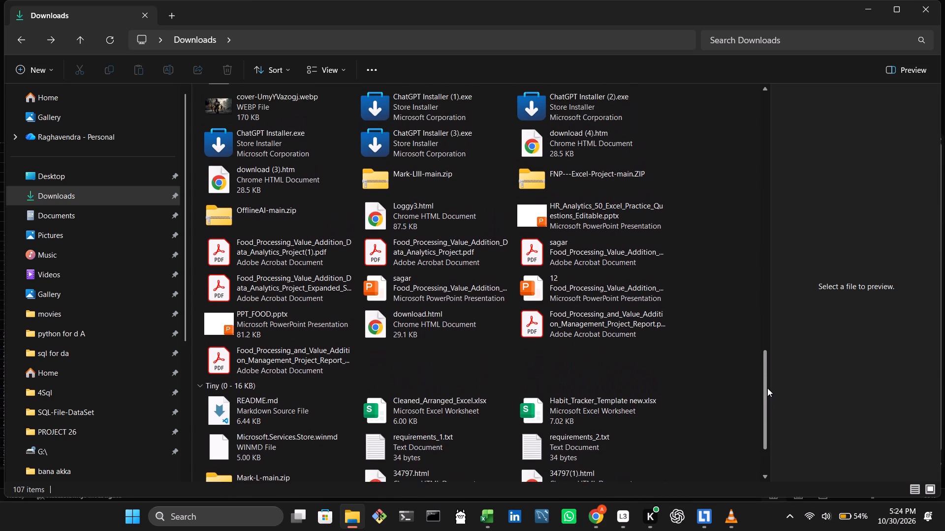
{"action": "left_click_drag", "start_coordinate": [767, 388], "coordinate": [763, 356]}
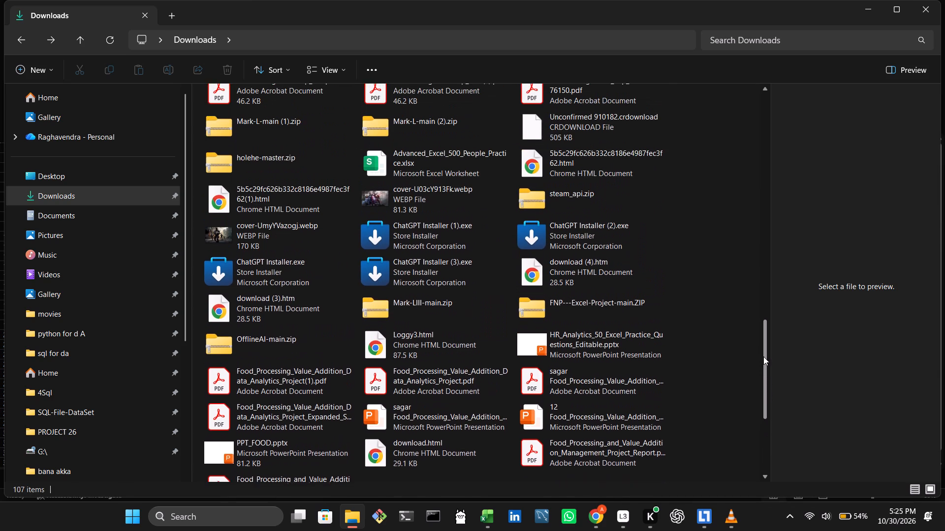
{"action": "left_click_drag", "start_coordinate": [763, 356], "coordinate": [766, 351]}
{"action": "double_click", "coordinate": [588, 338]}
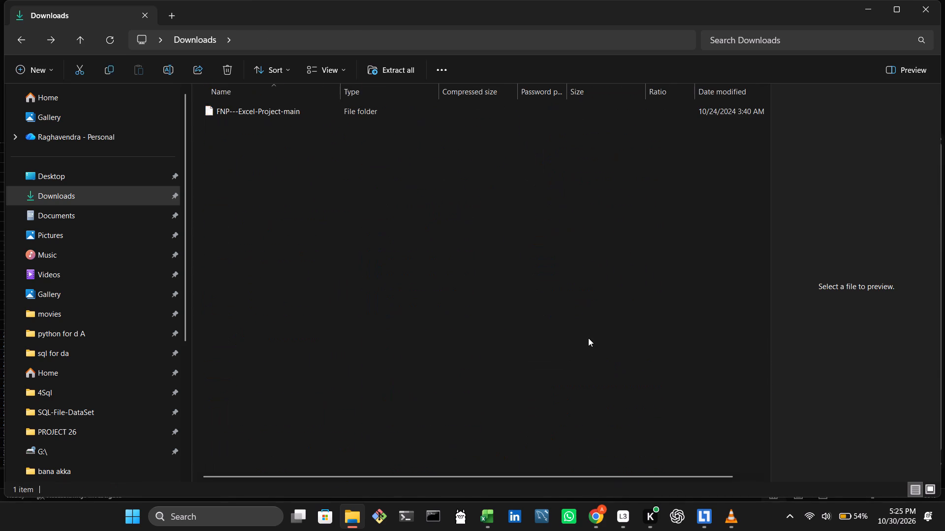
{"action": "double_click", "coordinate": [347, 105]}
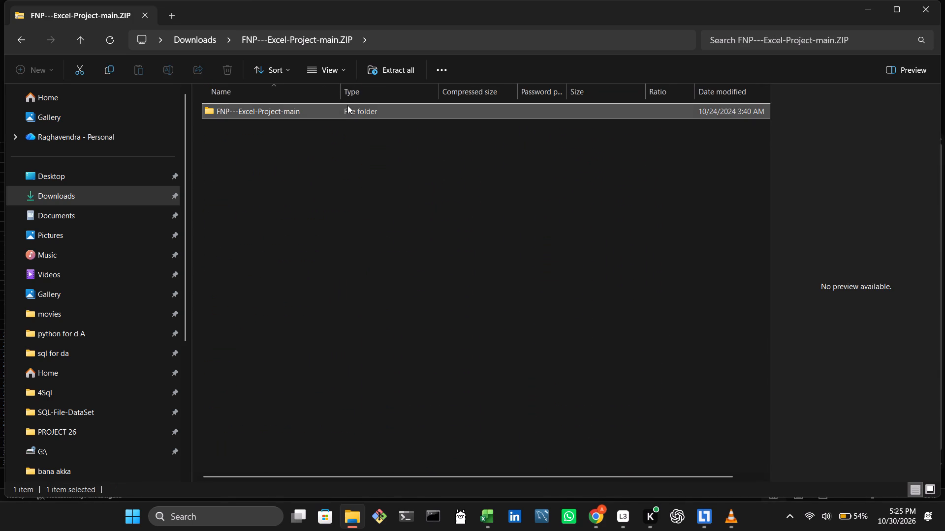
{"action": "double_click", "coordinate": [301, 162]}
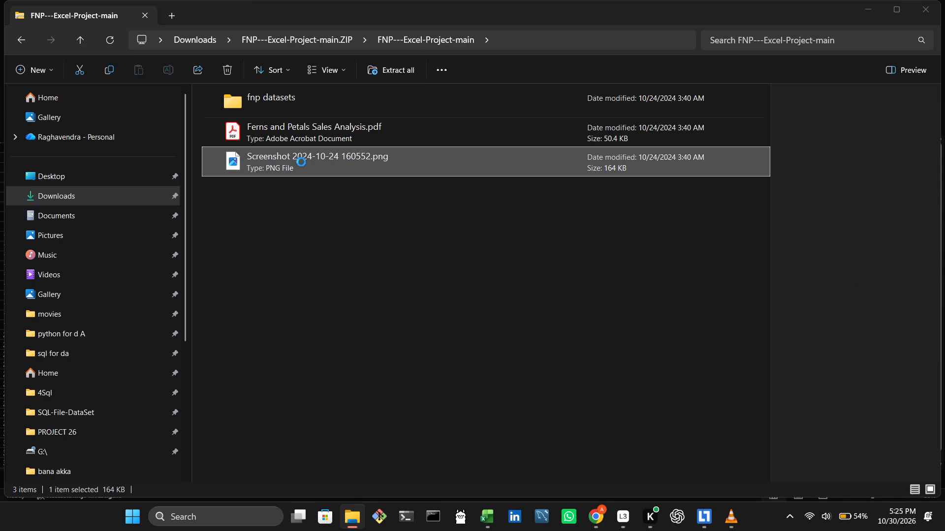
{"action": "left_click", "coordinate": [696, 44]}
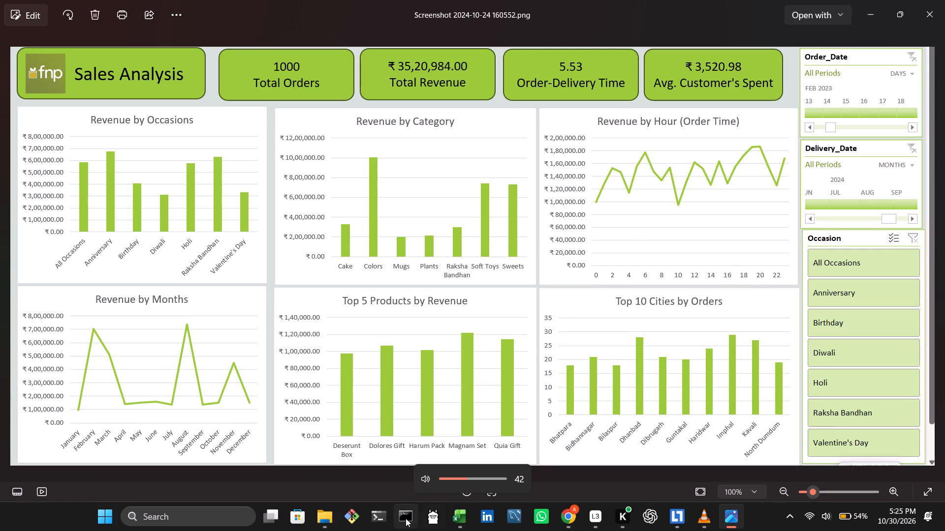
Switch to full combined.xlsx in Excel, look at Sheet3 and return to the pie chart on Sheet5.
{"action": "left_click", "coordinate": [327, 528]}
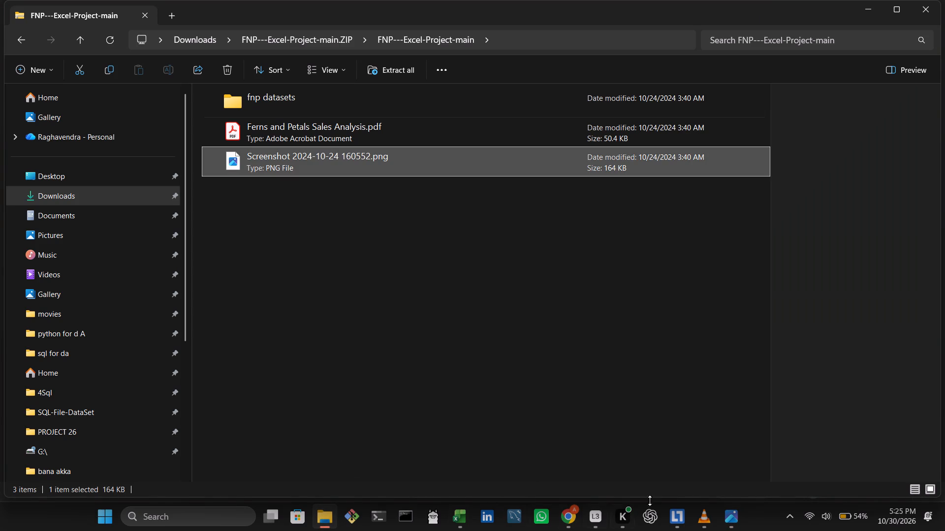
{"action": "left_click", "coordinate": [458, 527]}
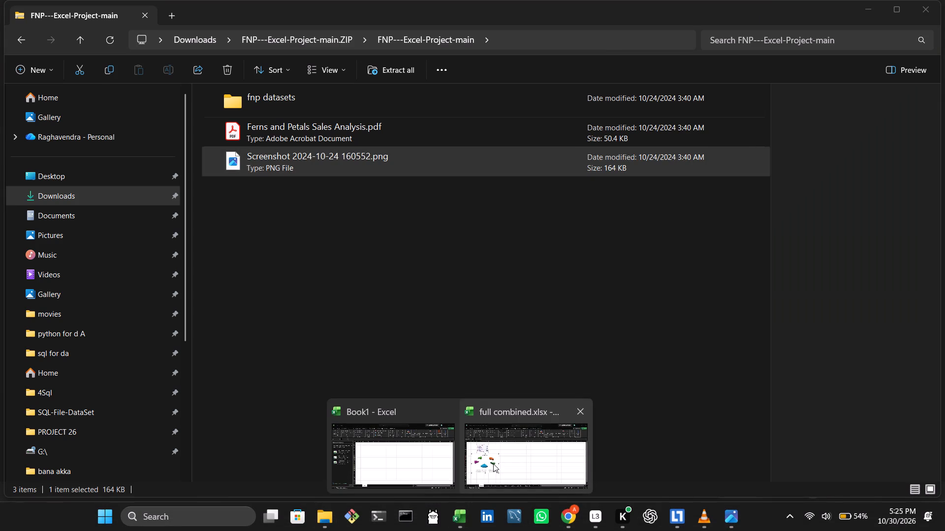
{"action": "left_click", "coordinate": [493, 463]}
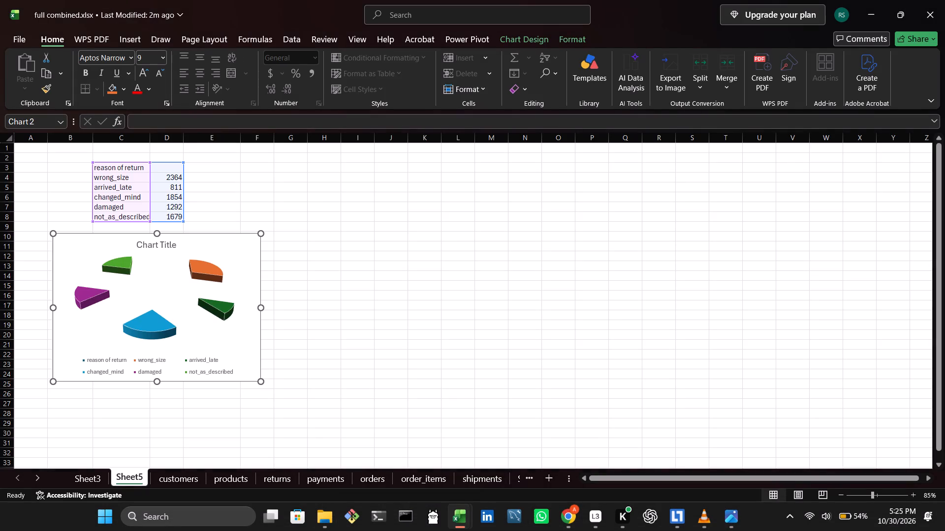
{"action": "left_click", "coordinate": [89, 484]}
{"action": "left_click_drag", "start_coordinate": [89, 484], "coordinate": [164, 437]}
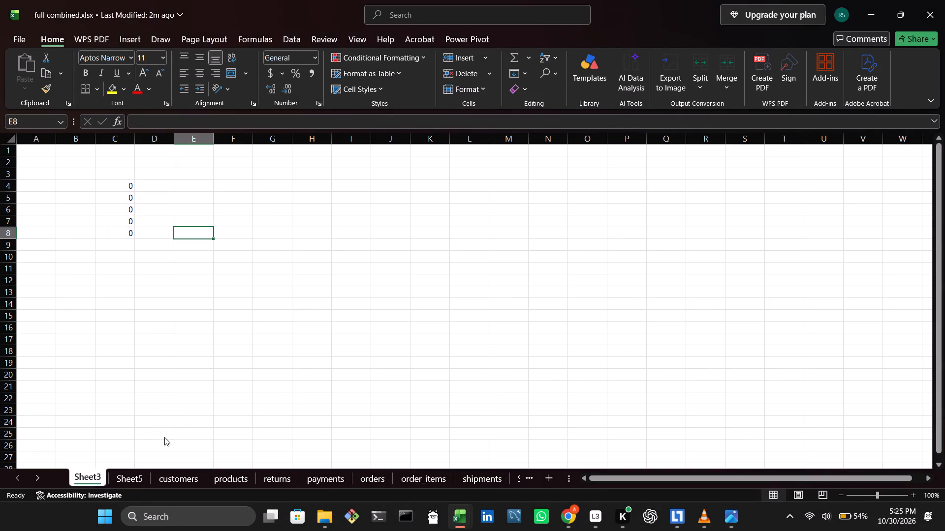
{"action": "left_click_drag", "start_coordinate": [164, 437], "coordinate": [51, 503]}
{"action": "left_click", "coordinate": [128, 473]}
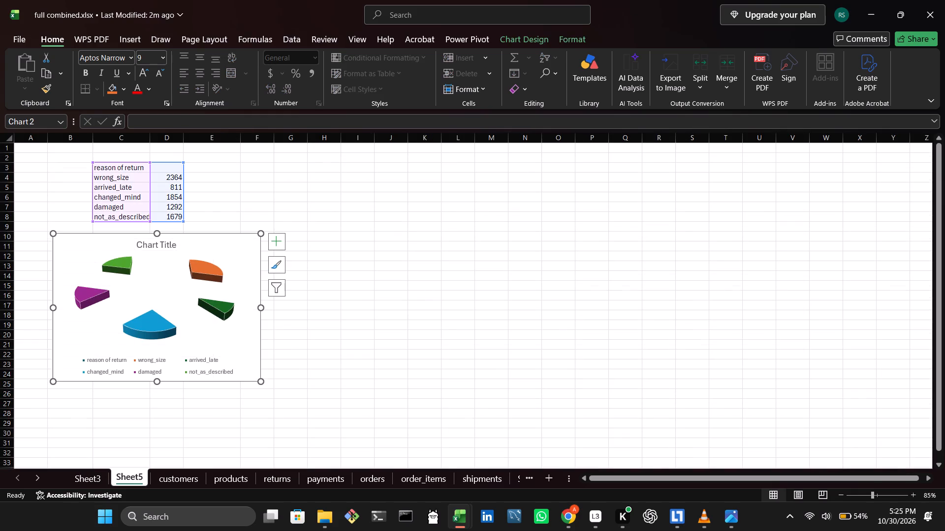
{"action": "left_click_drag", "start_coordinate": [179, 289], "coordinate": [90, 482]}
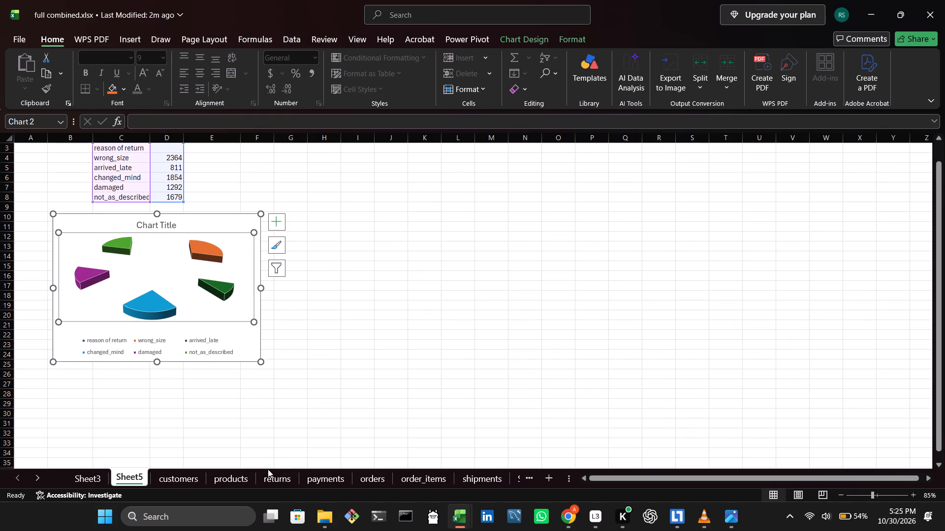
Switch to Photos and examine the layout of the fnp Sales Analysis dashboard screenshot.
{"action": "left_click", "coordinate": [732, 522]}
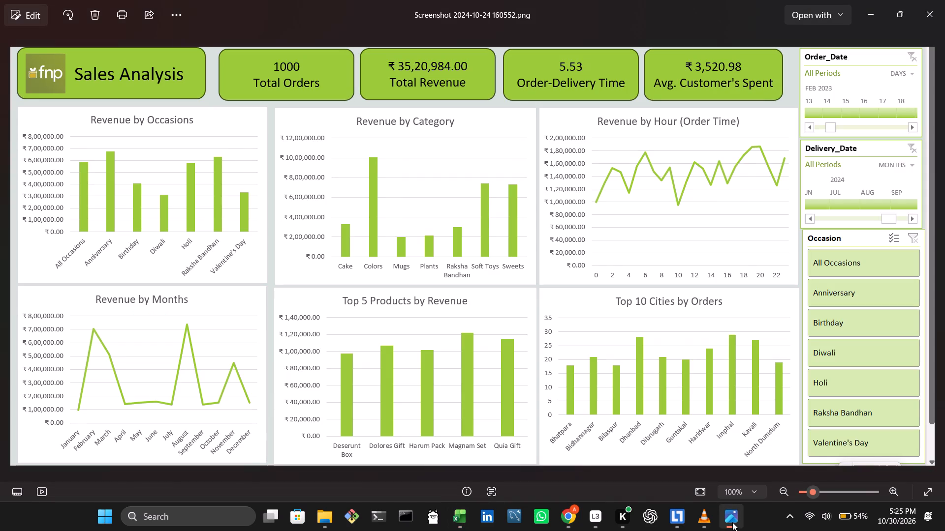
{"action": "left_click_drag", "start_coordinate": [931, 379], "coordinate": [936, 314]}
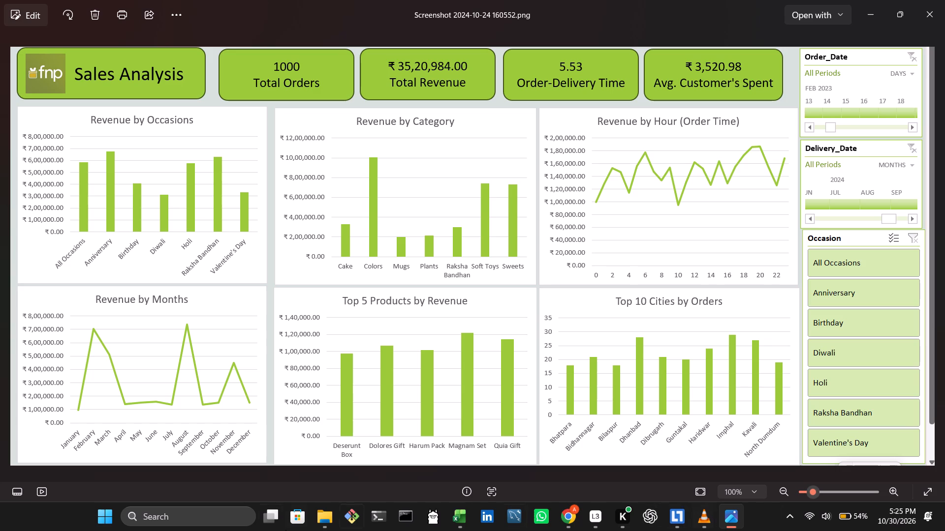
Close the Book1 workbook in Excel without saving it.
{"action": "left_click", "coordinate": [322, 512]}
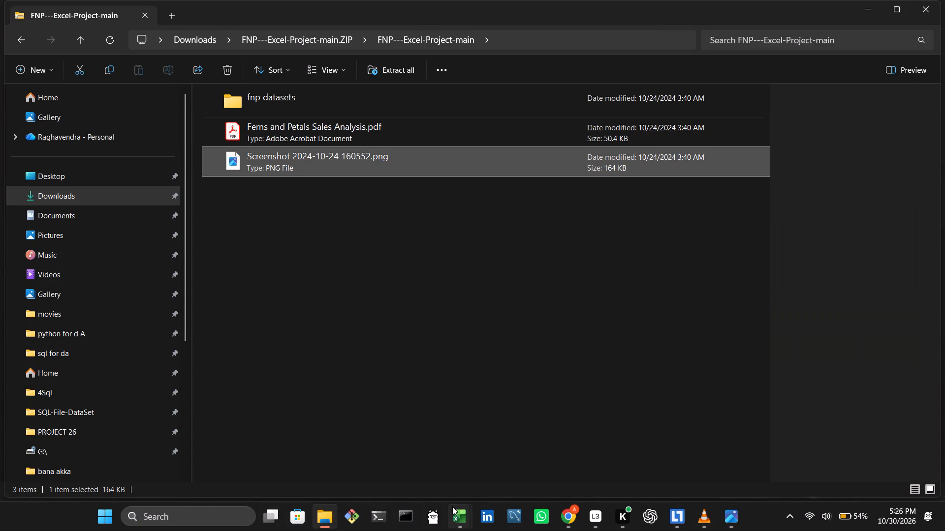
{"action": "left_click", "coordinate": [452, 416]}
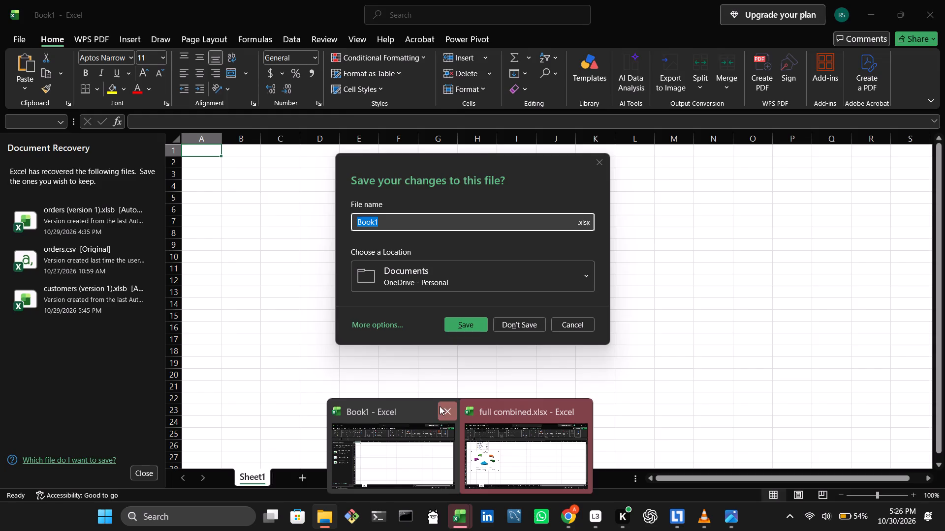
{"action": "left_click", "coordinate": [440, 406]}
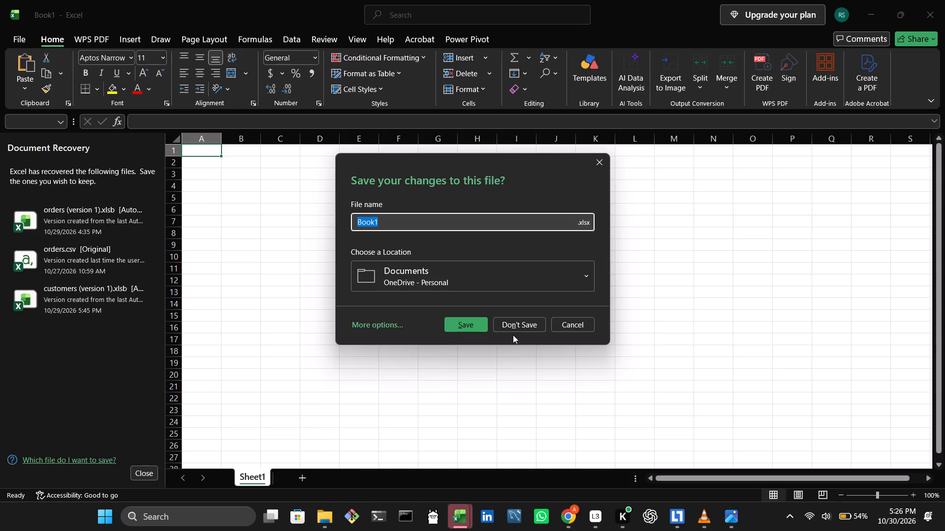
{"action": "left_click", "coordinate": [516, 317]}
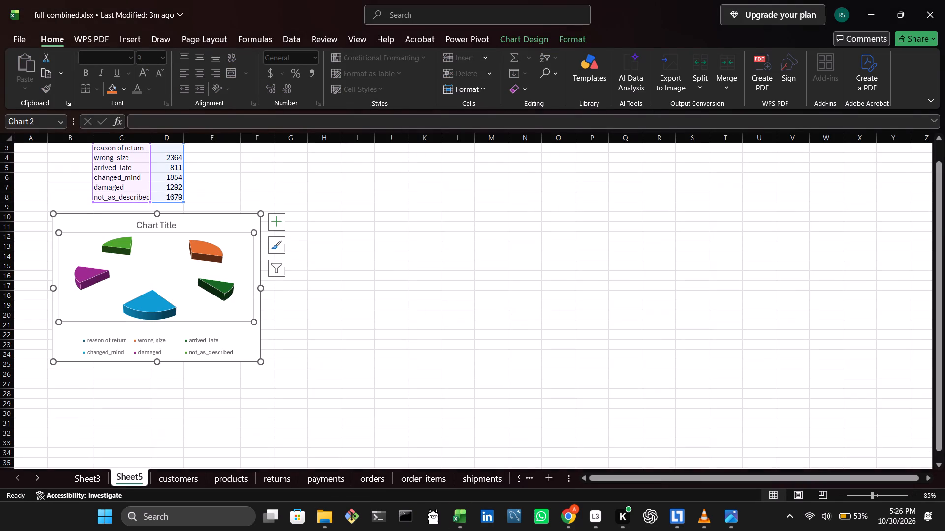
Shrink the return-reason pie chart on Sheet5 to about rows 19 to 25 across columns B to D.
{"action": "left_click_drag", "start_coordinate": [943, 222], "coordinate": [940, 179]}
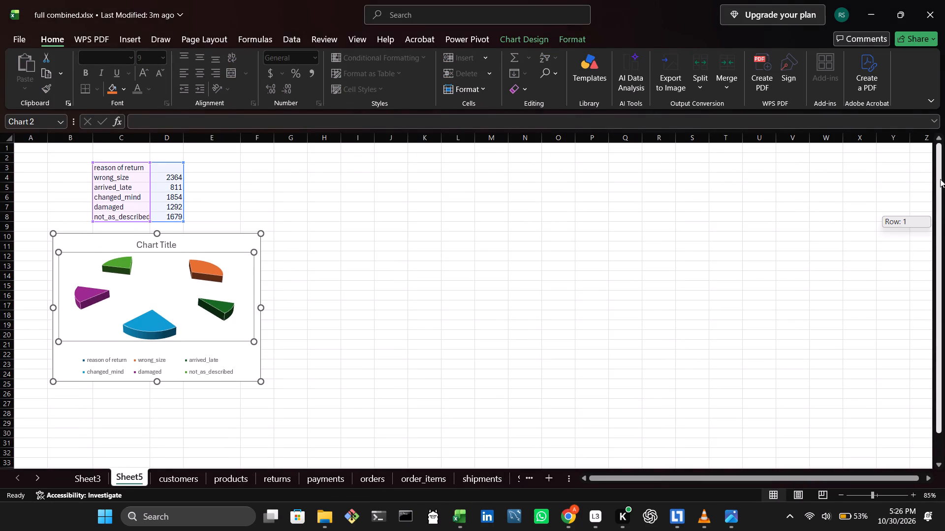
{"action": "left_click_drag", "start_coordinate": [940, 179], "coordinate": [941, 137]}
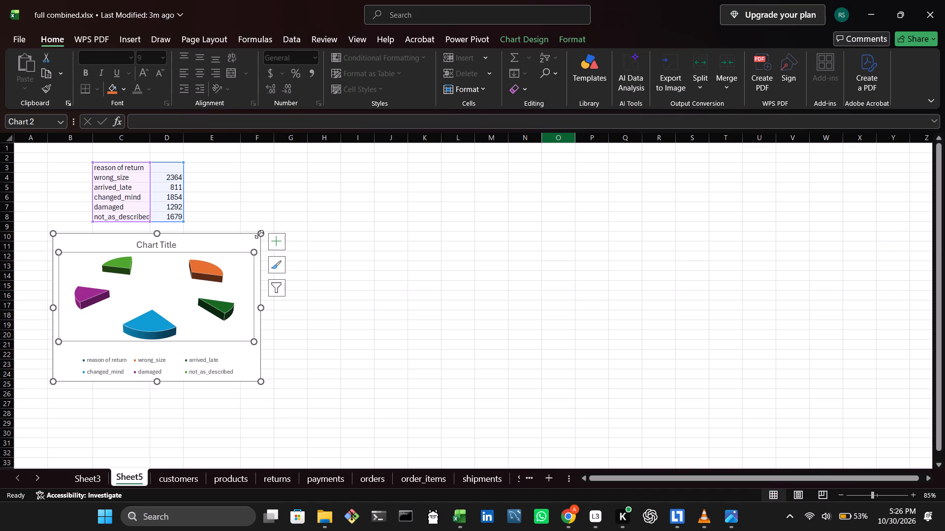
{"action": "left_click_drag", "start_coordinate": [260, 234], "coordinate": [153, 324]}
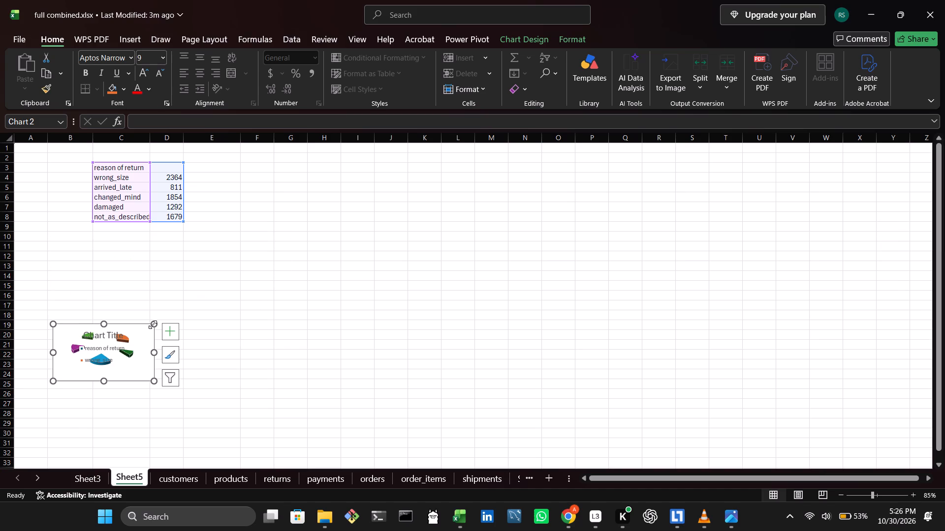
Open the Format Plot Area options for the pie chart and delete the chart's legend.
{"action": "right_click", "coordinate": [134, 341]}
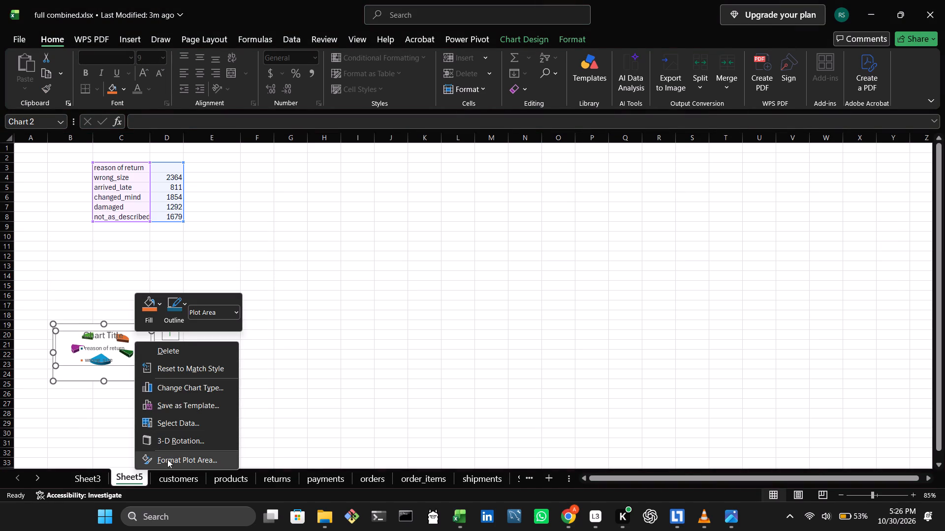
{"action": "left_click", "coordinate": [168, 454]}
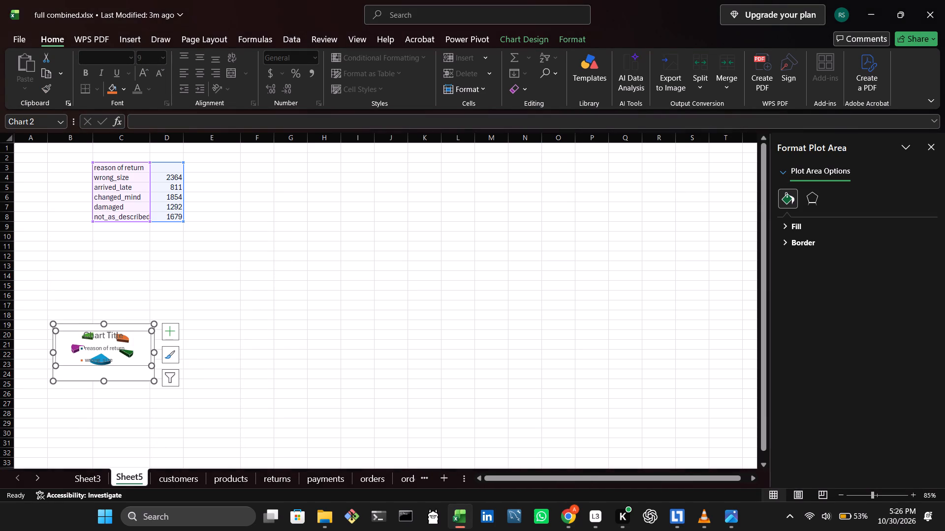
{"action": "right_click", "coordinate": [107, 358]}
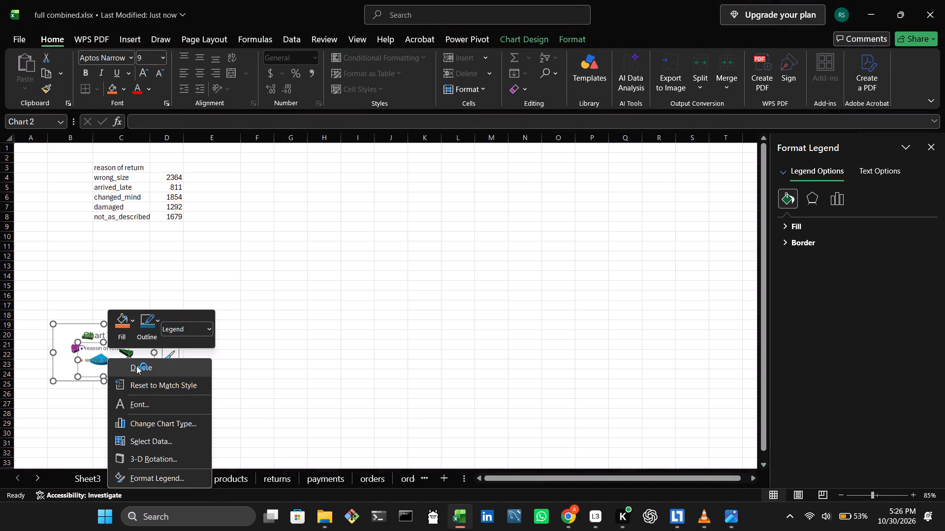
{"action": "left_click", "coordinate": [136, 366]}
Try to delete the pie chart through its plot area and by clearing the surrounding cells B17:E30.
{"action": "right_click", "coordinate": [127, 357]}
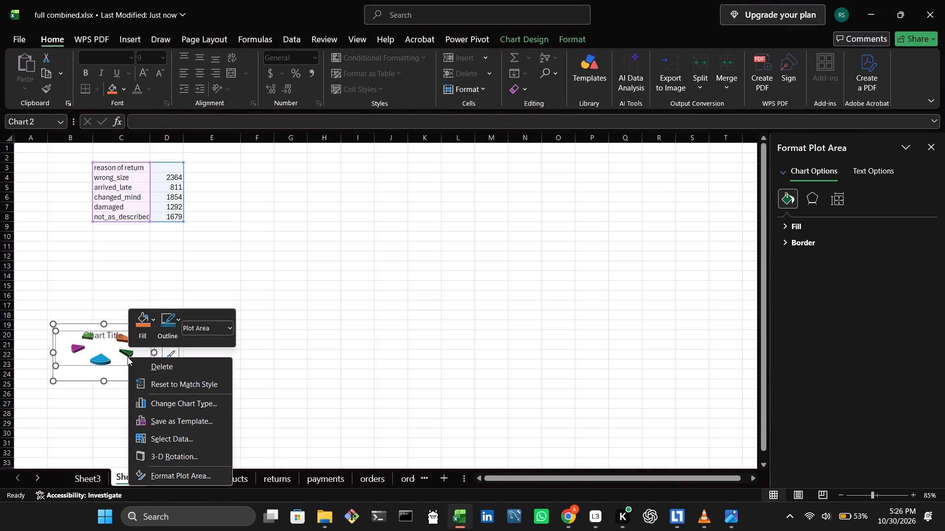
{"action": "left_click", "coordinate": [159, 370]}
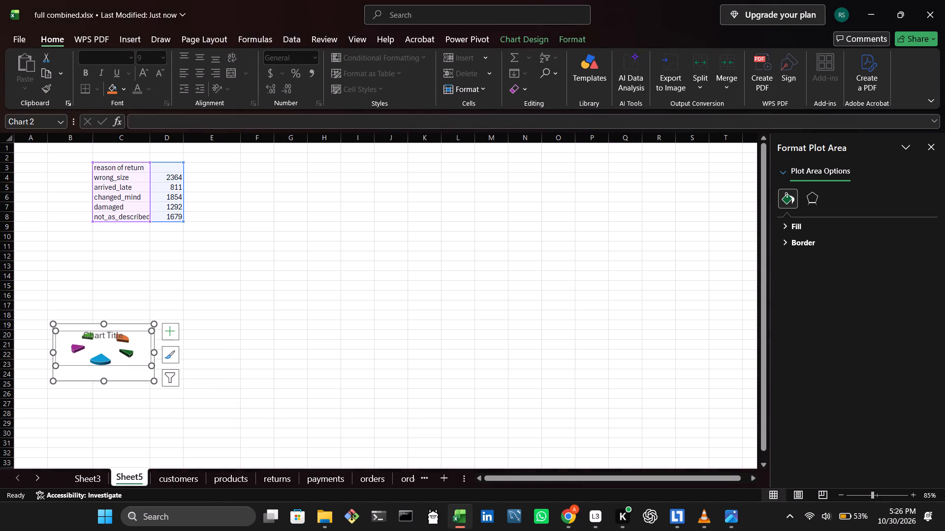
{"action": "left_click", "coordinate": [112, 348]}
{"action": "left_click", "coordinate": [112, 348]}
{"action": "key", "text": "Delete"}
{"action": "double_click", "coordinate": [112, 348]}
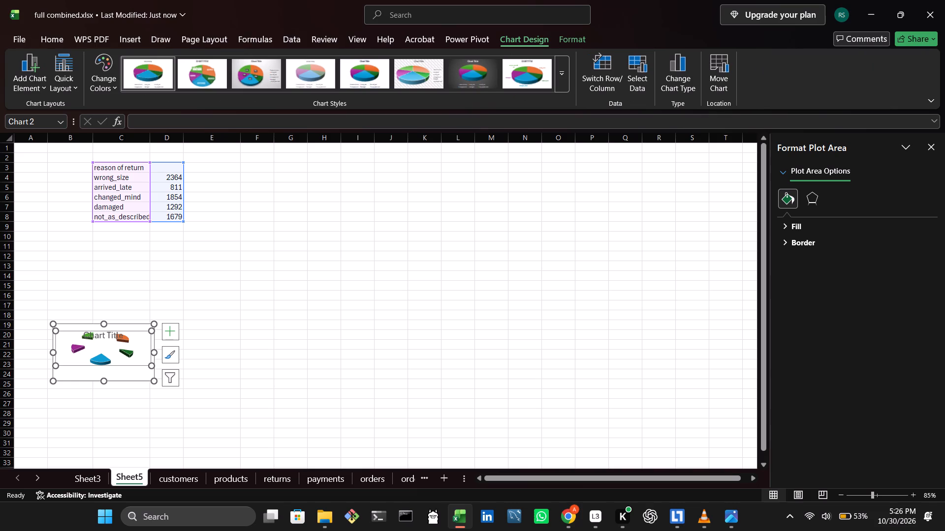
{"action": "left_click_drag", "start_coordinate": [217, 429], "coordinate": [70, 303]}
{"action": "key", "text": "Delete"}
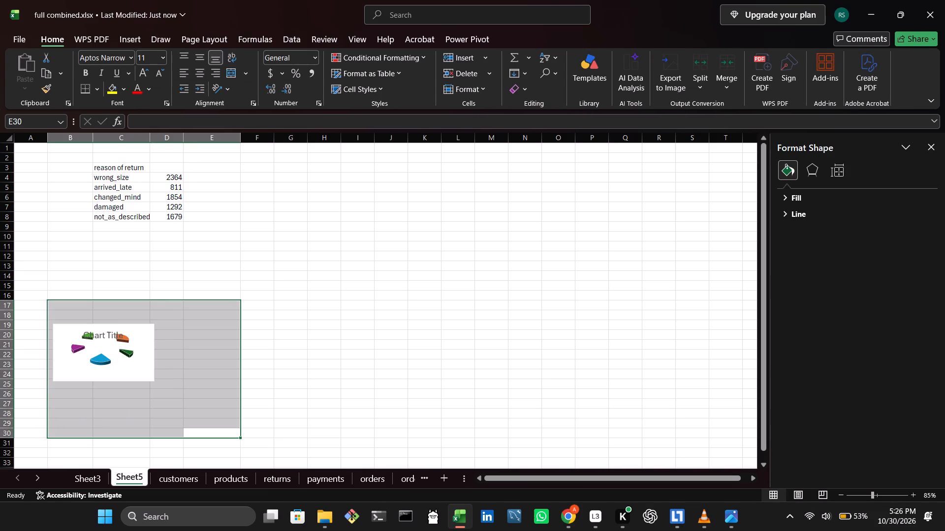
Shrink the pie chart further to a tiny frame of about rows 23 to 25 in columns C and D.
{"action": "left_click", "coordinate": [82, 338]}
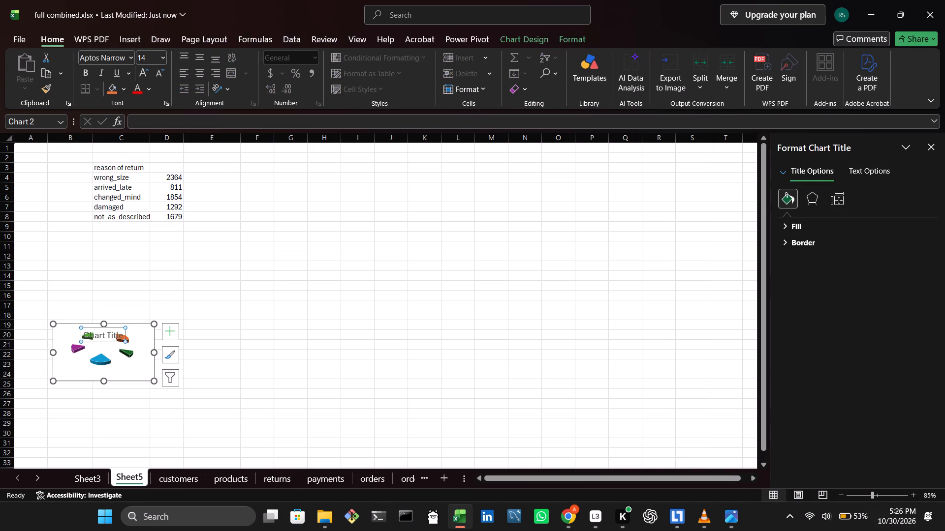
{"action": "left_click", "coordinate": [61, 334]}
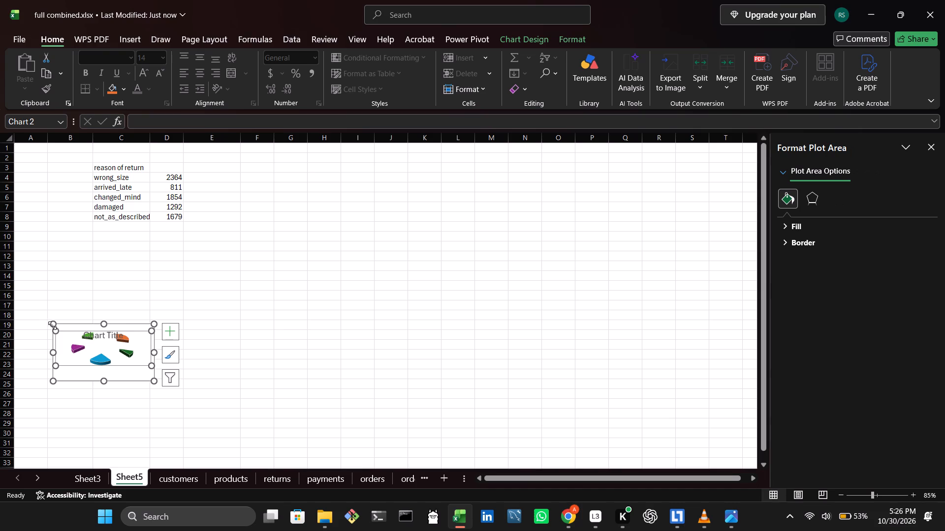
{"action": "left_click_drag", "start_coordinate": [53, 325], "coordinate": [108, 365]}
{"action": "left_click", "coordinate": [108, 365]}
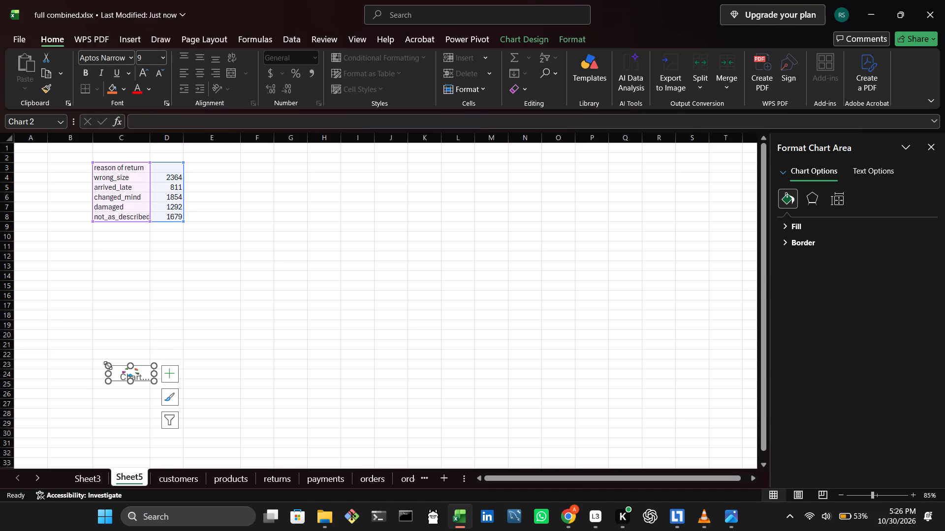
{"action": "right_click", "coordinate": [108, 365]}
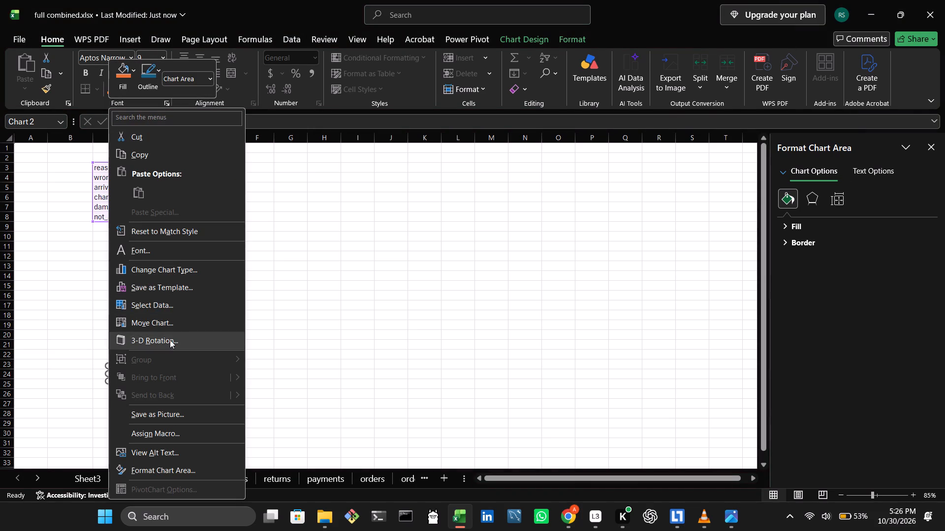
{"action": "left_click", "coordinate": [60, 363]}
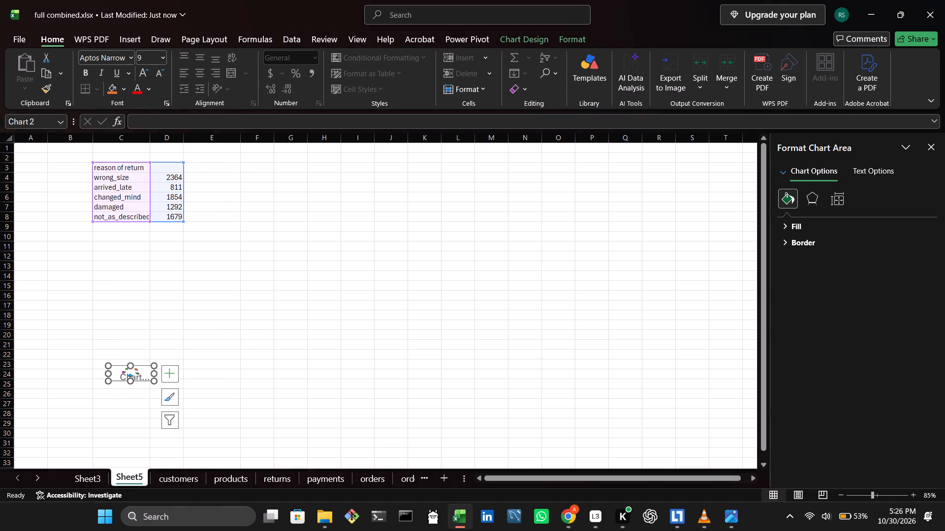
{"action": "left_click_drag", "start_coordinate": [154, 381], "coordinate": [141, 369]}
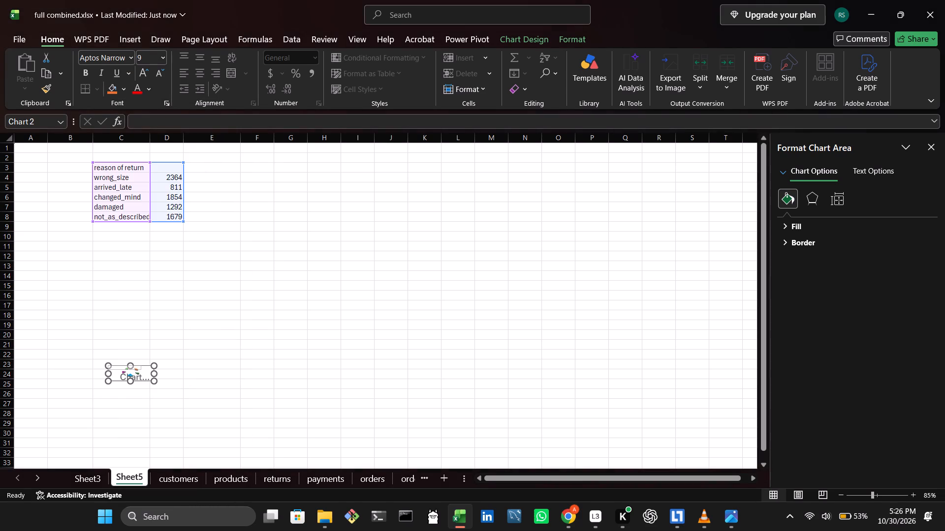
Delete the shrunken return-reason pie chart around row 23 in columns C and D of Sheet5.
{"action": "left_click_drag", "start_coordinate": [141, 369], "coordinate": [140, 369]}
{"action": "right_click", "coordinate": [133, 368]}
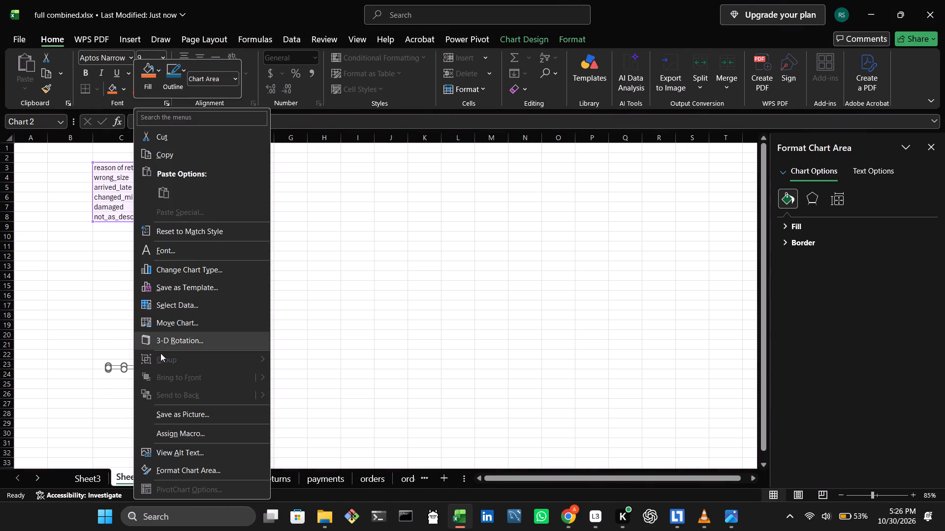
{"action": "left_click", "coordinate": [107, 387]}
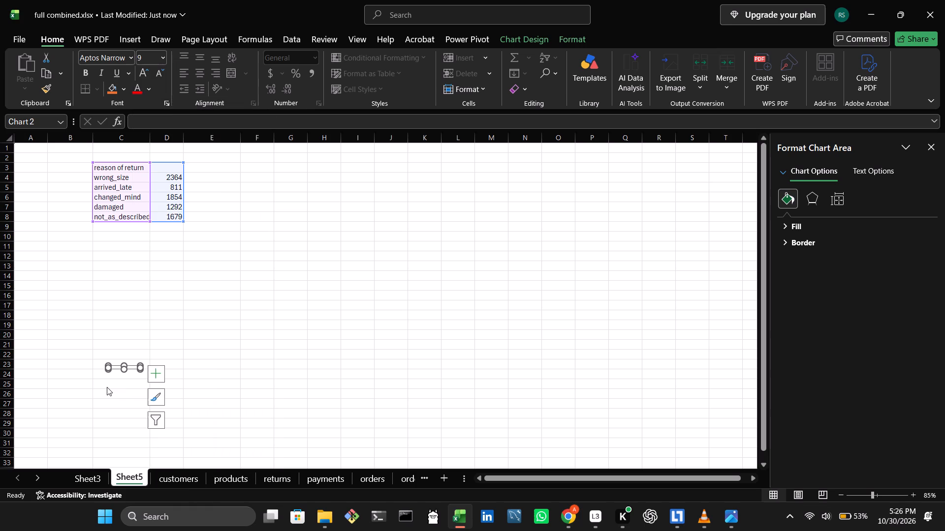
{"action": "left_click", "coordinate": [124, 372]}
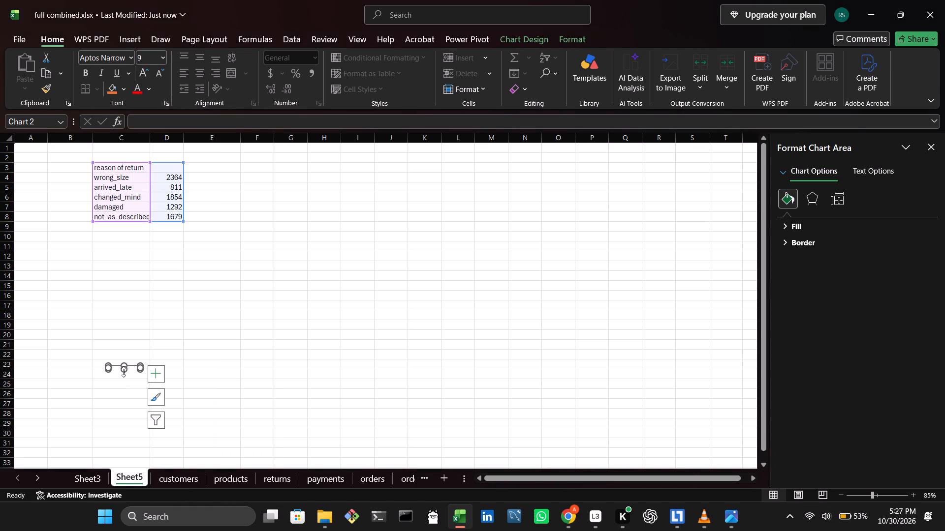
{"action": "left_click", "coordinate": [125, 370]}
{"action": "key", "text": "Delete"}
{"action": "left_click", "coordinate": [375, 260]}
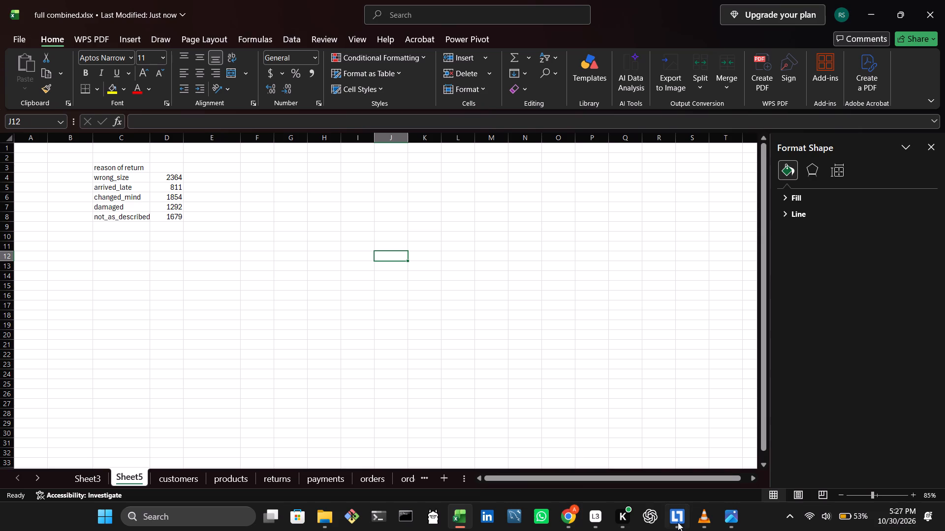
Switch to Photos to view the FNP Sales Analysis dashboard image as reference, and return to the Excel workbook.
{"action": "left_click", "coordinate": [731, 516]}
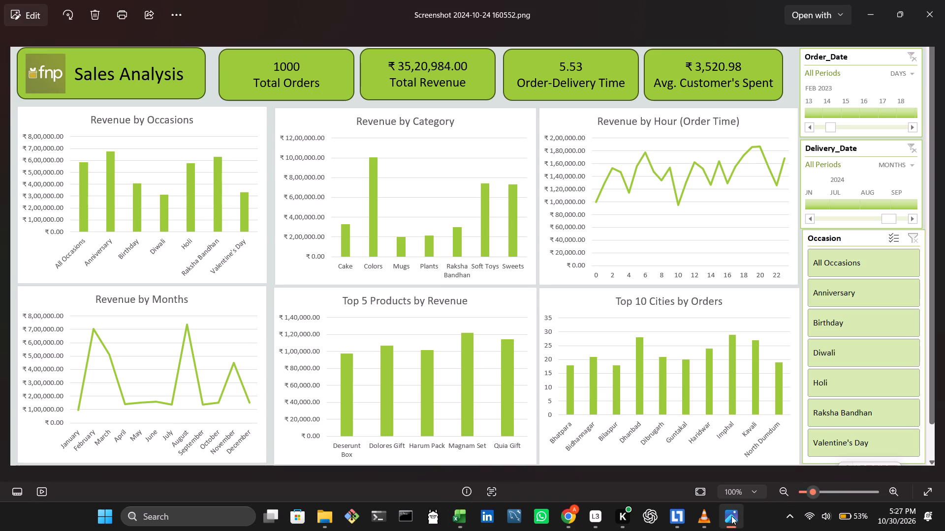
{"action": "left_click", "coordinate": [731, 516]}
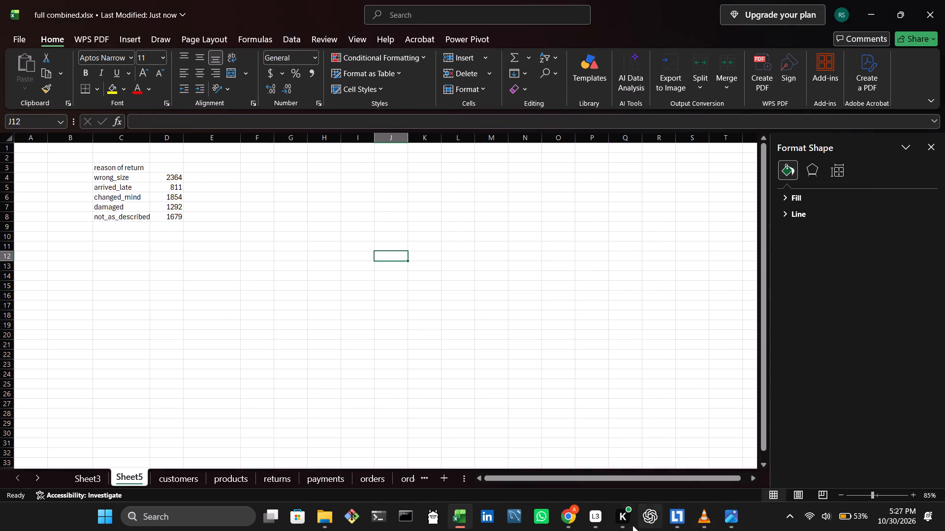
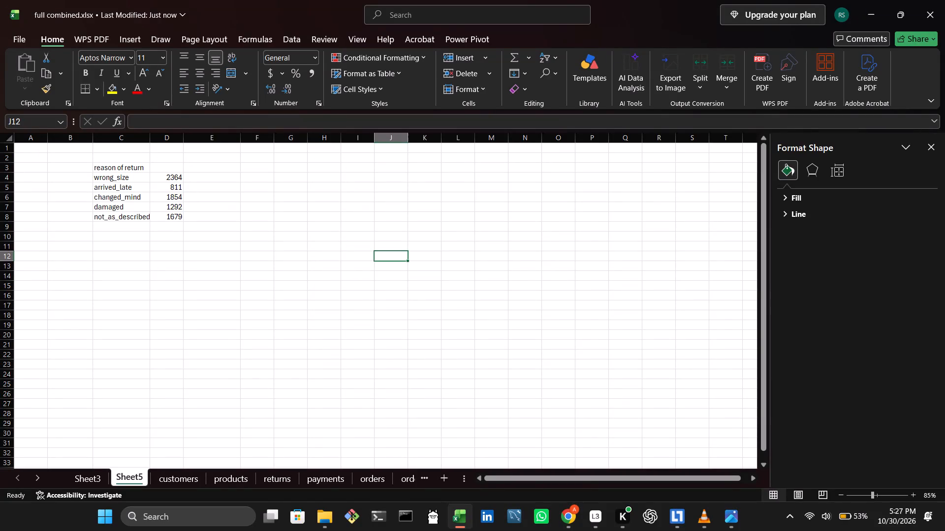
Insert a stacked column chart of the return-reason counts from the range C3:D8.
{"action": "left_click_drag", "start_coordinate": [128, 170], "coordinate": [176, 216]}
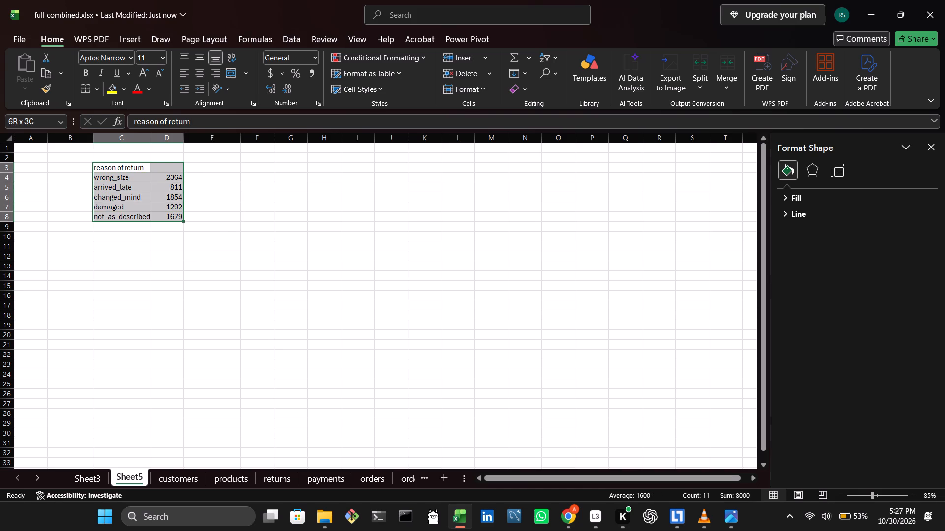
{"action": "left_click_drag", "start_coordinate": [176, 216], "coordinate": [177, 217]}
{"action": "left_click", "coordinate": [132, 40]}
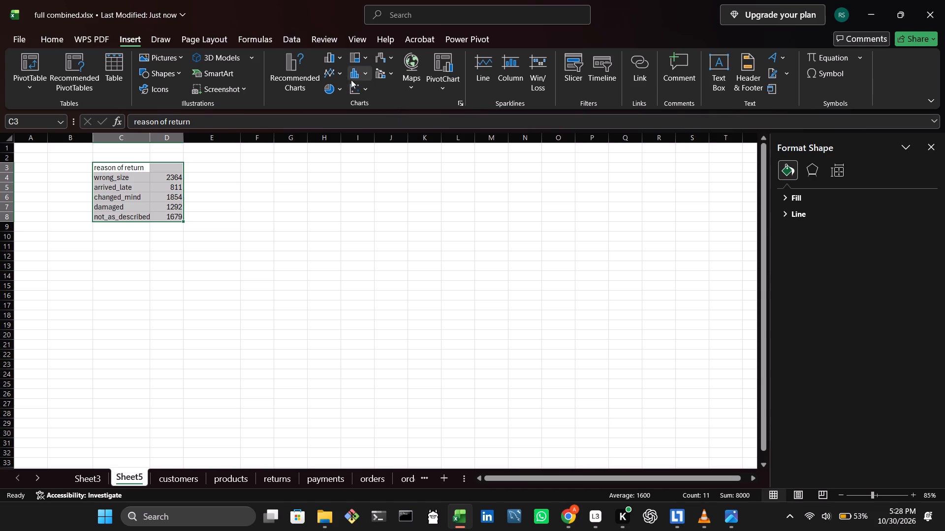
{"action": "left_click", "coordinate": [348, 75]}
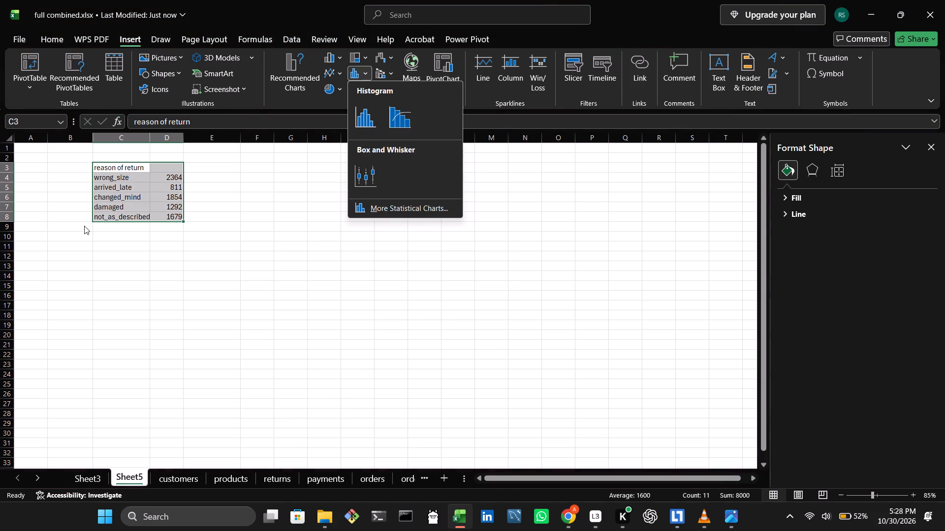
{"action": "left_click", "coordinate": [164, 179]}
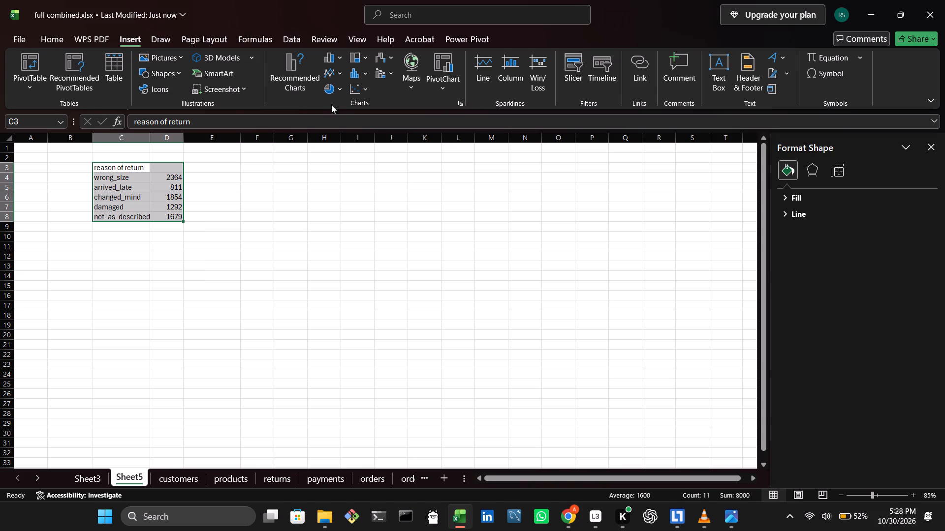
{"action": "left_click", "coordinate": [363, 71]}
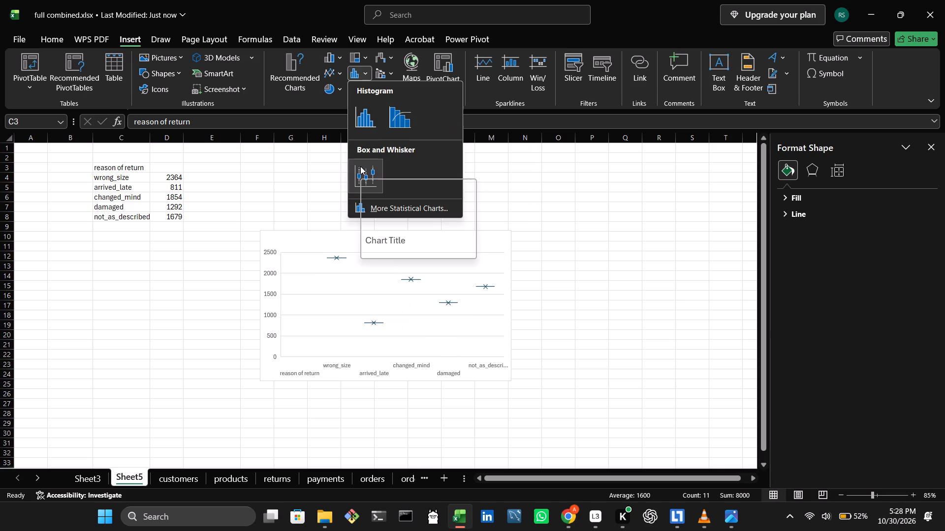
{"action": "left_click", "coordinate": [355, 209]}
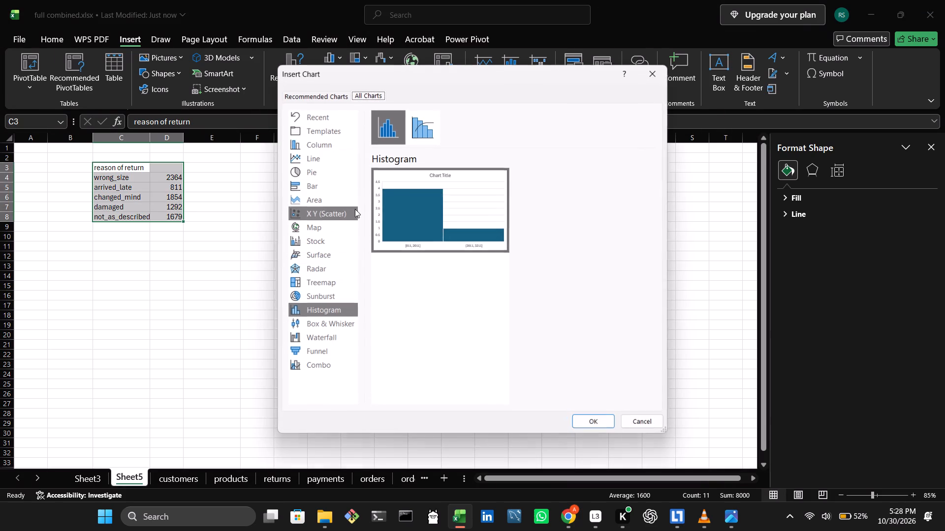
{"action": "left_click", "coordinate": [367, 183]}
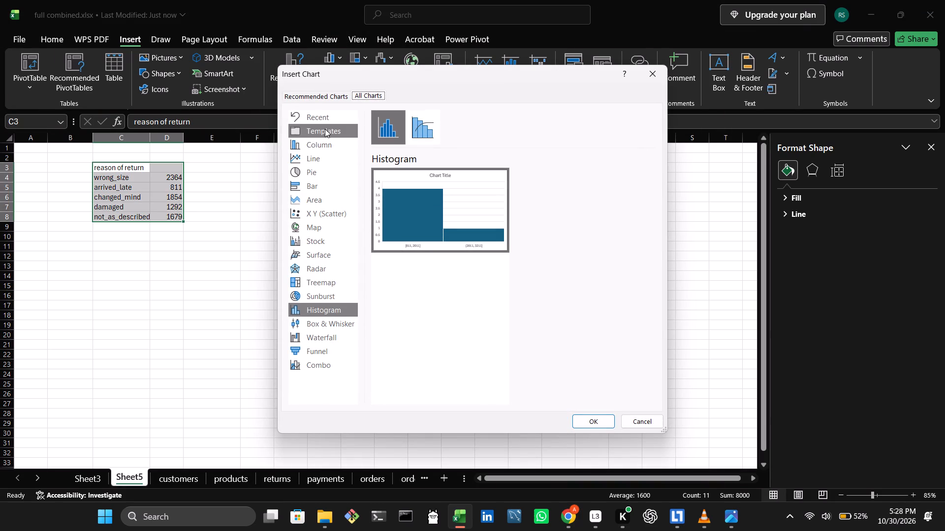
{"action": "left_click", "coordinate": [315, 150]}
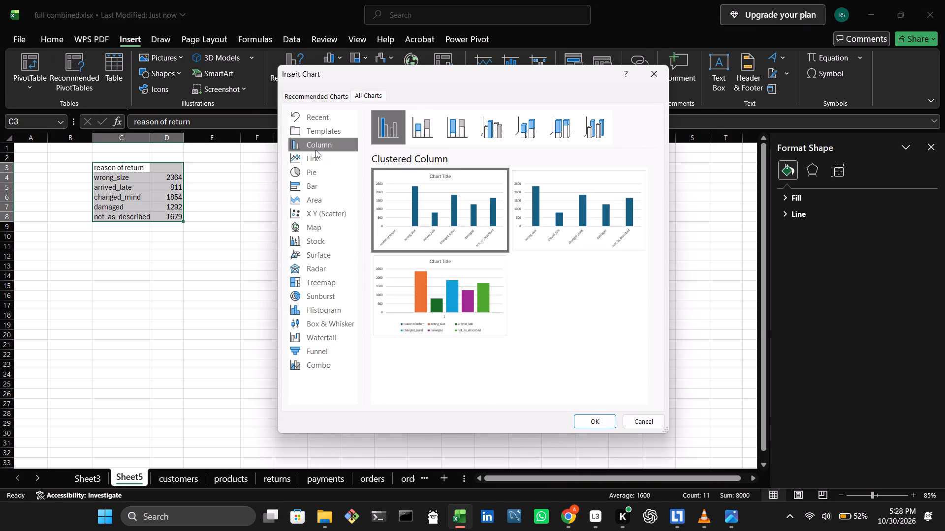
{"action": "left_click", "coordinate": [443, 187]}
{"action": "left_click", "coordinate": [575, 232]}
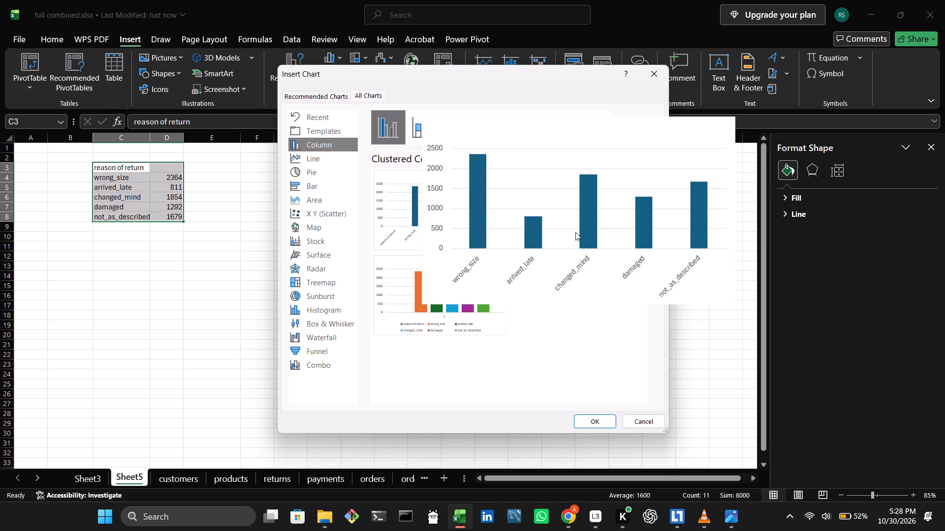
{"action": "left_click", "coordinate": [430, 127]}
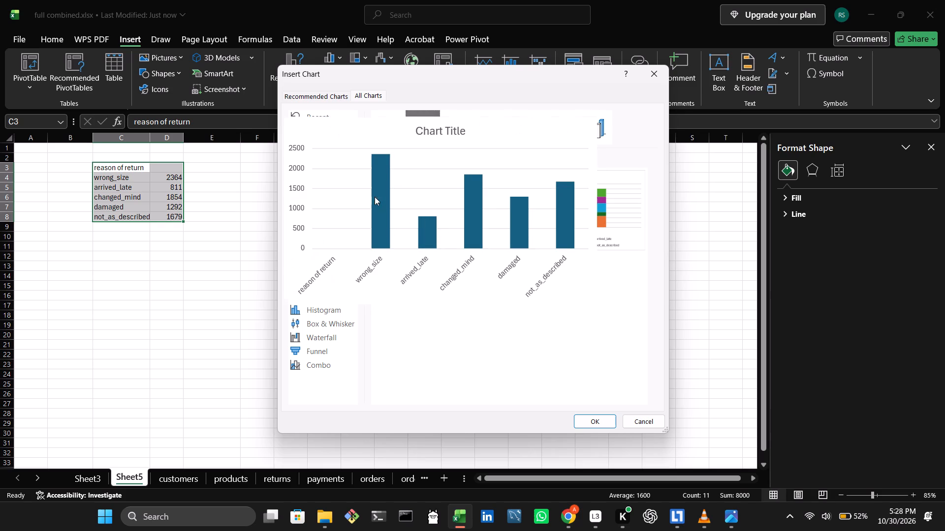
{"action": "left_click", "coordinate": [379, 197]}
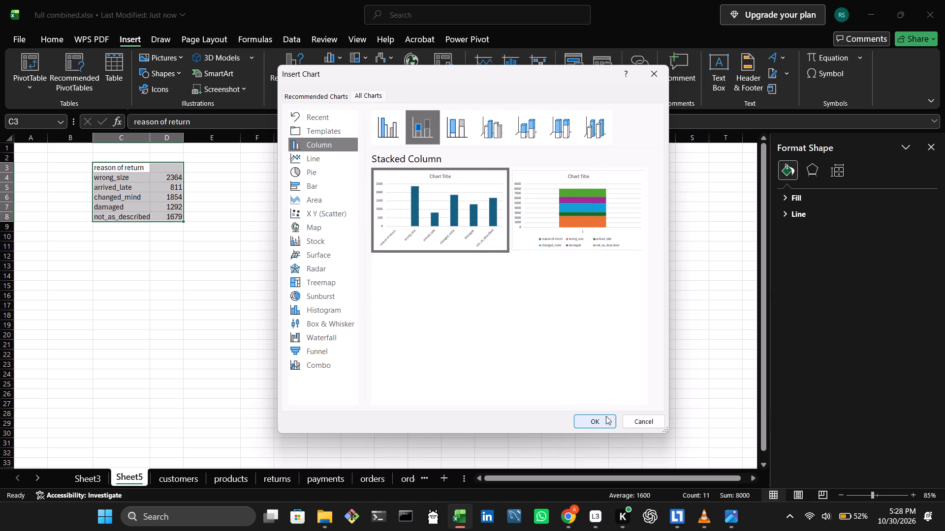
{"action": "left_click", "coordinate": [605, 417]}
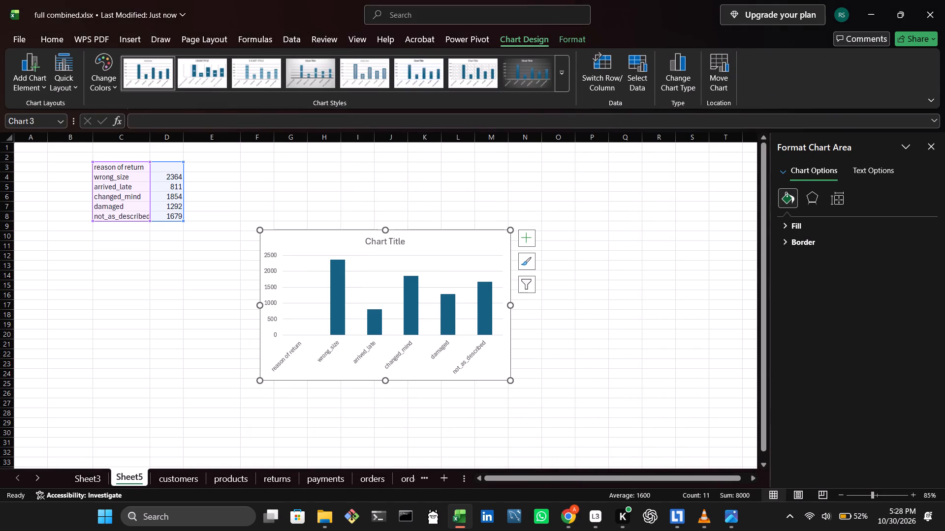
Move the column chart directly below the return-reason table, starting in column A at about row 10.
{"action": "left_click_drag", "start_coordinate": [421, 242], "coordinate": [193, 244]}
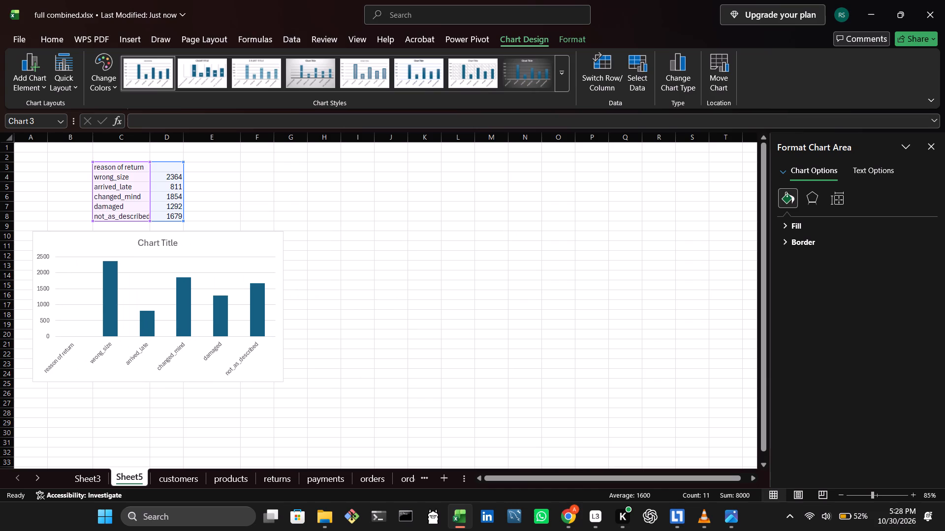
{"action": "left_click_drag", "start_coordinate": [193, 244], "coordinate": [188, 244]}
{"action": "left_click", "coordinate": [188, 244]}
{"action": "left_click", "coordinate": [505, 283]}
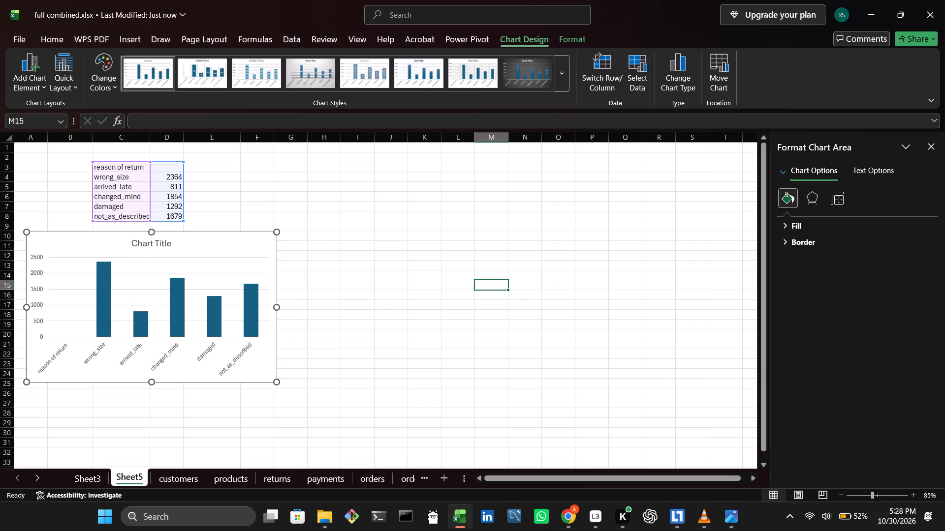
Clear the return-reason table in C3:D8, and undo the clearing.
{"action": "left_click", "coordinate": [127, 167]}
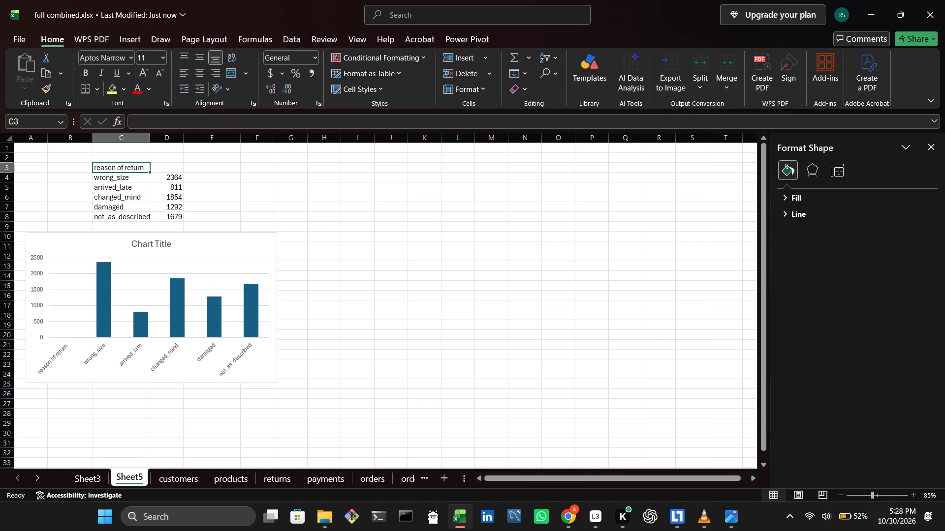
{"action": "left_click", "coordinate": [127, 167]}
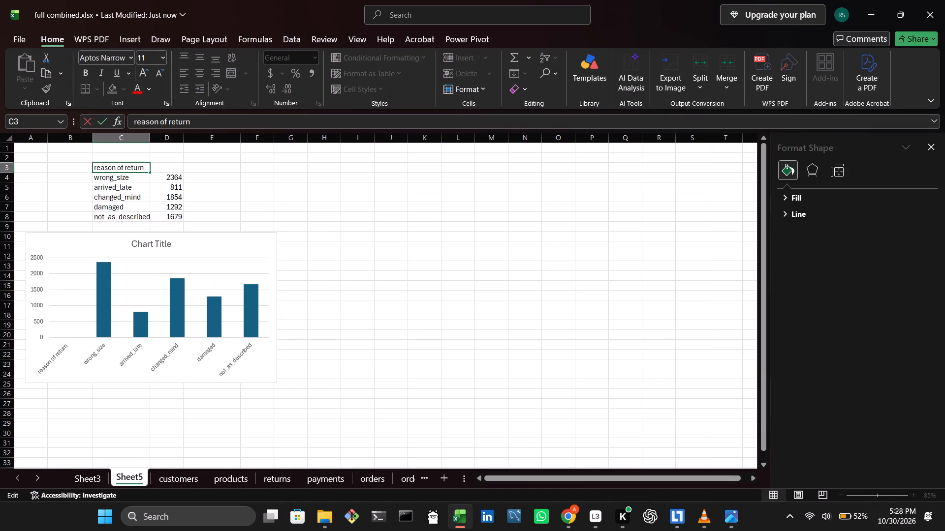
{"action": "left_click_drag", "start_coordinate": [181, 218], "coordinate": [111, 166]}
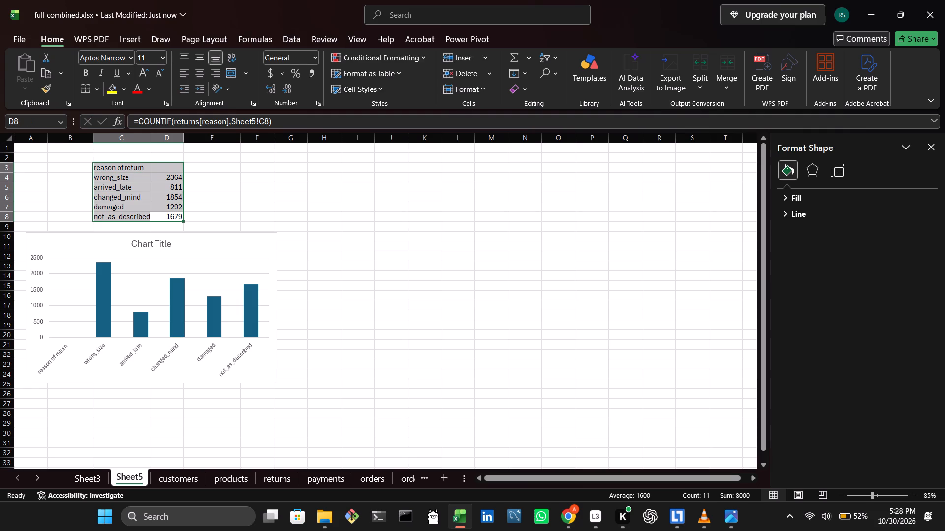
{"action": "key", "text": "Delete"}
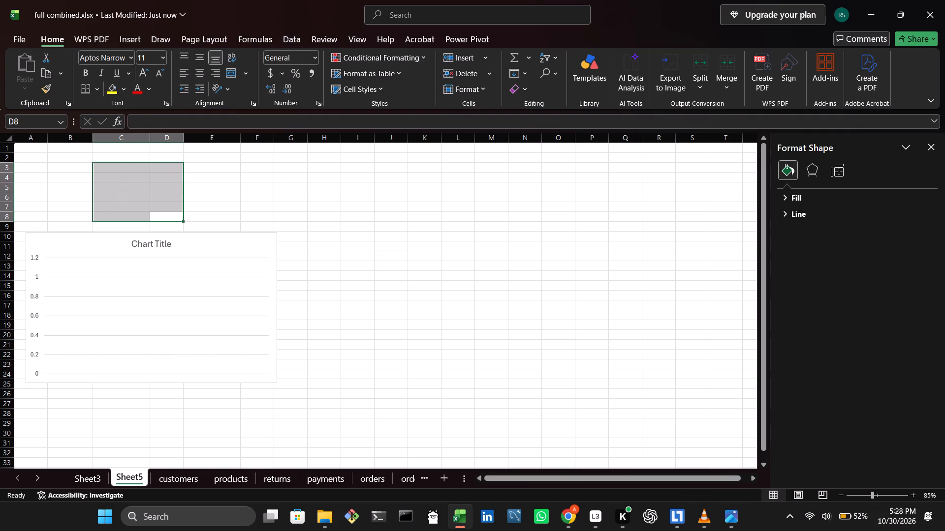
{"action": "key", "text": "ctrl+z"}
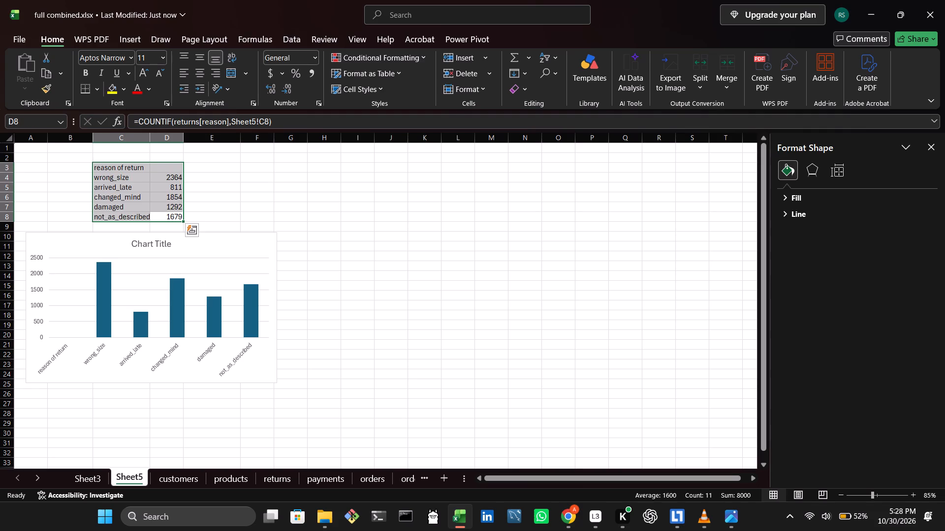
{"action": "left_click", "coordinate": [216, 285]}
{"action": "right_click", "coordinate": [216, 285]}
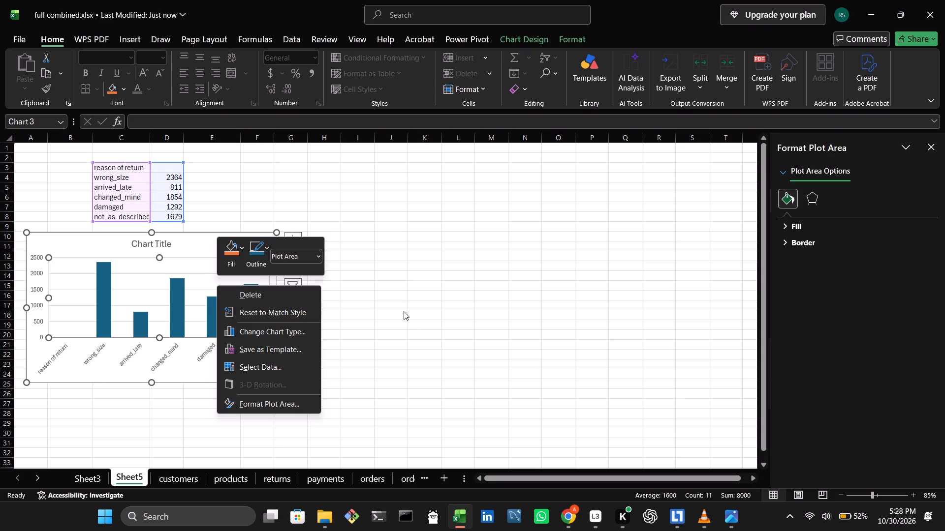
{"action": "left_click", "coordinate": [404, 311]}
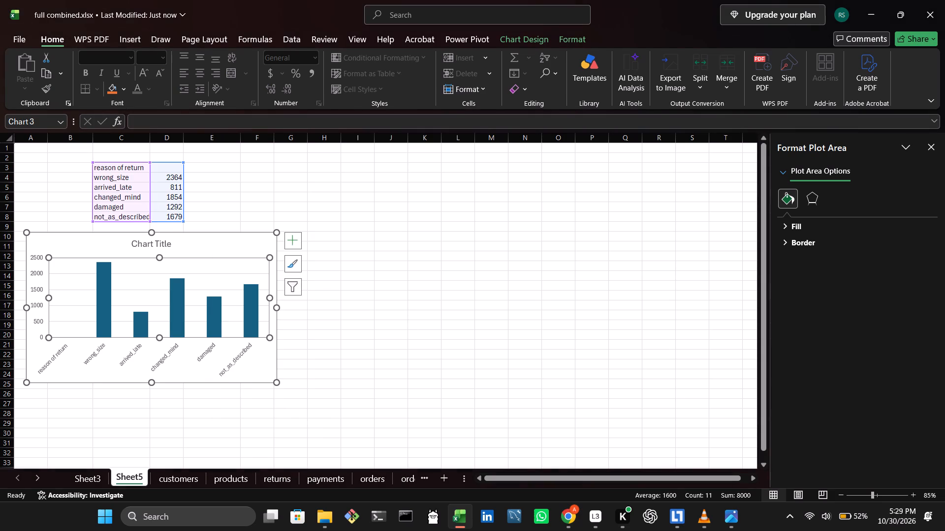
Replace the column chart's placeholder title with "reasons of return".
{"action": "double_click", "coordinate": [155, 242]}
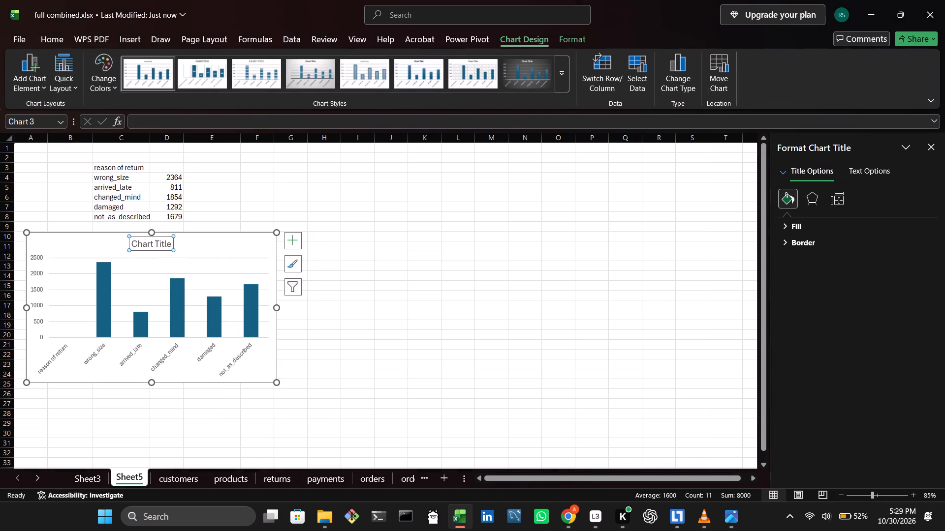
{"action": "left_click", "coordinate": [155, 242]}
{"action": "type", "text": "rea"}
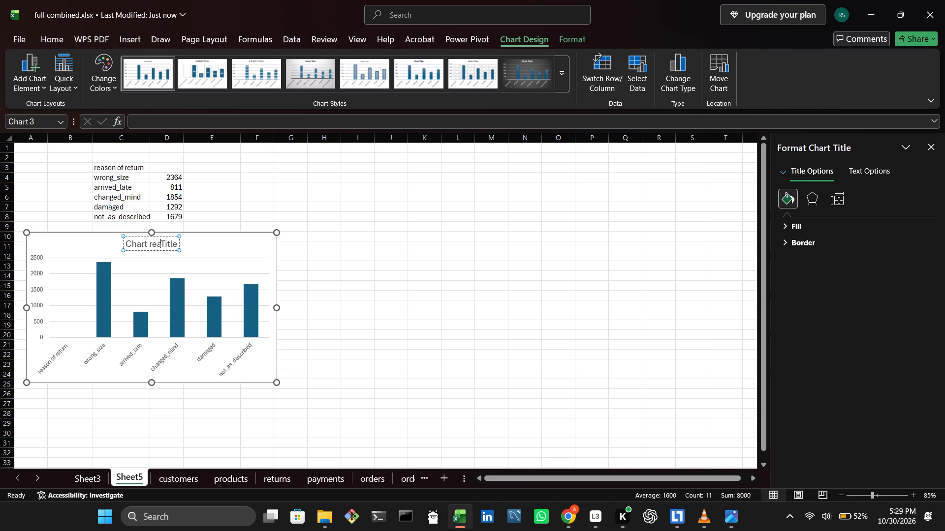
{"action": "key", "text": "Right"}
{"action": "key", "text": "Right"}
{"action": "left_click_drag", "start_coordinate": [127, 241], "coordinate": [168, 239]}
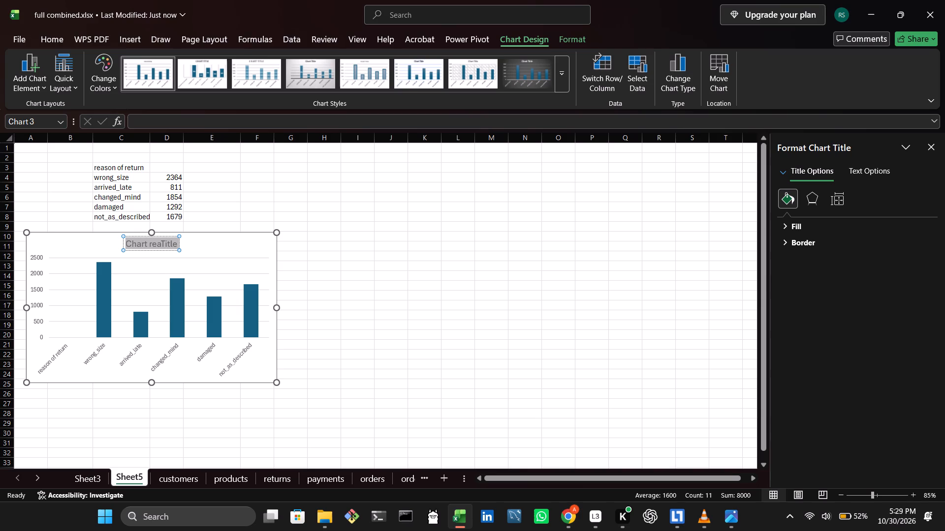
{"action": "left_click_drag", "start_coordinate": [168, 239], "coordinate": [187, 239]}
{"action": "key", "text": "BackSpace"}
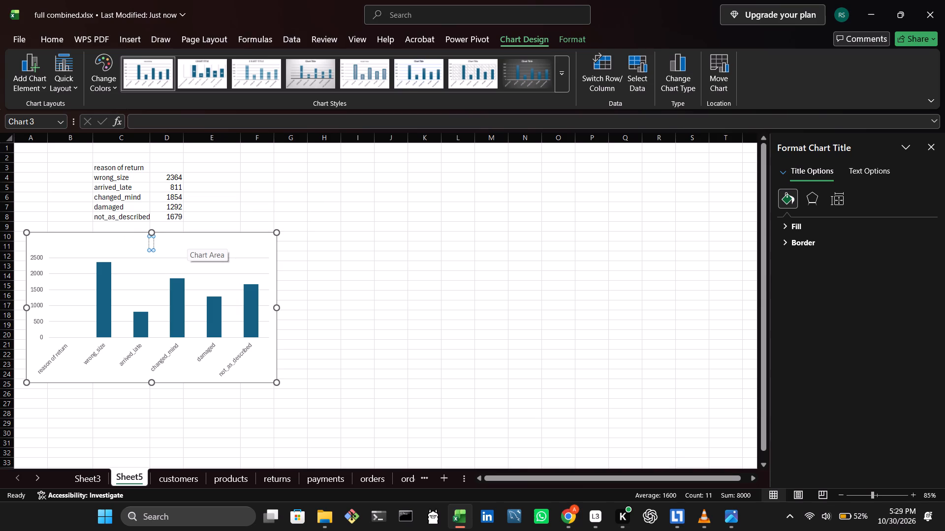
{"action": "type", "text": "reasons of eturn"}
{"action": "key", "text": "space"}
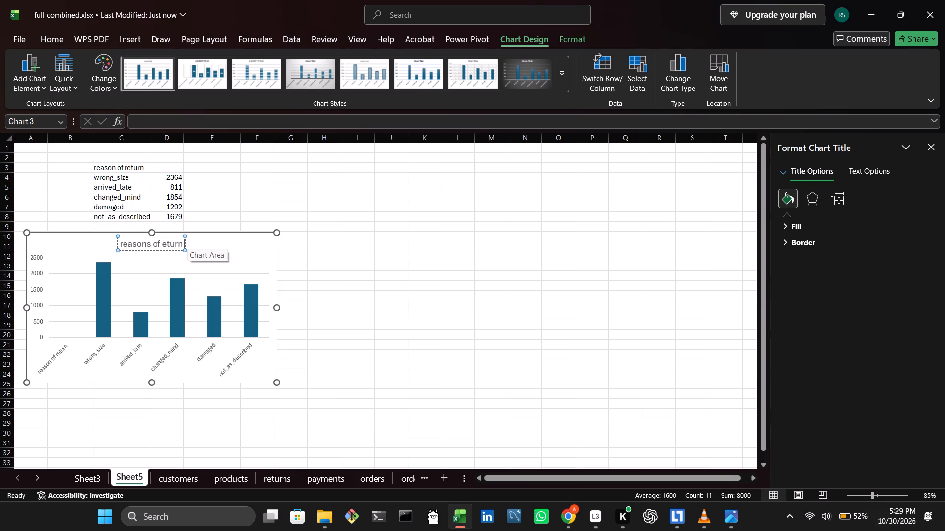
{"action": "key", "text": "Left"}
{"action": "key", "text": "Left"}
{"action": "key", "text": "Left"}
{"action": "key", "text": "Left"}
{"action": "key", "text": "Left"}
{"action": "key", "text": "Left"}
{"action": "key", "text": "r"}
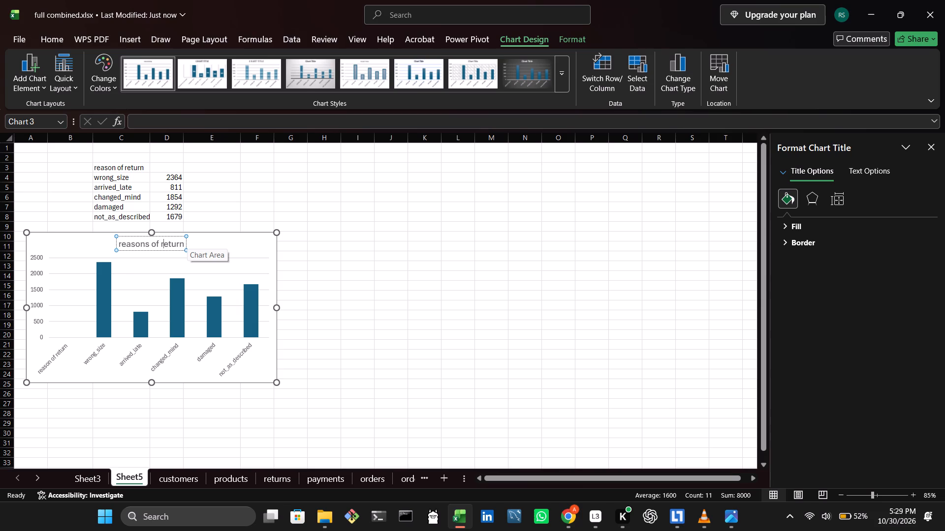
{"action": "left_click", "coordinate": [320, 273]}
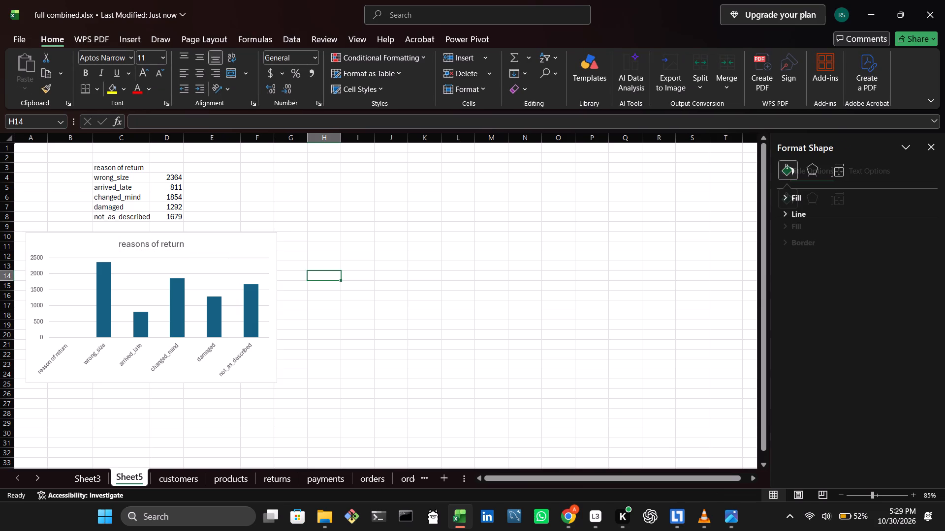
Shrink the column chart slightly from its upper-right corner so it spans about rows 11 to 25 and ends within column F.
{"action": "left_click", "coordinate": [263, 250]}
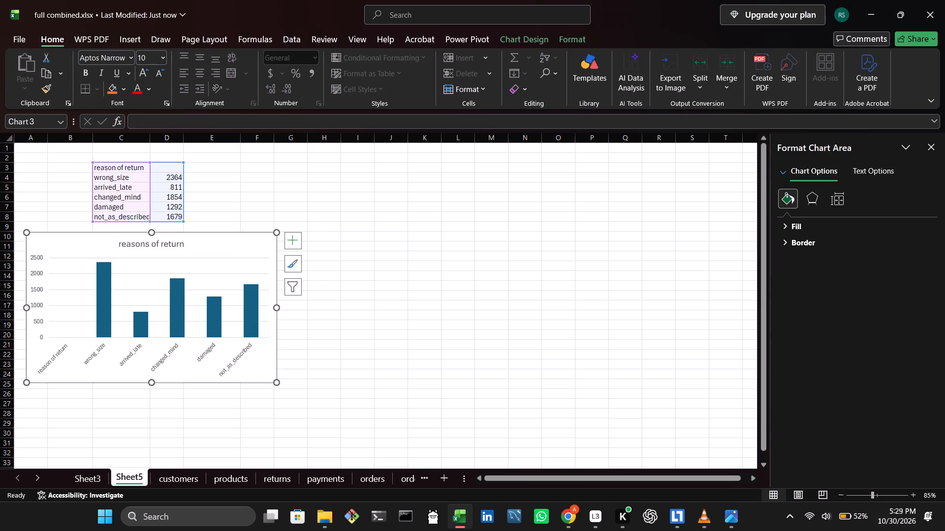
{"action": "left_click_drag", "start_coordinate": [276, 230], "coordinate": [263, 240]}
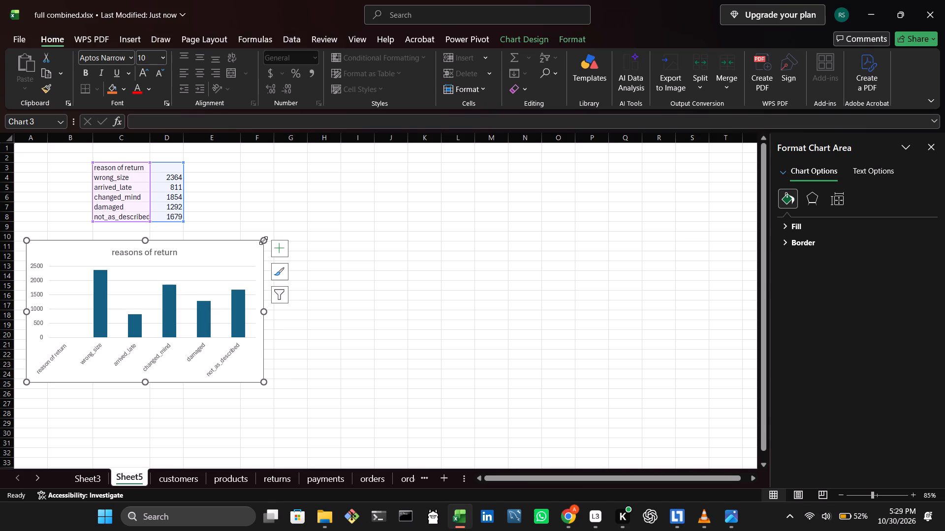
{"action": "left_click", "coordinate": [155, 177]}
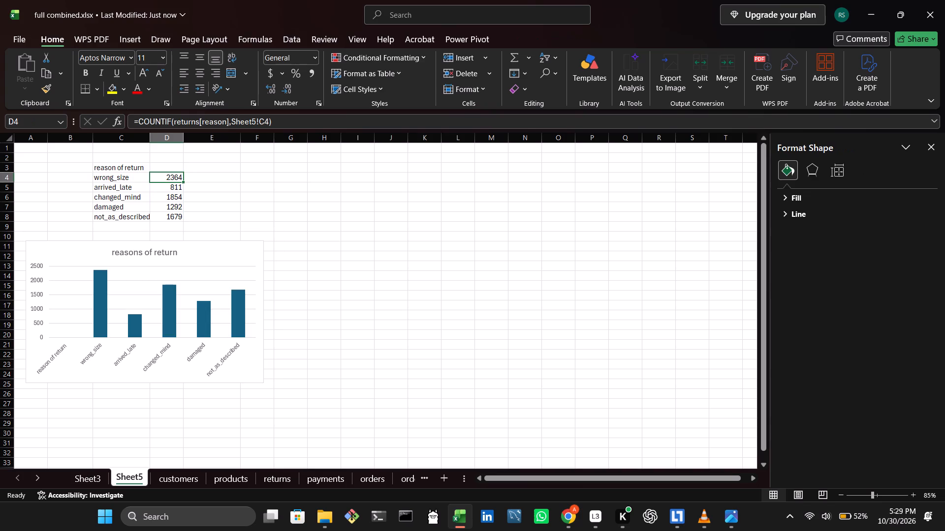
Resize the column chart so it covers about rows 2 to 21, from column A to the end of column F.
{"action": "left_click", "coordinate": [154, 246]}
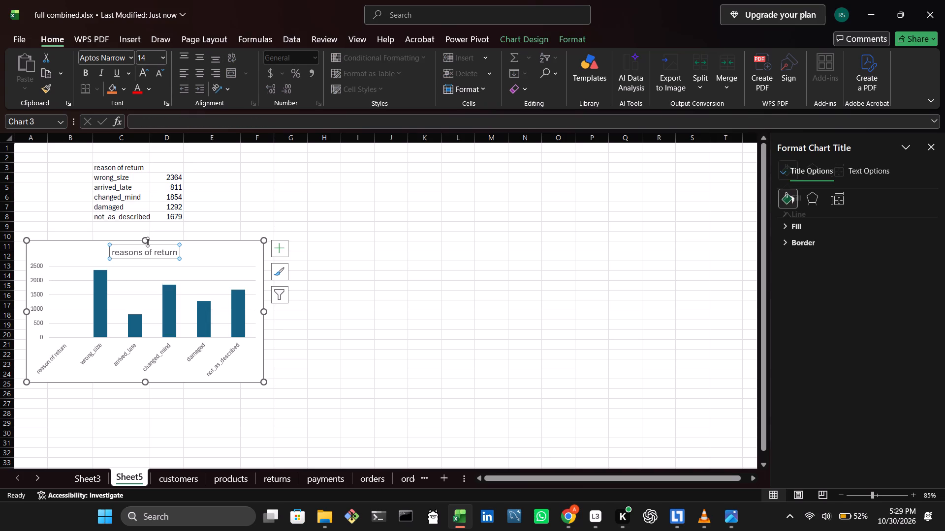
{"action": "double_click", "coordinate": [148, 242]}
{"action": "left_click", "coordinate": [186, 263]}
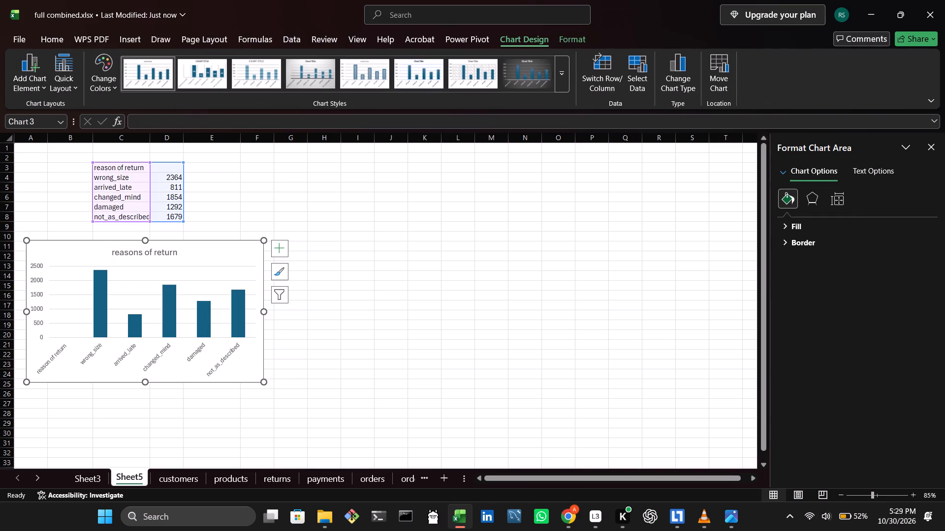
{"action": "left_click_drag", "start_coordinate": [264, 240], "coordinate": [246, 162]}
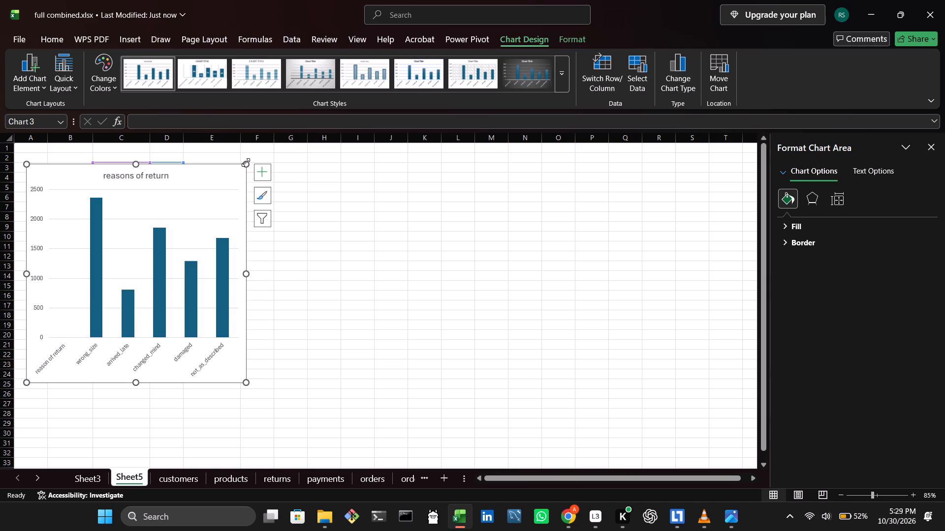
{"action": "left_click_drag", "start_coordinate": [246, 162], "coordinate": [247, 151]}
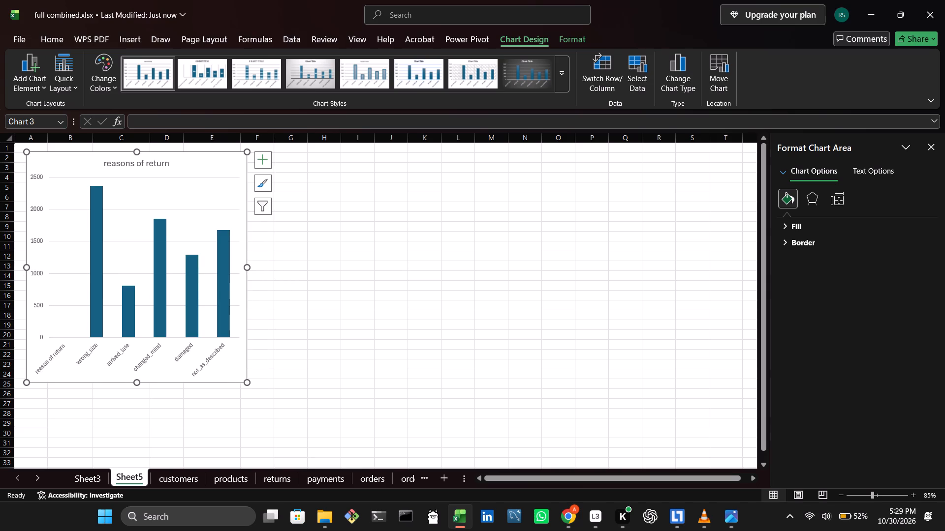
{"action": "left_click_drag", "start_coordinate": [136, 383], "coordinate": [145, 341]}
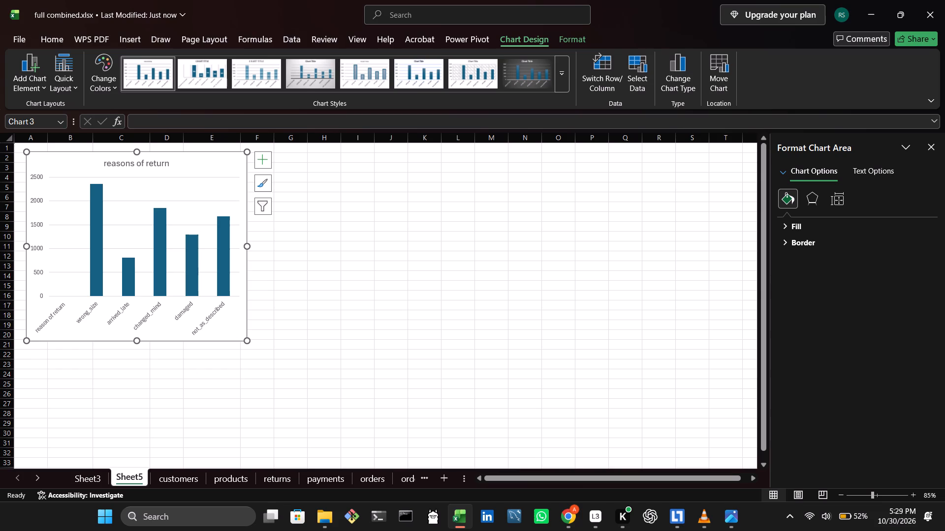
{"action": "left_click_drag", "start_coordinate": [247, 336], "coordinate": [252, 336]}
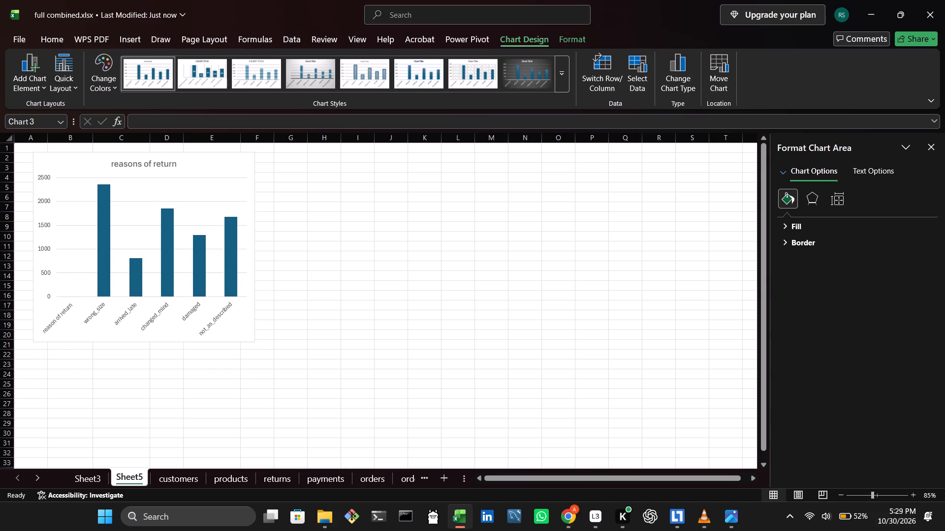
{"action": "left_click_drag", "start_coordinate": [252, 336], "coordinate": [246, 340]}
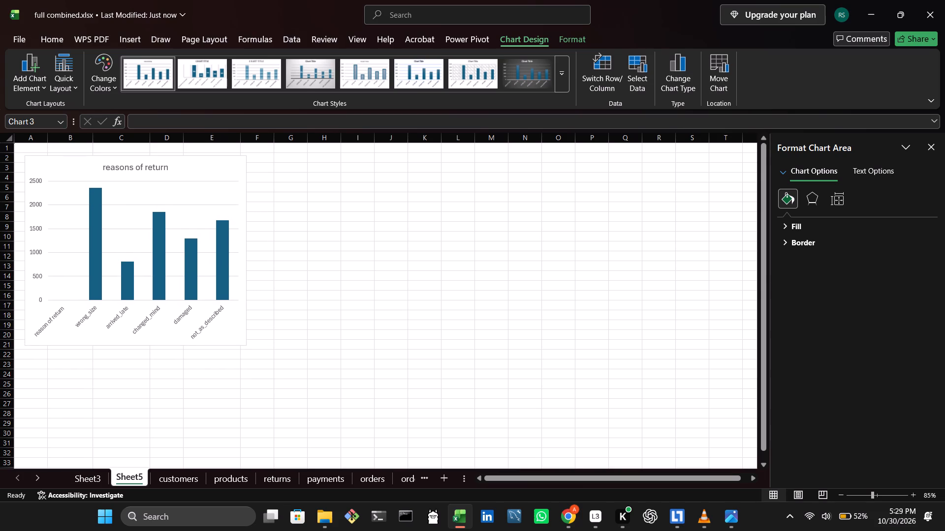
{"action": "left_click_drag", "start_coordinate": [246, 340], "coordinate": [245, 341]}
{"action": "left_click_drag", "start_coordinate": [245, 345], "coordinate": [267, 347]}
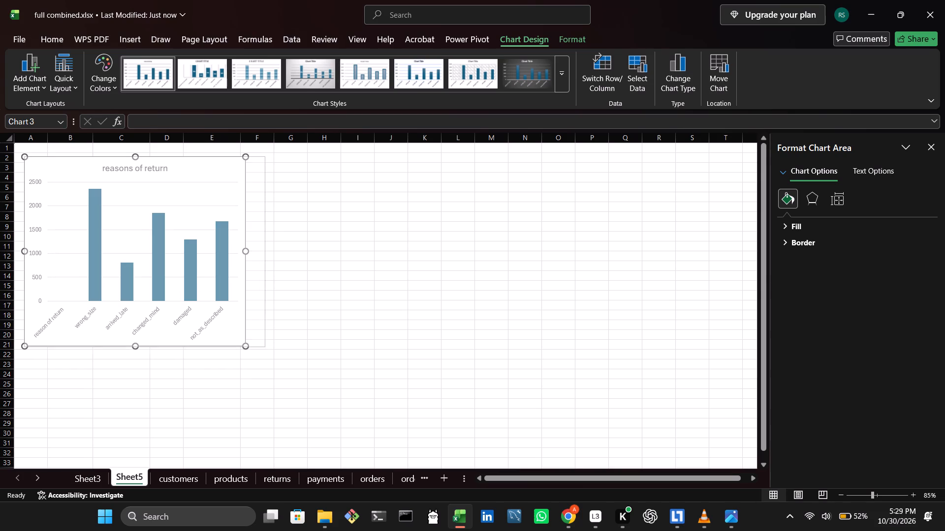
{"action": "left_click_drag", "start_coordinate": [267, 347], "coordinate": [276, 349]}
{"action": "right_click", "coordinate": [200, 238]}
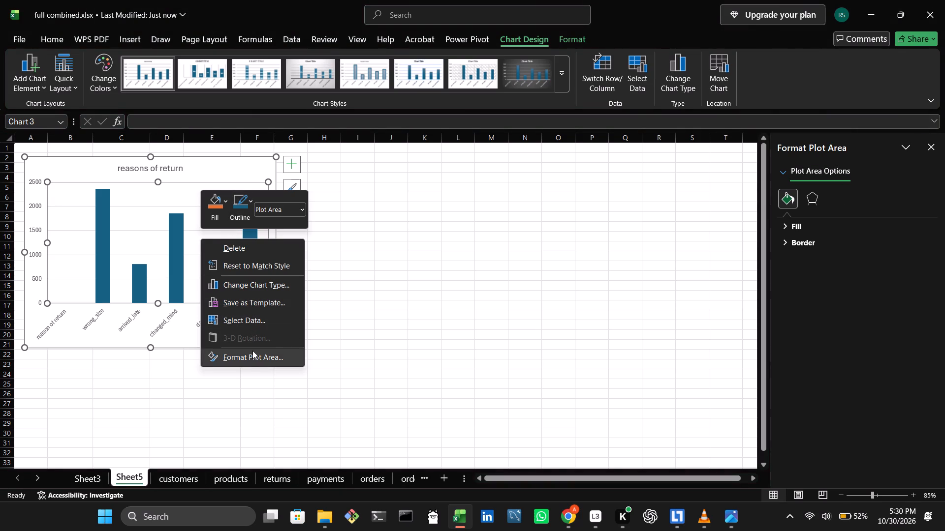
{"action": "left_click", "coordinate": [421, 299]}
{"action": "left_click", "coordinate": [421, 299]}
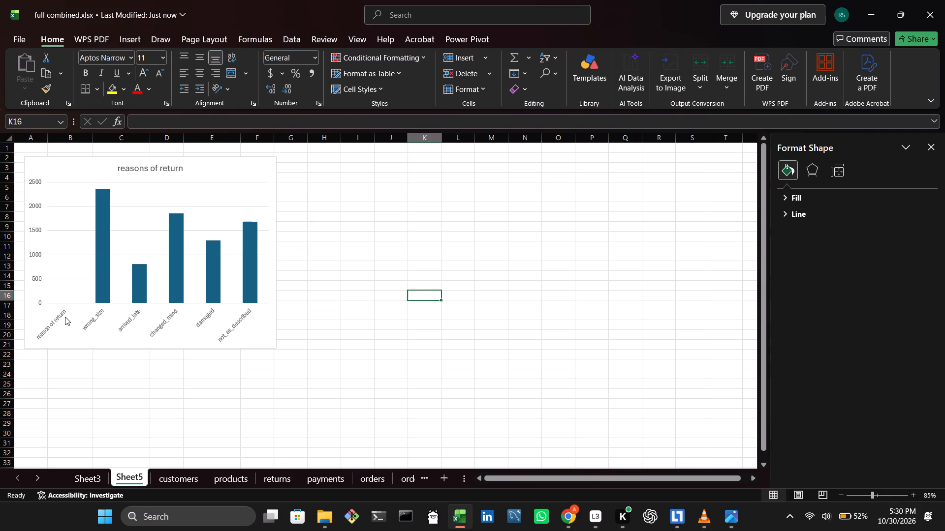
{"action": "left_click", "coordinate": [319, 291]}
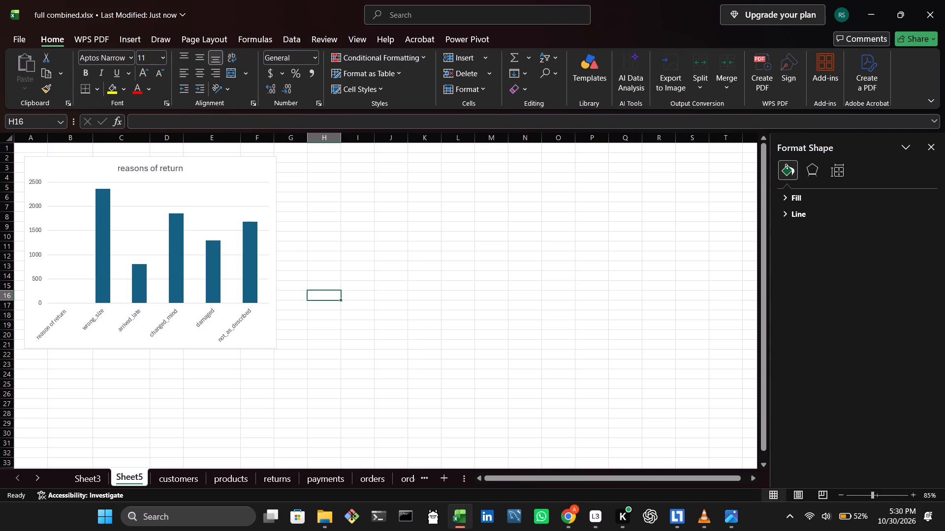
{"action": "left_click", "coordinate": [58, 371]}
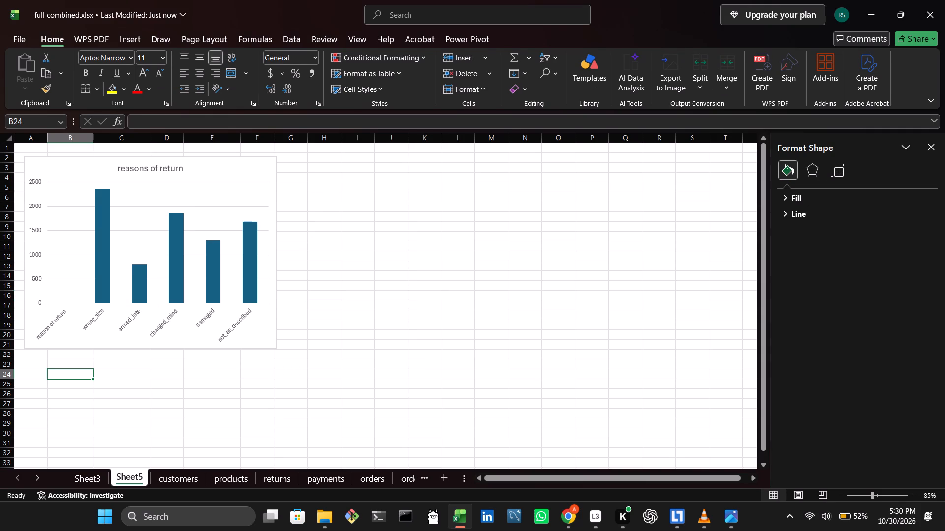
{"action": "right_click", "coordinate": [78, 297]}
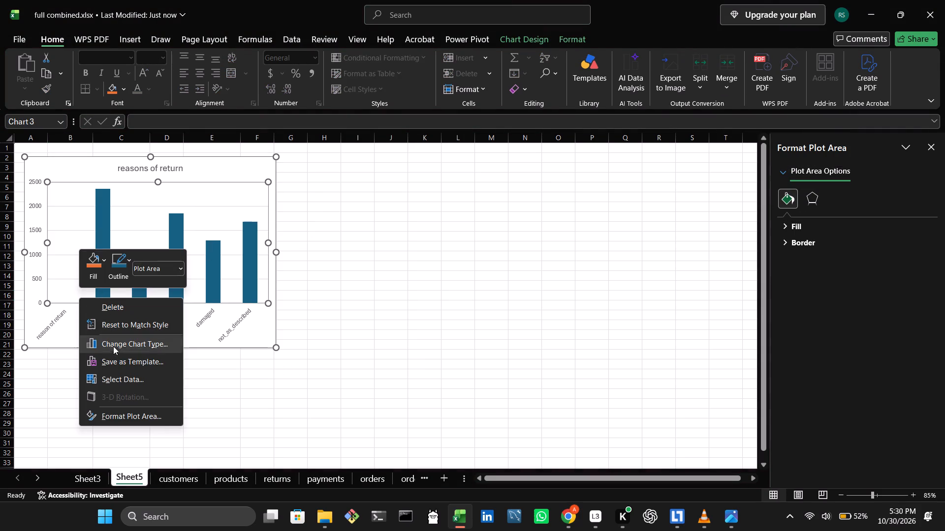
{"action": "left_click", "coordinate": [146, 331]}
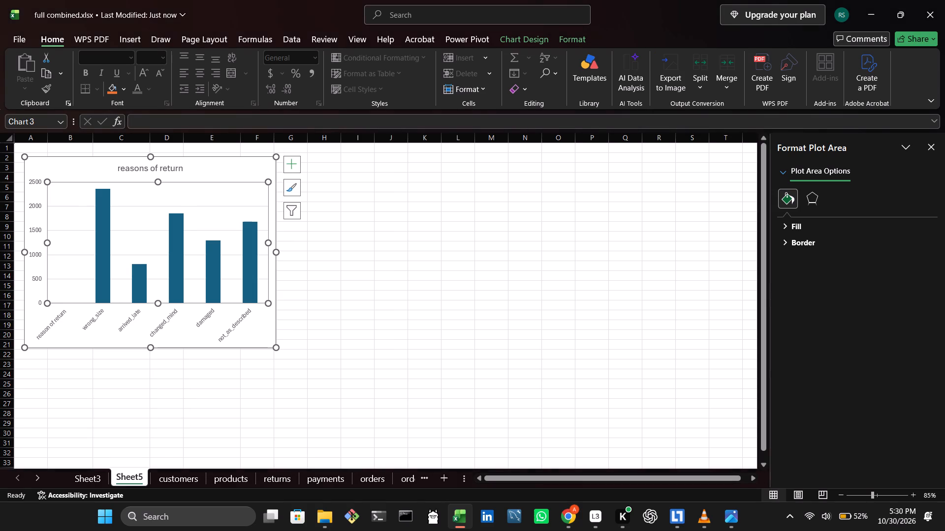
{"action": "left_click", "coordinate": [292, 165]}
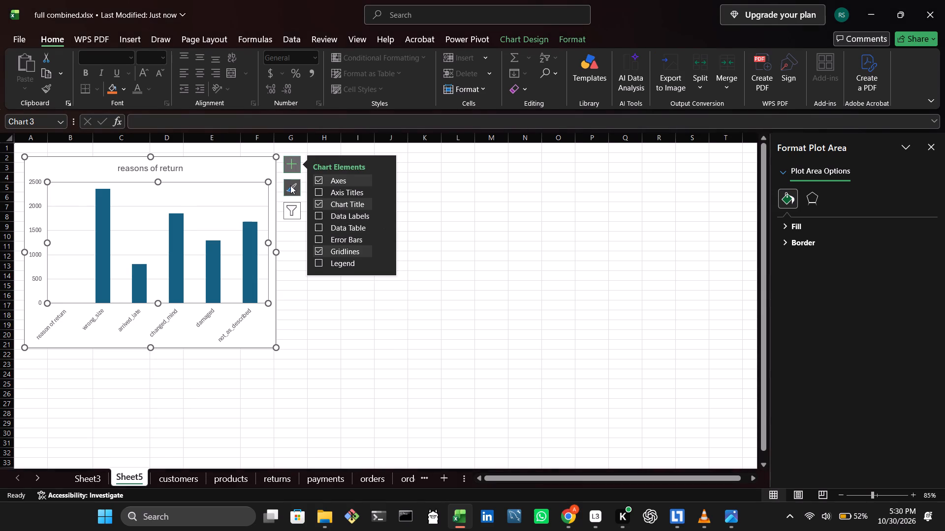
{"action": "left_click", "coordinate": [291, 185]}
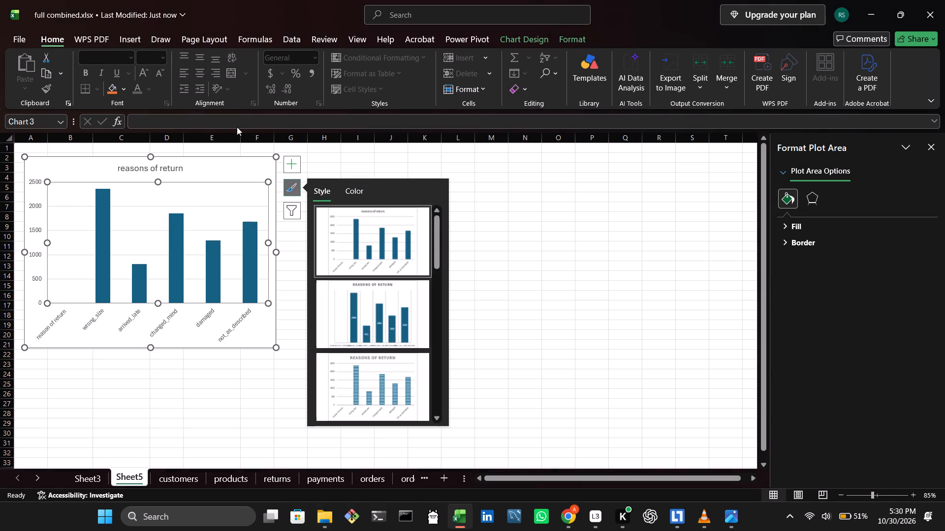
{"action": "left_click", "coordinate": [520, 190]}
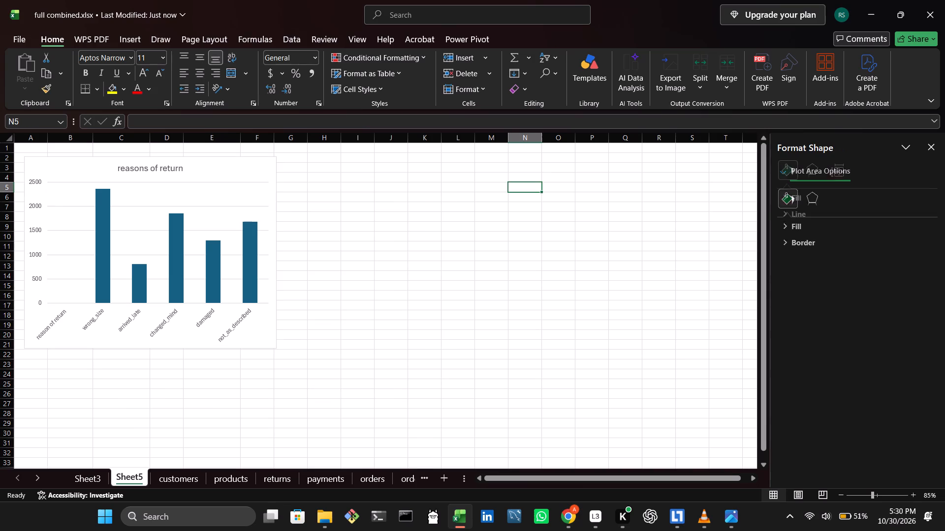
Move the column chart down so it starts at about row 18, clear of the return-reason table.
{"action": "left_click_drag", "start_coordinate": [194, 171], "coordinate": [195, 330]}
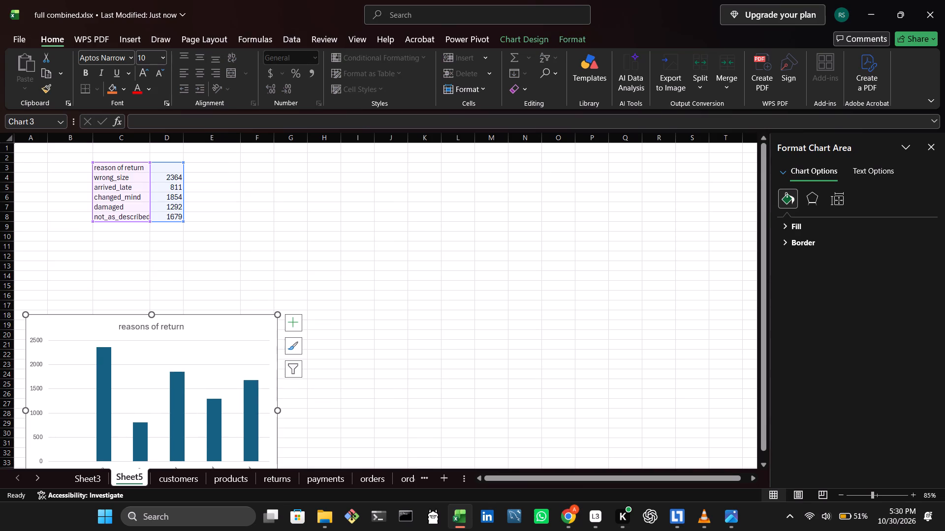
Clear the contents of every cell on Sheet5, including the return-reason table.
{"action": "left_click", "coordinate": [113, 166]}
{"action": "right_click", "coordinate": [113, 166]}
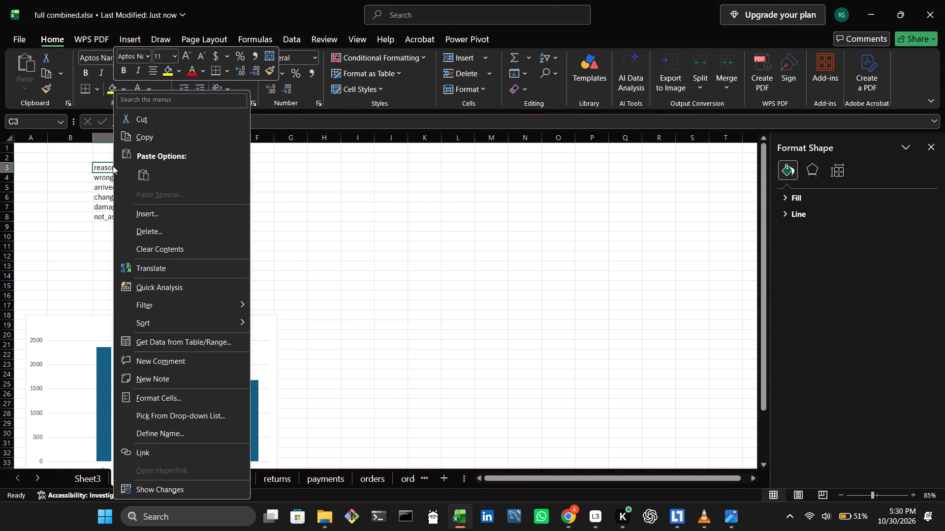
{"action": "left_click", "coordinate": [332, 210]}
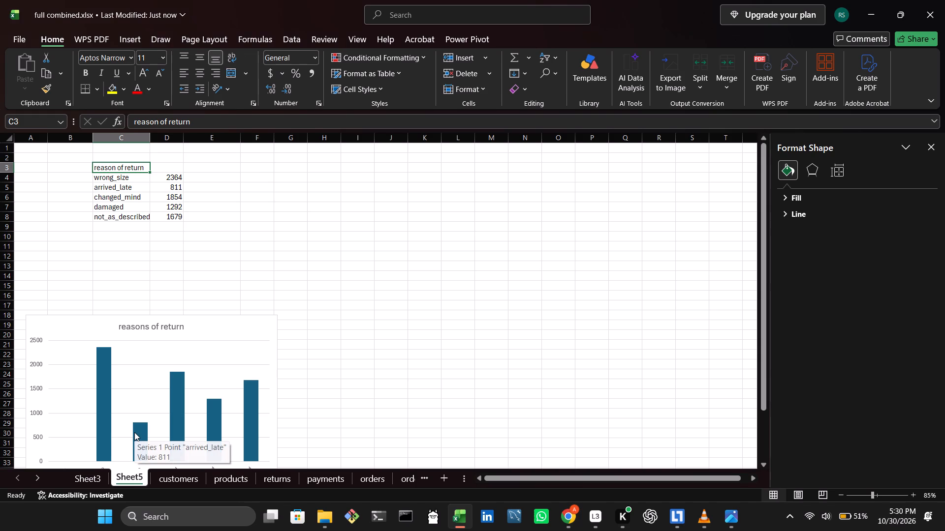
{"action": "left_click", "coordinate": [14, 140]}
{"action": "key", "text": "Delete"}
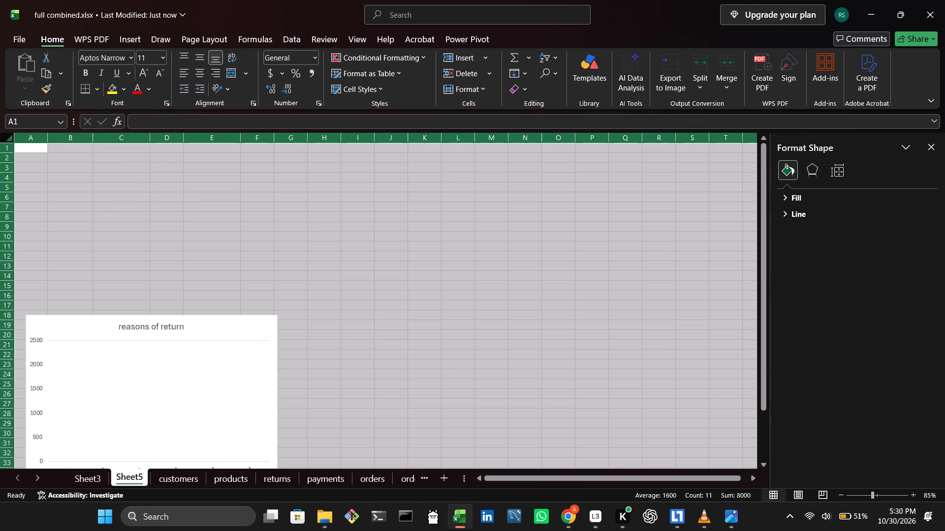
{"action": "left_click", "coordinate": [199, 198]}
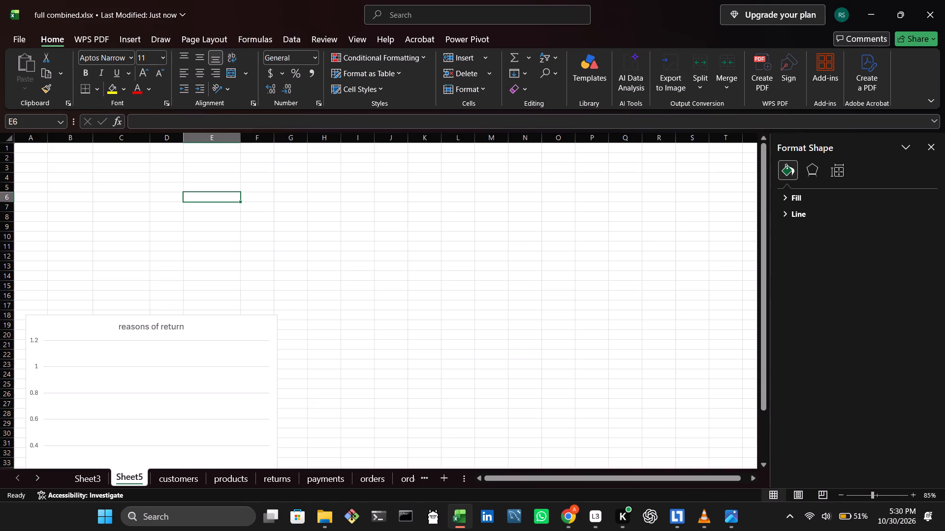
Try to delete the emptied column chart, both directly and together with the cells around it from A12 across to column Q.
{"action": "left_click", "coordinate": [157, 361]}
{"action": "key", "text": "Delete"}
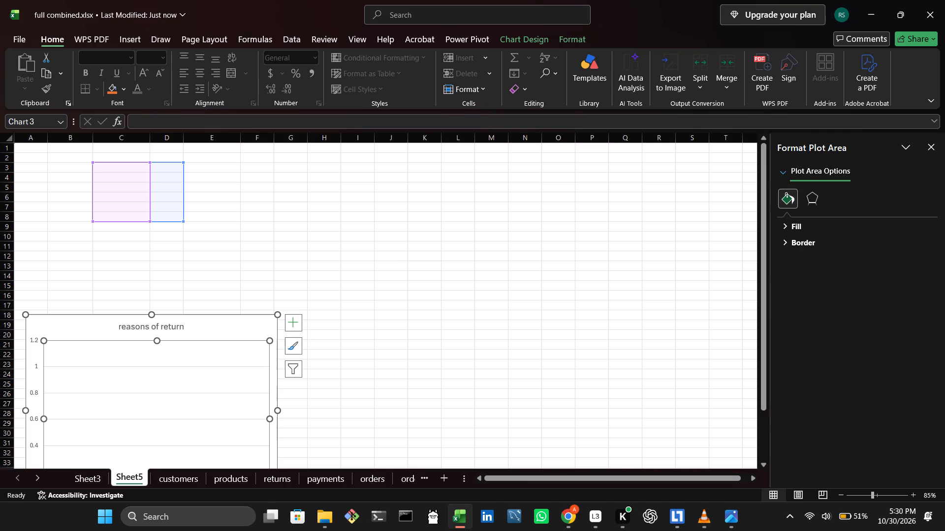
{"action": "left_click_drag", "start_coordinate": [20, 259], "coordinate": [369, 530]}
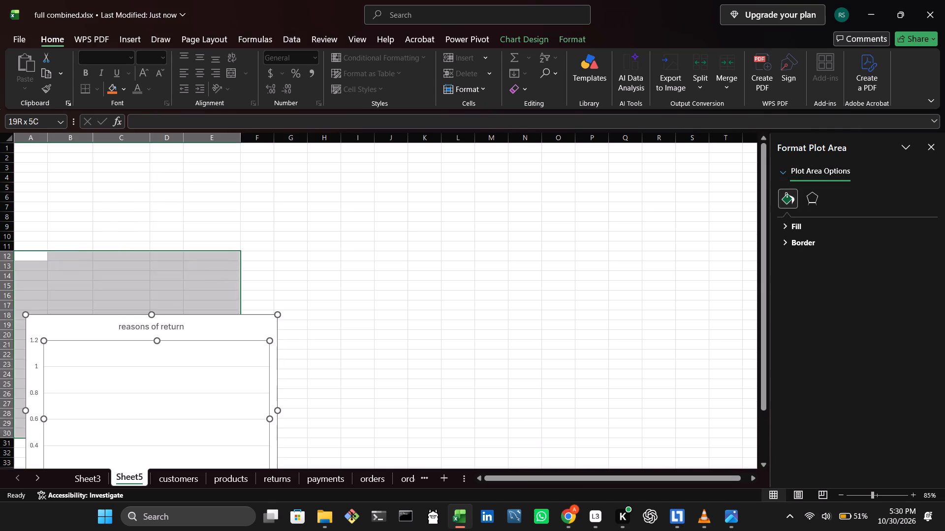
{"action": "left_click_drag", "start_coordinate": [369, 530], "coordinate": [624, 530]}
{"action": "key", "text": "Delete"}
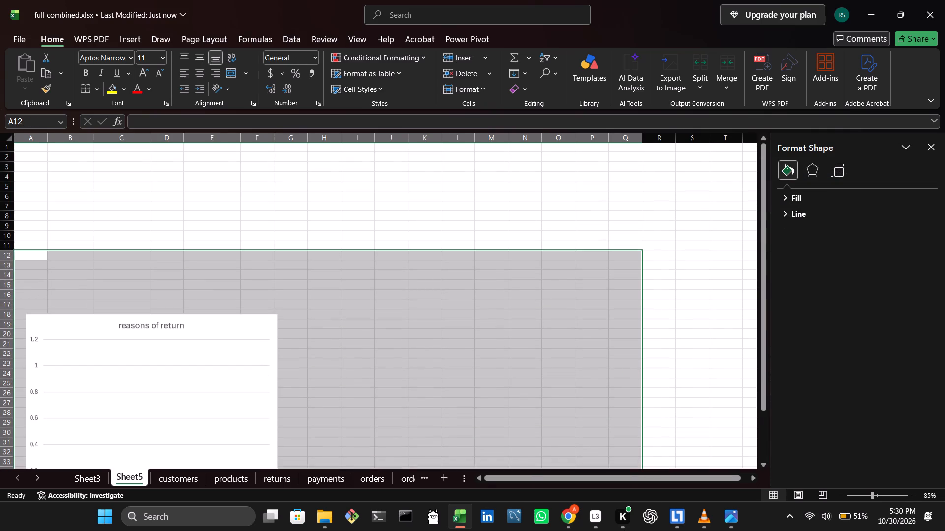
Move the empty chart up and across so it starts in column D at about row 5.
{"action": "double_click", "coordinate": [218, 407]}
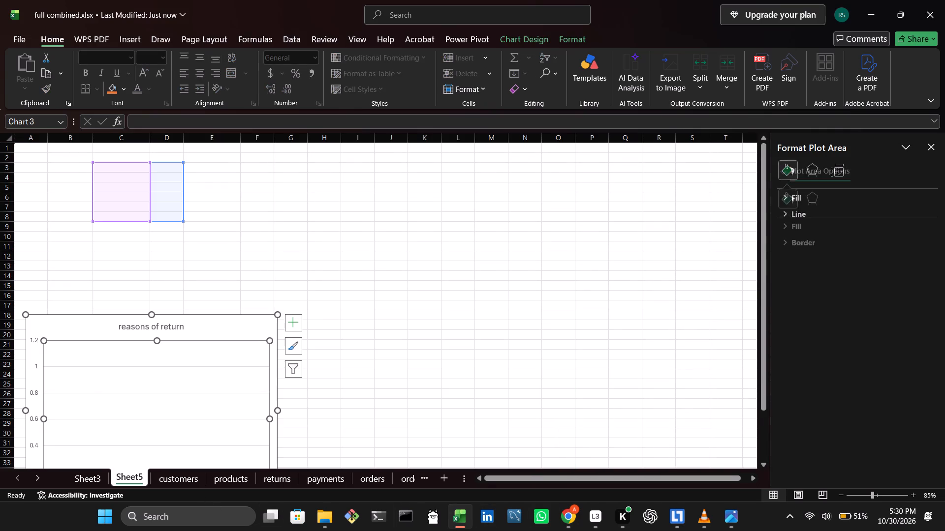
{"action": "left_click_drag", "start_coordinate": [238, 330], "coordinate": [362, 206]}
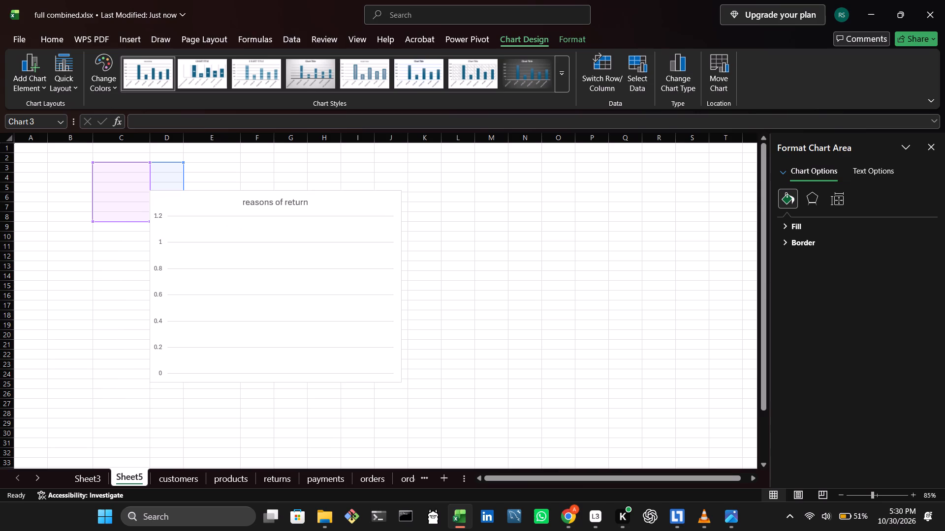
{"action": "left_click_drag", "start_coordinate": [362, 206], "coordinate": [361, 208]}
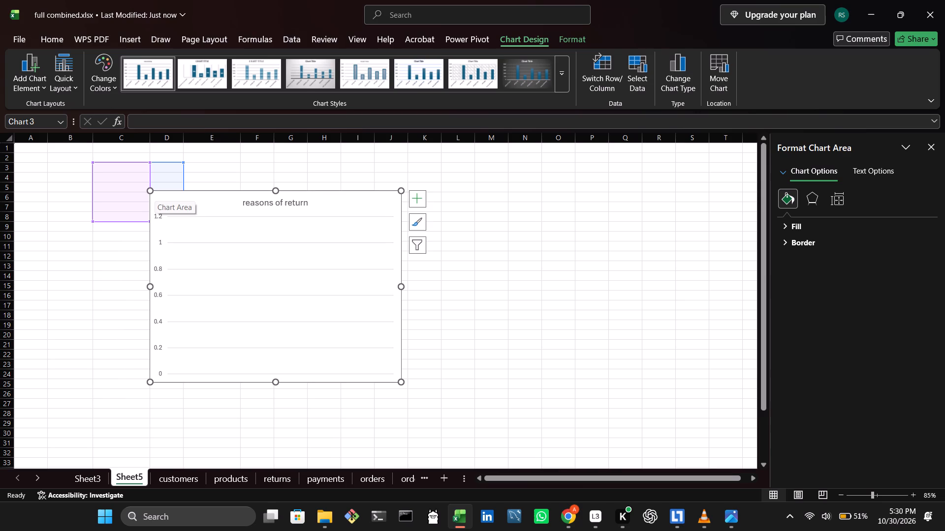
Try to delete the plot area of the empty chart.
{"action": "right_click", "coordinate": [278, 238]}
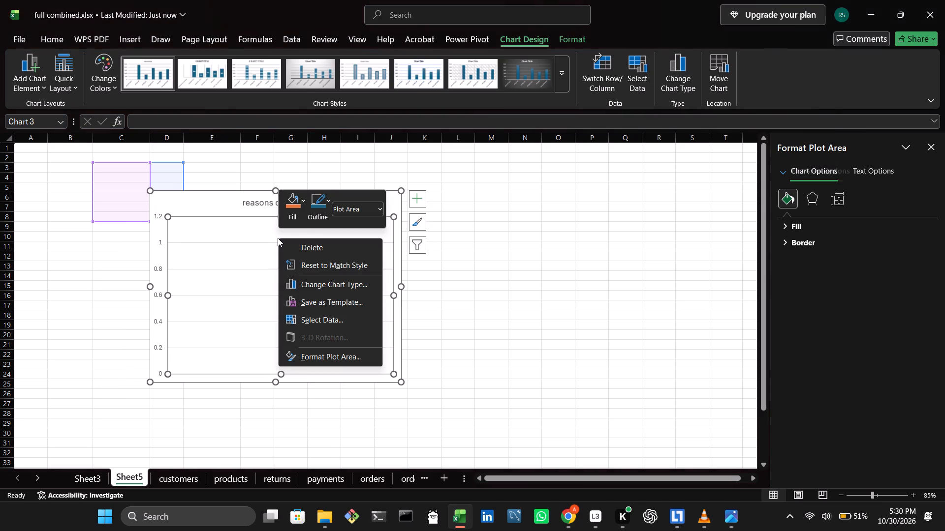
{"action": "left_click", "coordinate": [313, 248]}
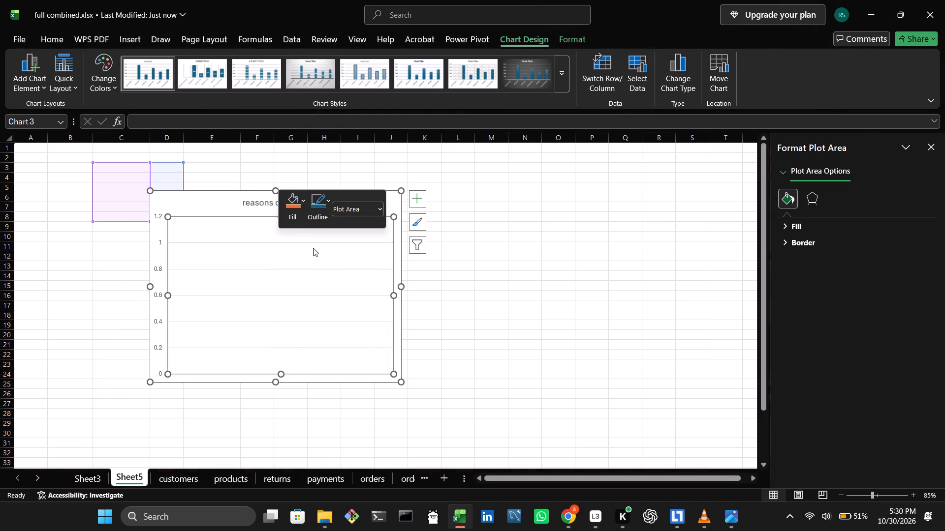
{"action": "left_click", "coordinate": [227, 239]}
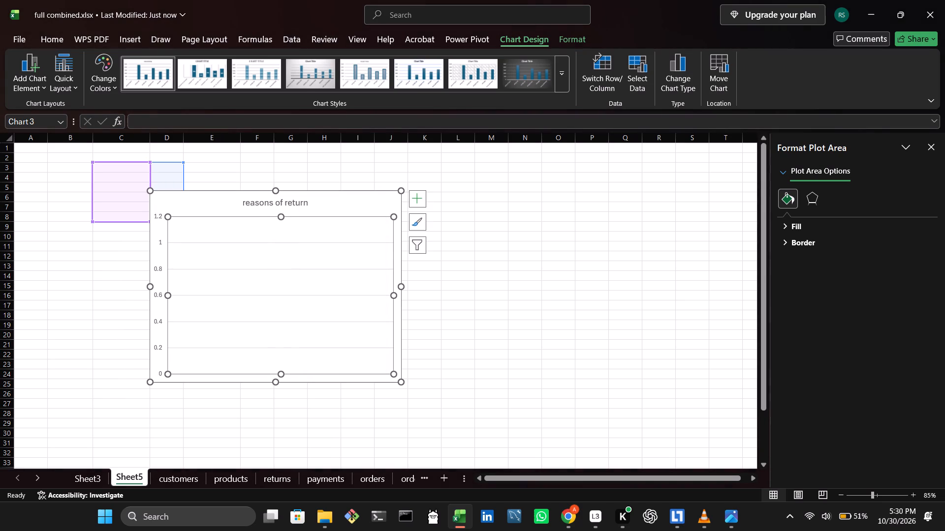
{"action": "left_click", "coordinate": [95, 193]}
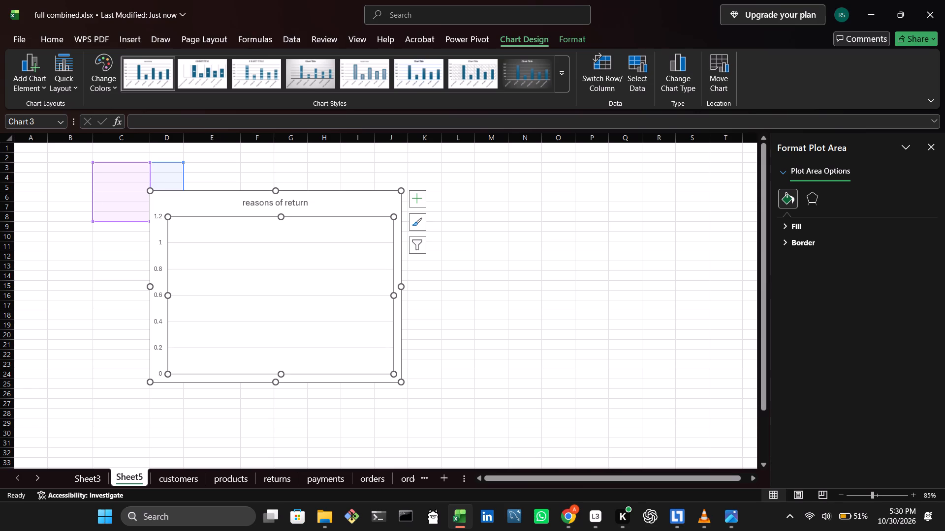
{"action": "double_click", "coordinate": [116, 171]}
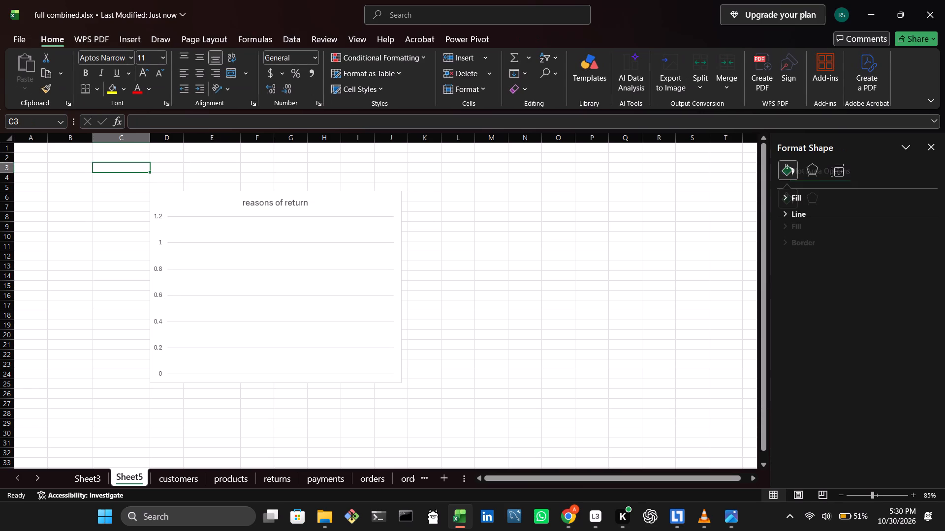
Move the plot area into the upper-right corner of the chart, overlapping the "reasons of return" title.
{"action": "left_click_drag", "start_coordinate": [260, 225], "coordinate": [167, 530]}
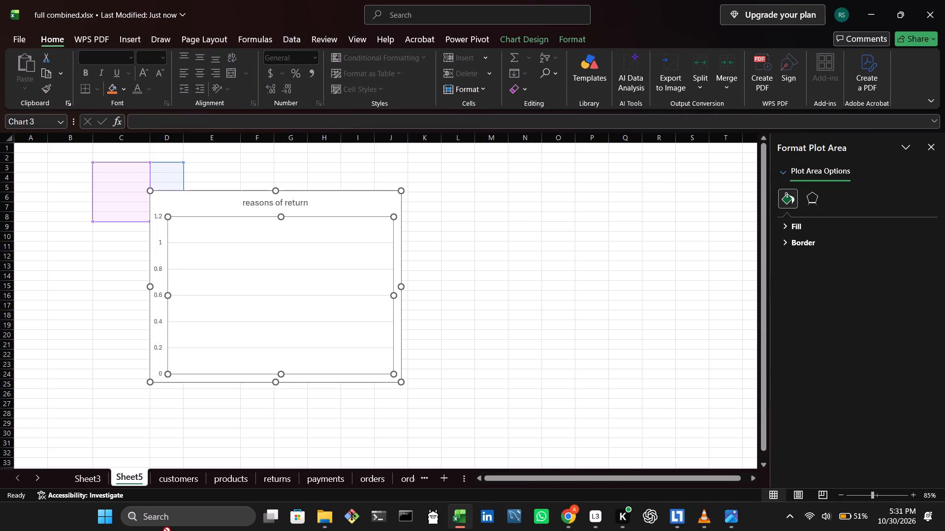
{"action": "left_click_drag", "start_coordinate": [167, 530], "coordinate": [311, 205]}
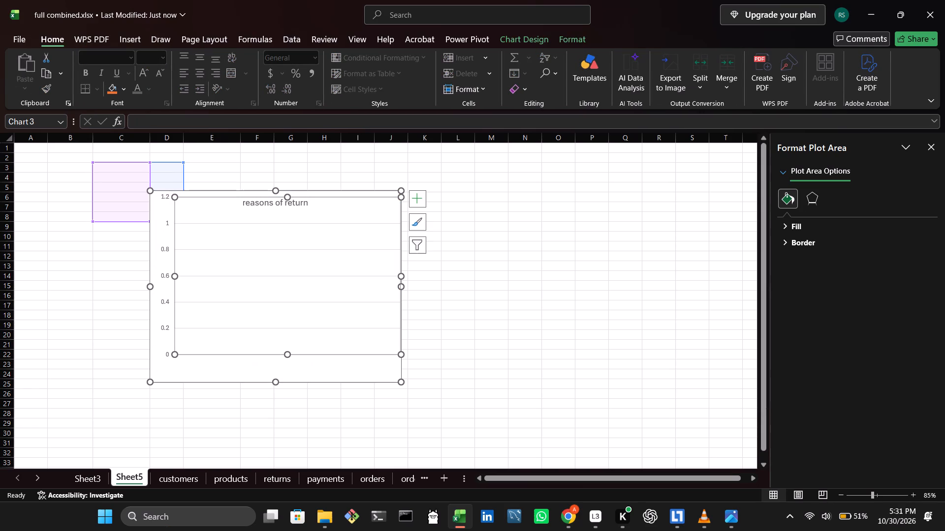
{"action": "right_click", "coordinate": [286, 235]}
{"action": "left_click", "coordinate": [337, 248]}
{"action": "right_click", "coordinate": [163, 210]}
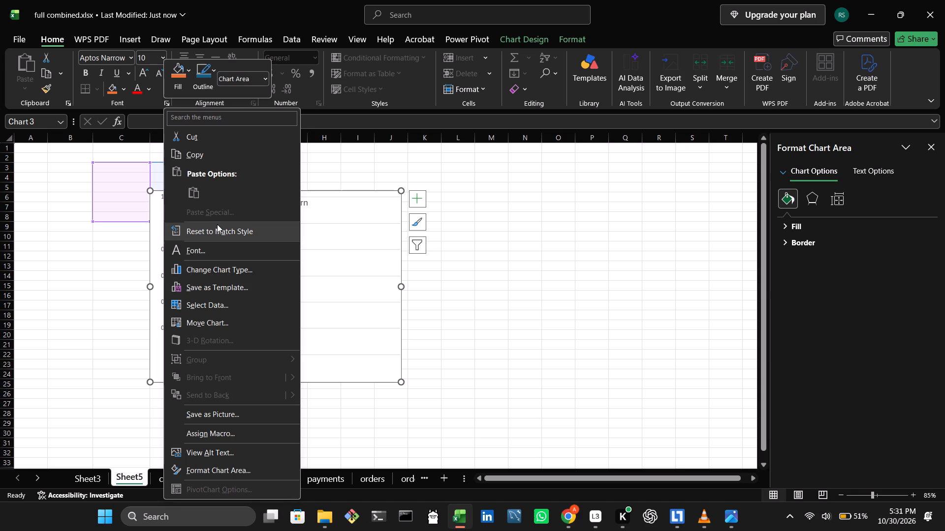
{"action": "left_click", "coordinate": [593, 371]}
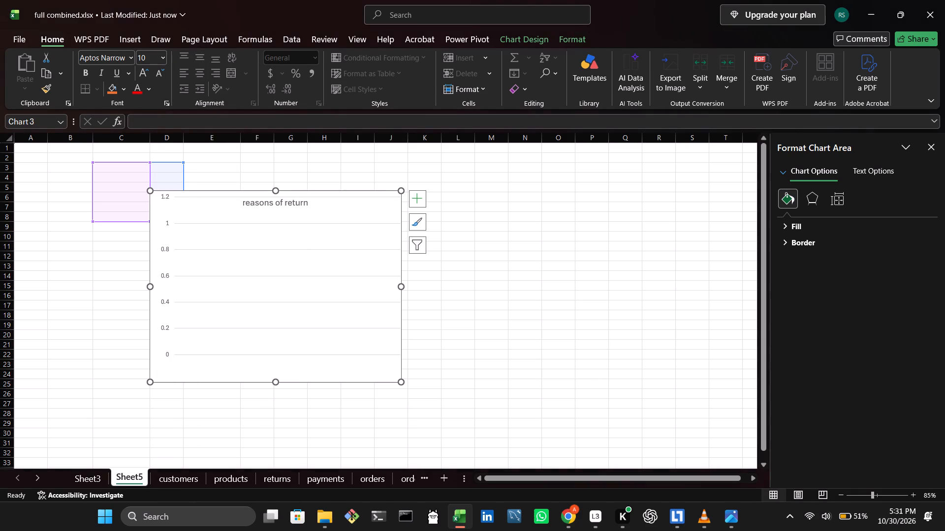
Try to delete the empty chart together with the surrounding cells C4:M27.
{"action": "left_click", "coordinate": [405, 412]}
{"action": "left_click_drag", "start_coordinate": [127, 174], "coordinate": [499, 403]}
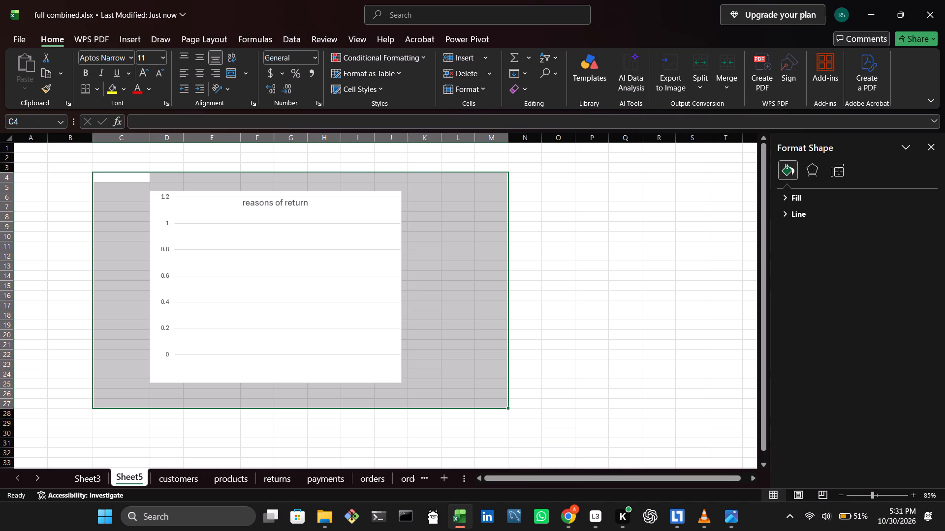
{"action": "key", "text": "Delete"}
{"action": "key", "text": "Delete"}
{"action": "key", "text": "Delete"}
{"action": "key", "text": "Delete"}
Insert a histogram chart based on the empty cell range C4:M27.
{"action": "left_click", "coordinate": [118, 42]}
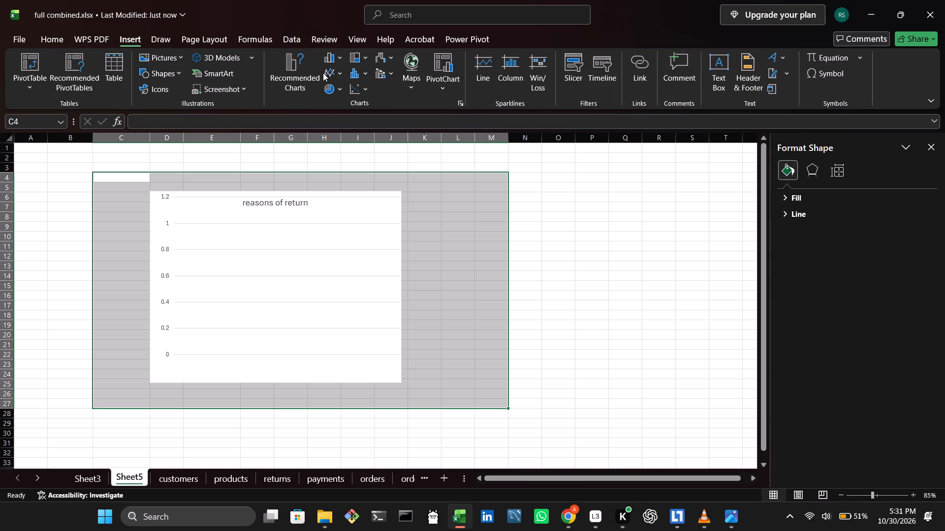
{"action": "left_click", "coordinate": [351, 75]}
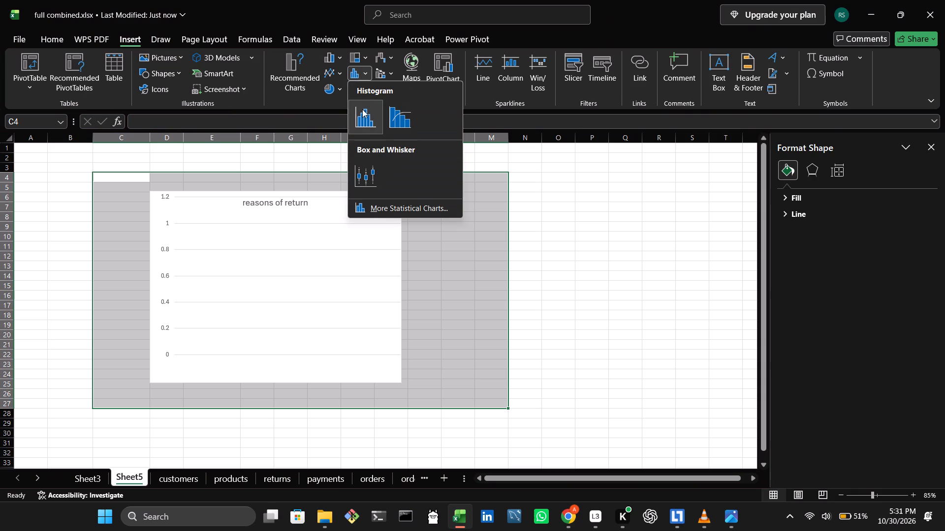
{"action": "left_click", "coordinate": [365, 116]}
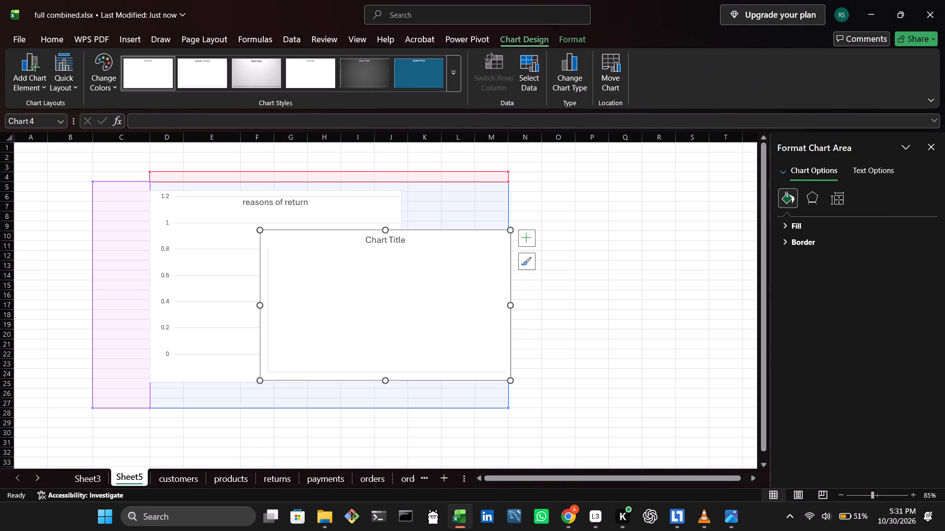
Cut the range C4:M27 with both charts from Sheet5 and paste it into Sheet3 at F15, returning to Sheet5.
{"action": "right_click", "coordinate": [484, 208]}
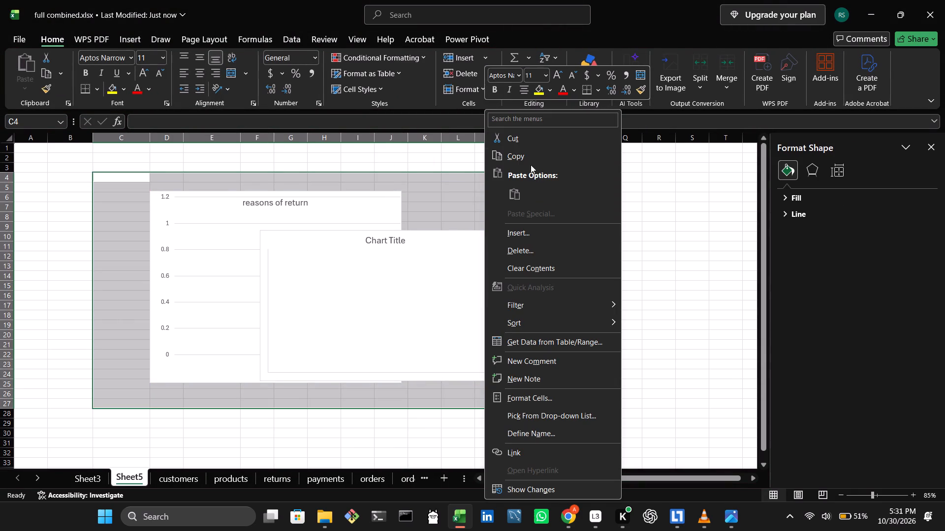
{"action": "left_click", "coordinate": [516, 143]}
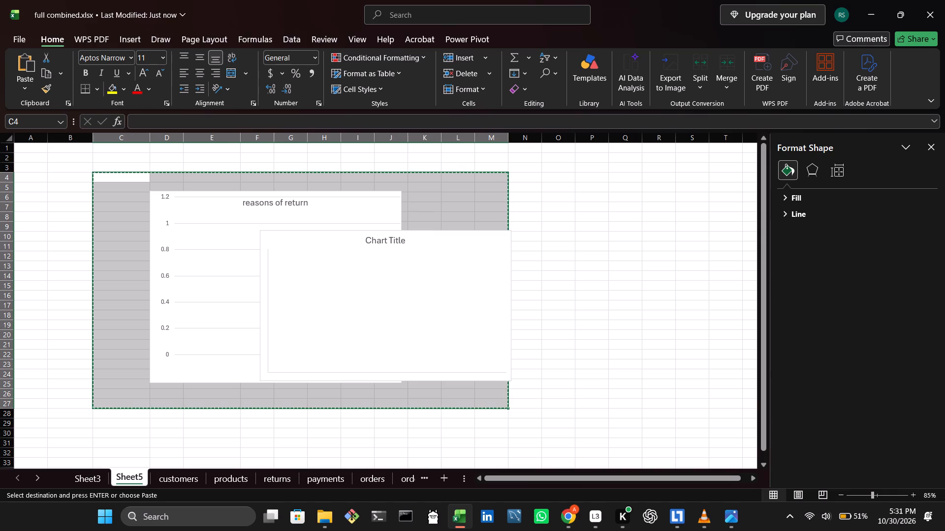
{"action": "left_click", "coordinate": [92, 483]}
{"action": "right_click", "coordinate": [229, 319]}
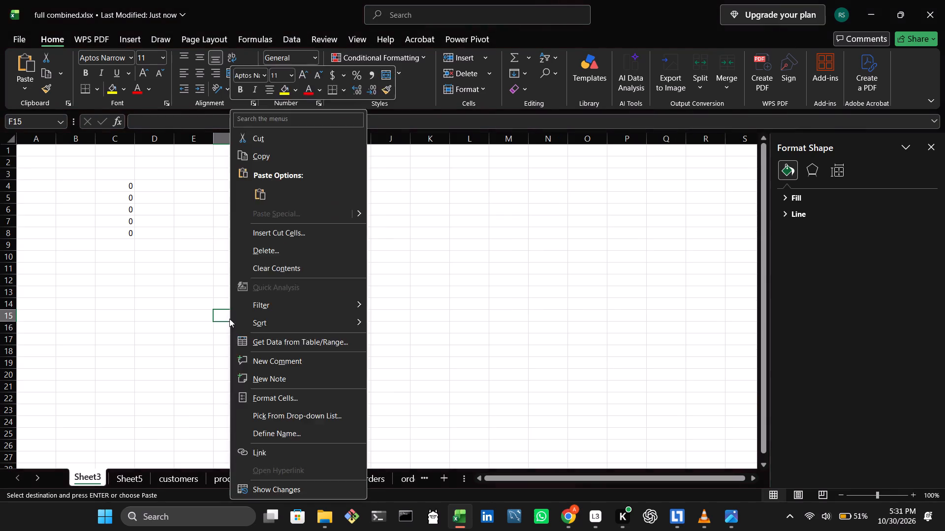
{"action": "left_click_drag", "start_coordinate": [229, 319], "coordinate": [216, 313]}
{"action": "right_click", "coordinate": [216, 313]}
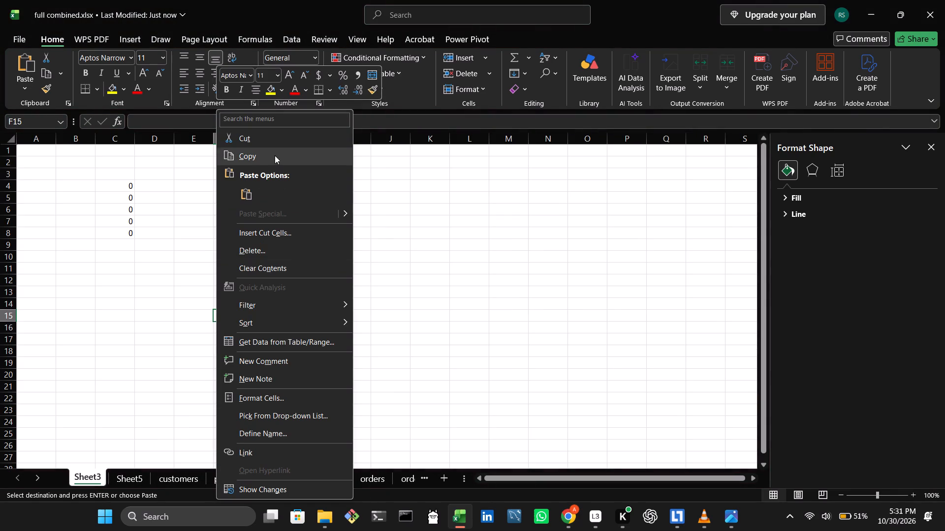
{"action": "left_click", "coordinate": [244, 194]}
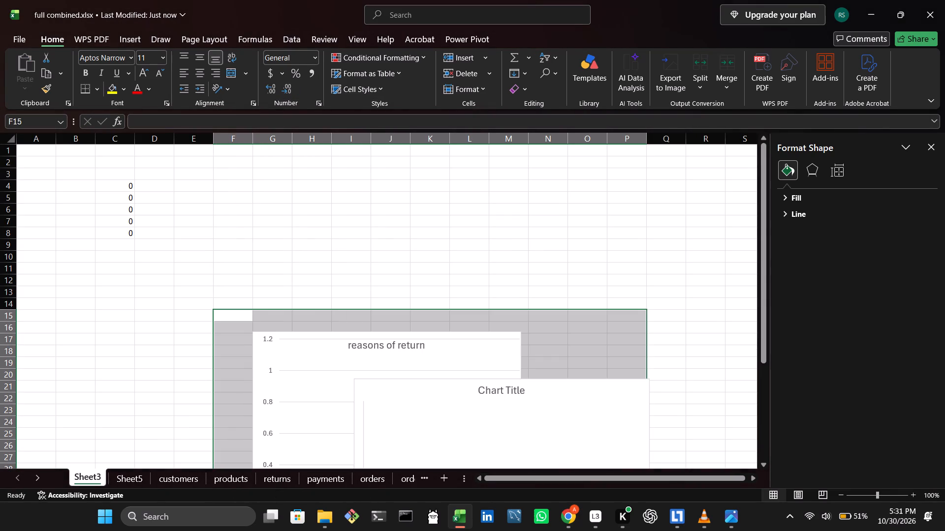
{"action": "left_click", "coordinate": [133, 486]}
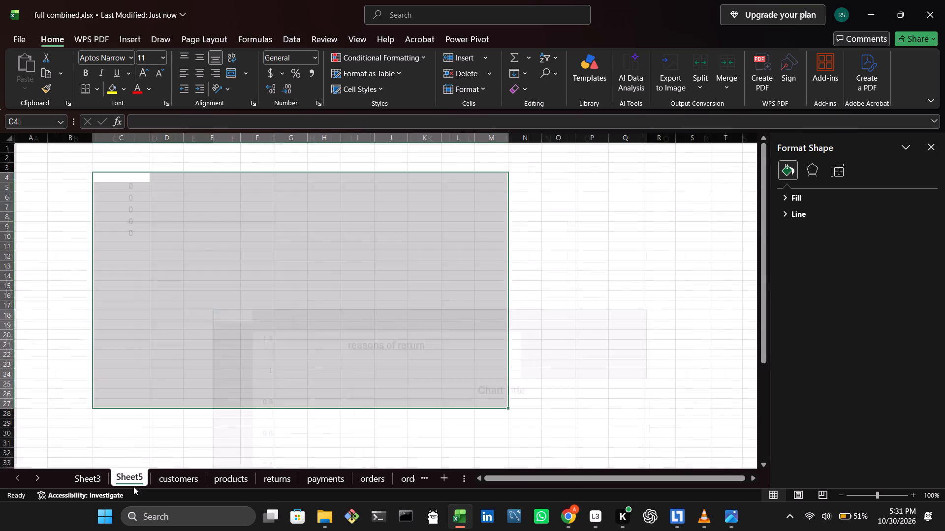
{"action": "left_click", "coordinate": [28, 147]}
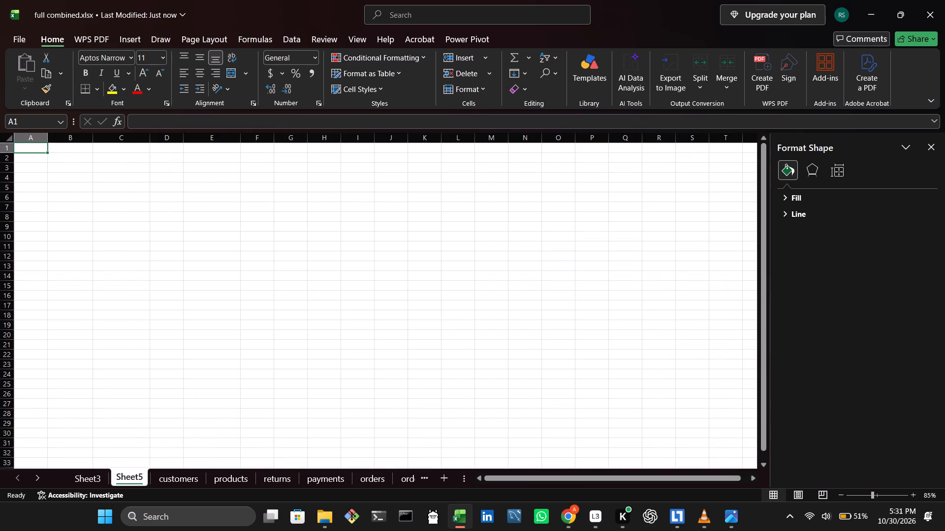
Undo the recent edits back to the filled return-reason table and column chart, redoing only the chart's move down to about row 18.
{"action": "key", "text": "ctrl+z"}
{"action": "key", "text": "ctrl+z"}
{"action": "key", "text": "ctrl+z"}
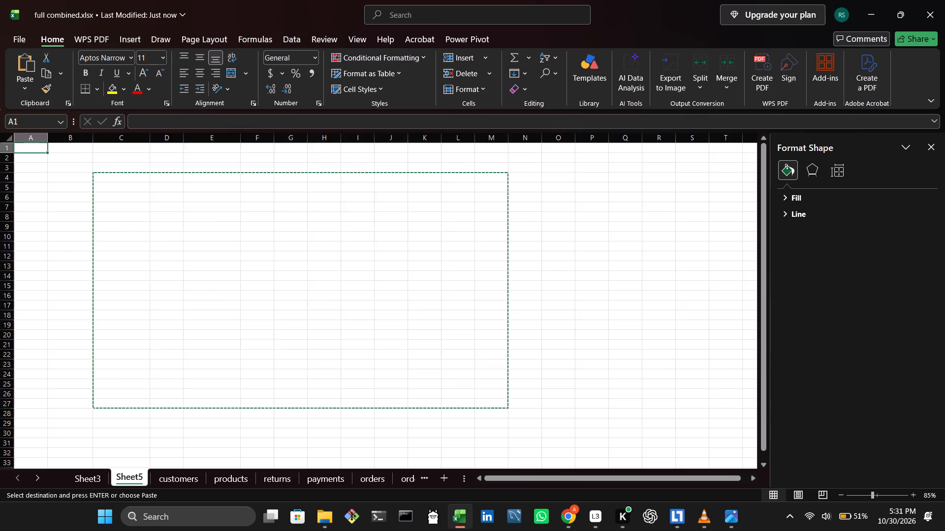
{"action": "key", "text": "ctrl+z"}
{"action": "key", "text": "ctrl+z"}
{"action": "key", "text": "ctrl+z"}
{"action": "key", "text": "ctrl+z"}
{"action": "key", "text": "ctrl+z"}
{"action": "key", "text": "ctrl+z"}
{"action": "key", "text": "ctrl+z"}
{"action": "key", "text": "ctrl+z"}
{"action": "key", "text": "ctrl+z"}
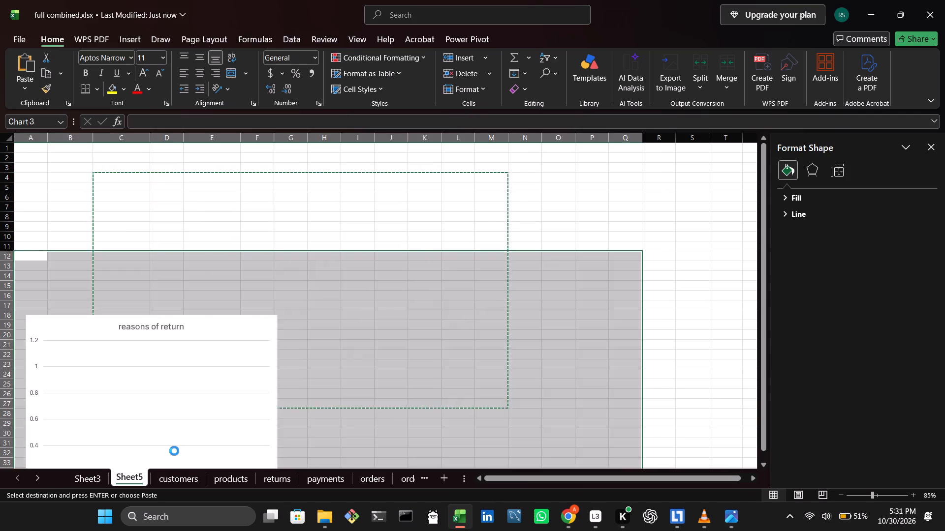
{"action": "key", "text": "ctrl+z"}
{"action": "key", "text": "ctrl+z"}
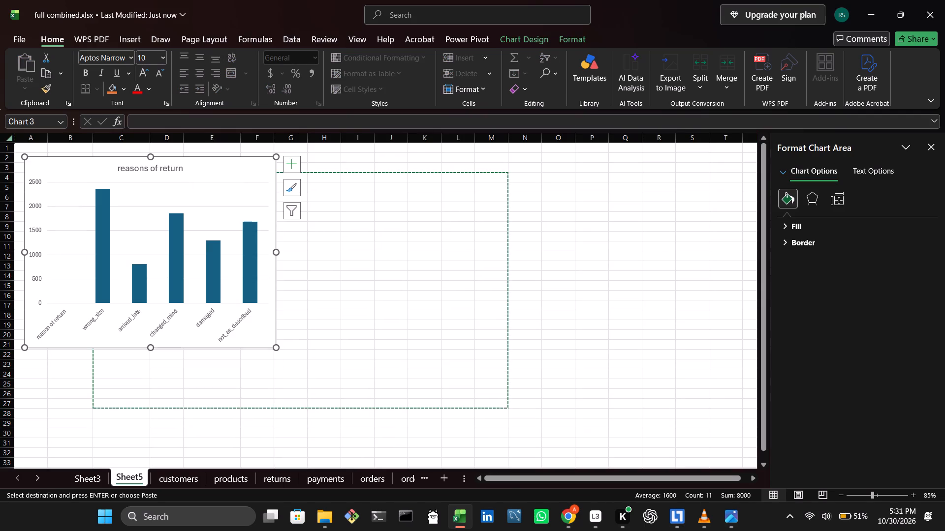
{"action": "key", "text": "ctrl+y"}
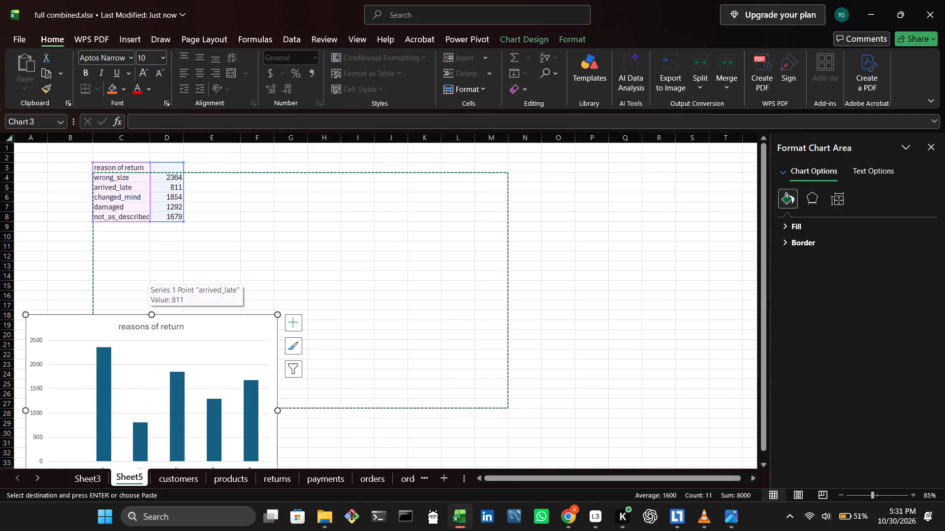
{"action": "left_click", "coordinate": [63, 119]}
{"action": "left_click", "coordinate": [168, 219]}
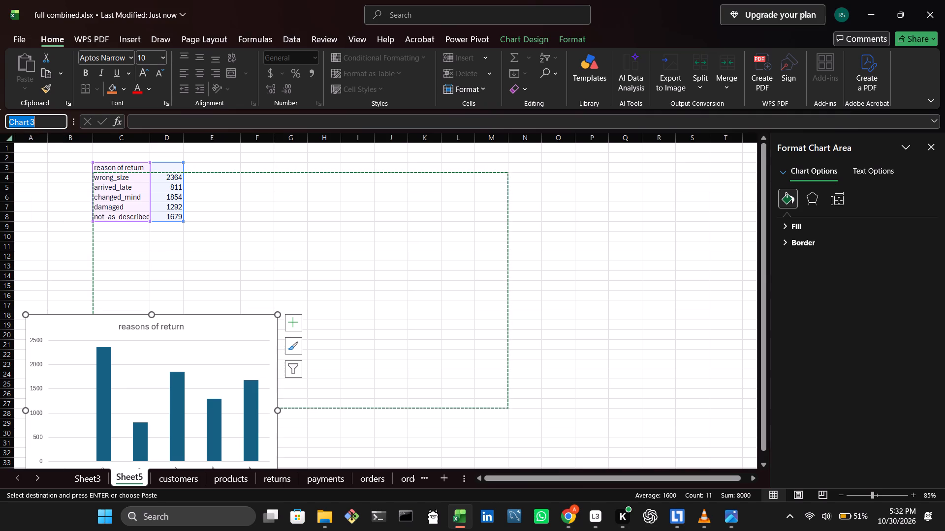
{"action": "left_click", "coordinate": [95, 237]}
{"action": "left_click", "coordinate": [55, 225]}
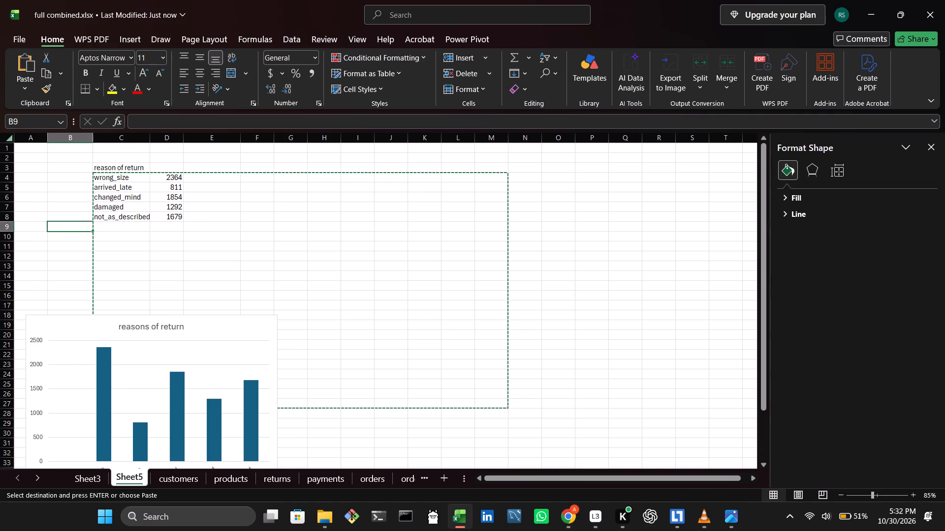
Delete the whole "reasons of return" column chart from Sheet5, keeping the return-reason table.
{"action": "left_click", "coordinate": [53, 332]}
{"action": "right_click", "coordinate": [53, 332]}
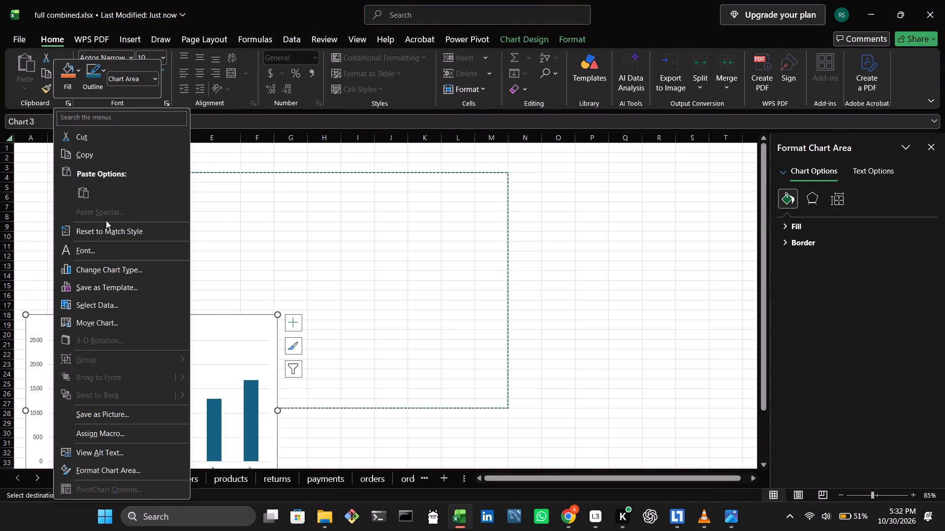
{"action": "key", "text": "Delete"}
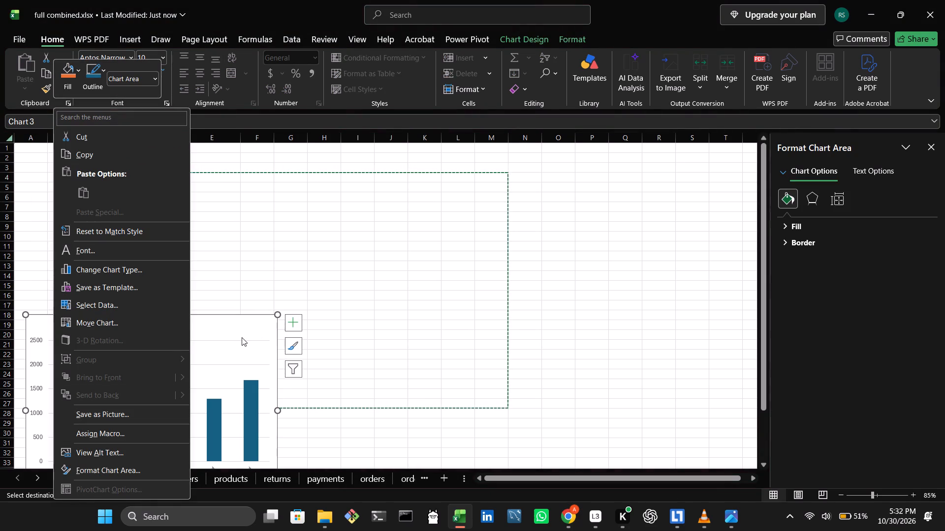
{"action": "left_click", "coordinate": [242, 337]}
{"action": "left_click", "coordinate": [56, 322]}
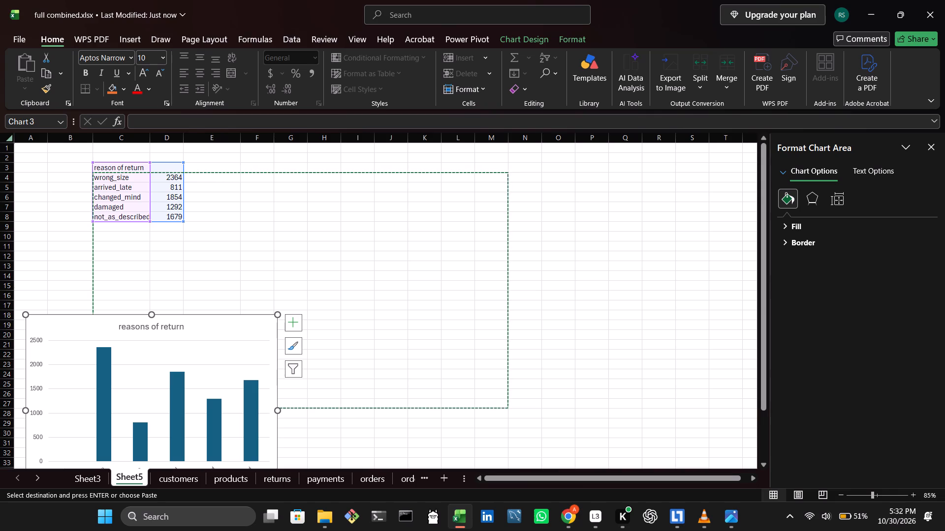
{"action": "key", "text": "Delete"}
{"action": "left_click", "coordinate": [154, 301]}
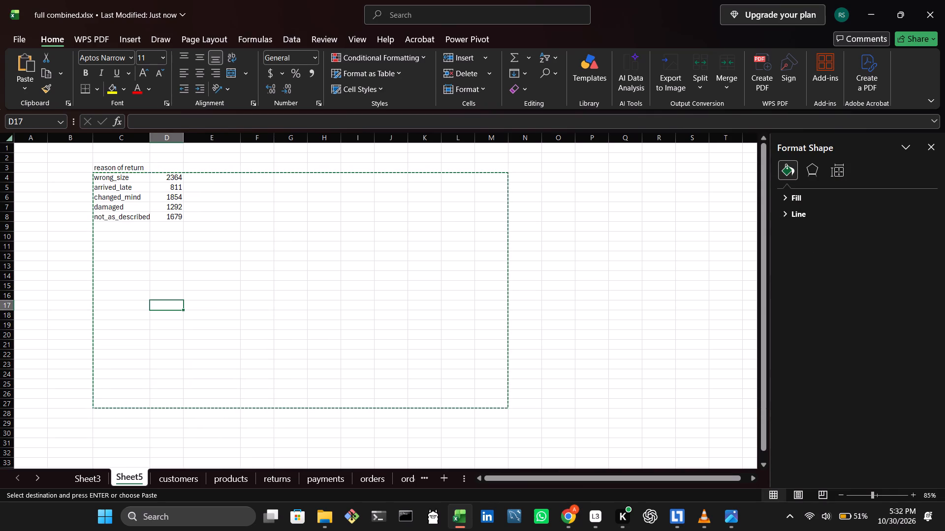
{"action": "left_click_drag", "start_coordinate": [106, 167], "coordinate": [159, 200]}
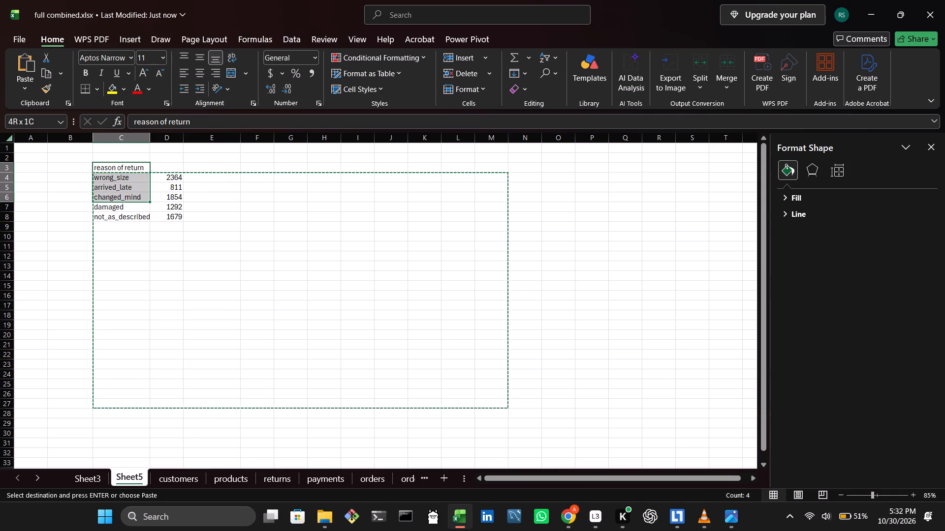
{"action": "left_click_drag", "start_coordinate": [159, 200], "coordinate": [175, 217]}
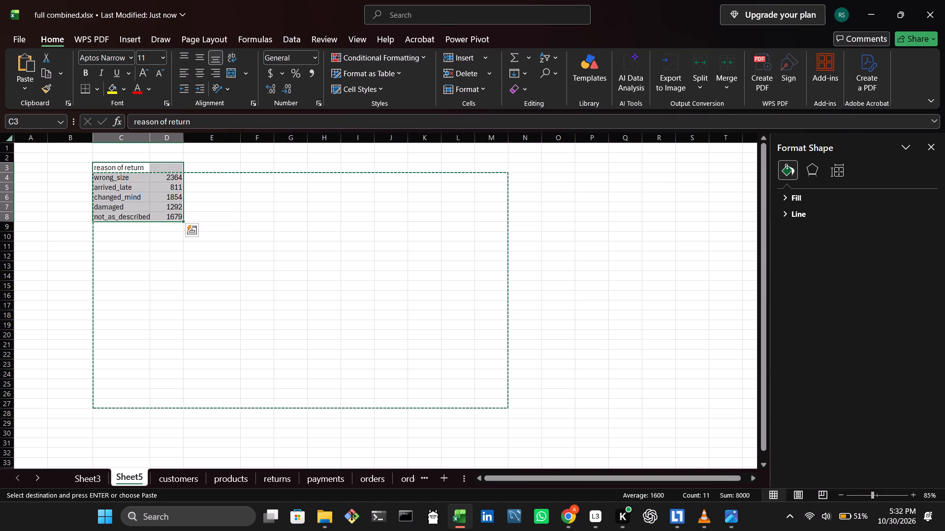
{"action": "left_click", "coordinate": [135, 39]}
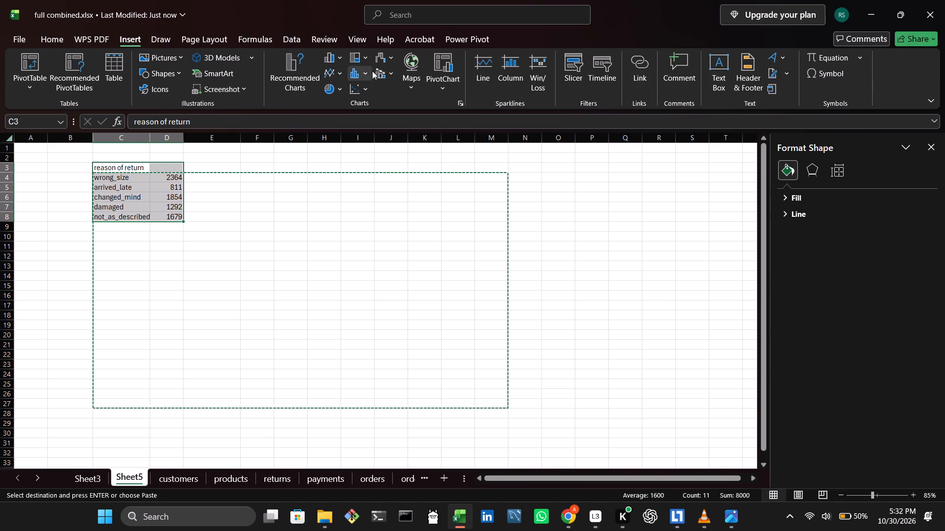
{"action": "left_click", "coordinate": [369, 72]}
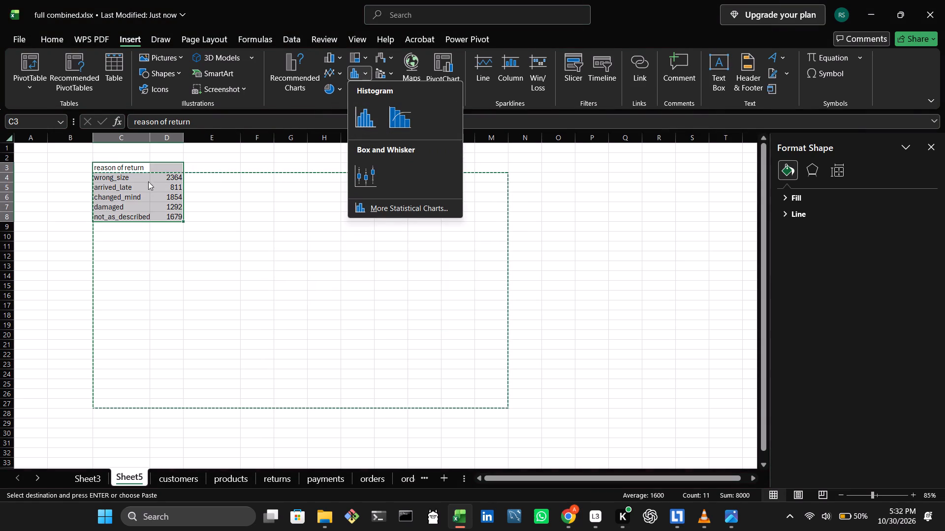
Insert a clustered column chart on Sheet5 from the return reasons and counts in C4:D8.
{"action": "left_click_drag", "start_coordinate": [121, 172], "coordinate": [133, 175]}
{"action": "left_click", "coordinate": [133, 175]}
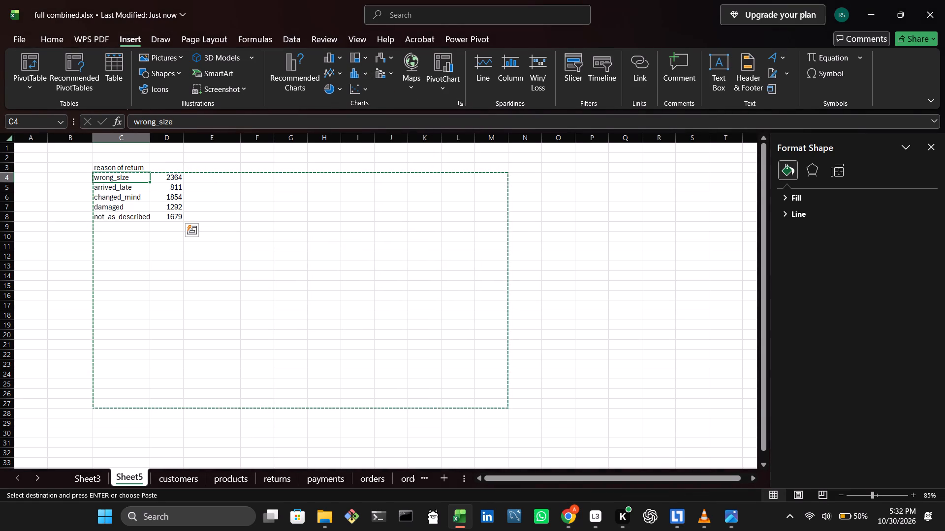
{"action": "left_click", "coordinate": [138, 181]}
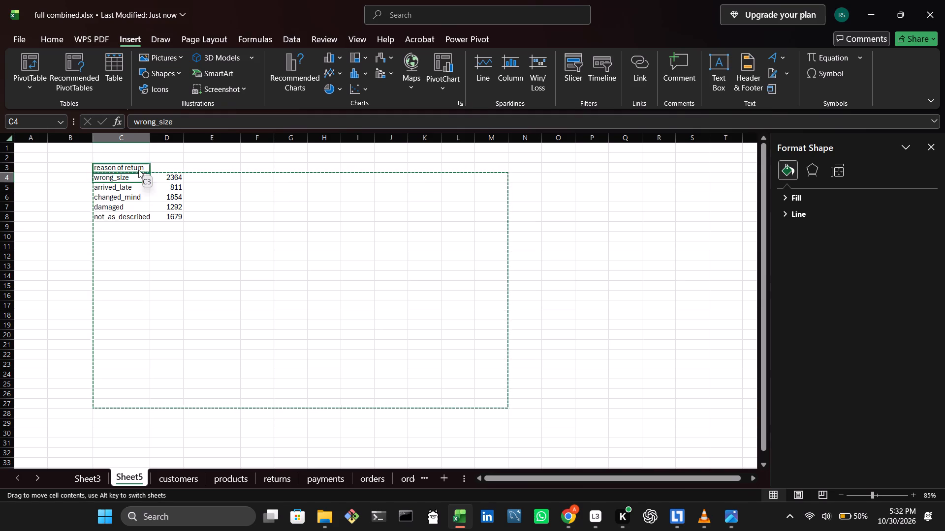
{"action": "left_click_drag", "start_coordinate": [139, 179], "coordinate": [187, 214]}
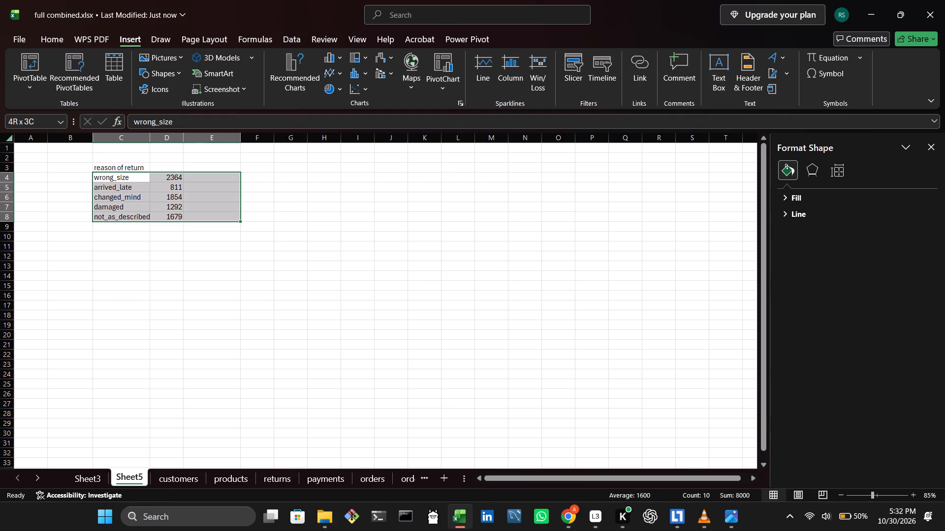
{"action": "left_click_drag", "start_coordinate": [187, 214], "coordinate": [170, 219]}
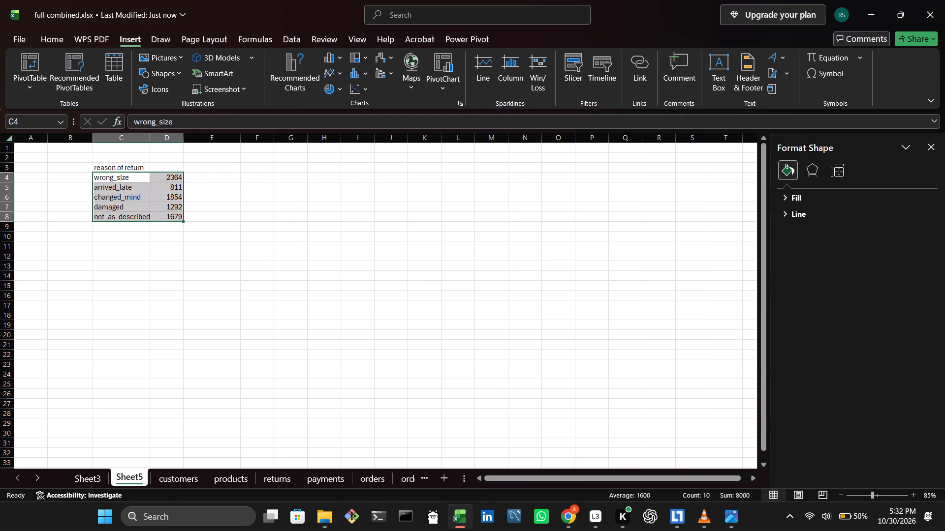
{"action": "left_click", "coordinate": [363, 72]}
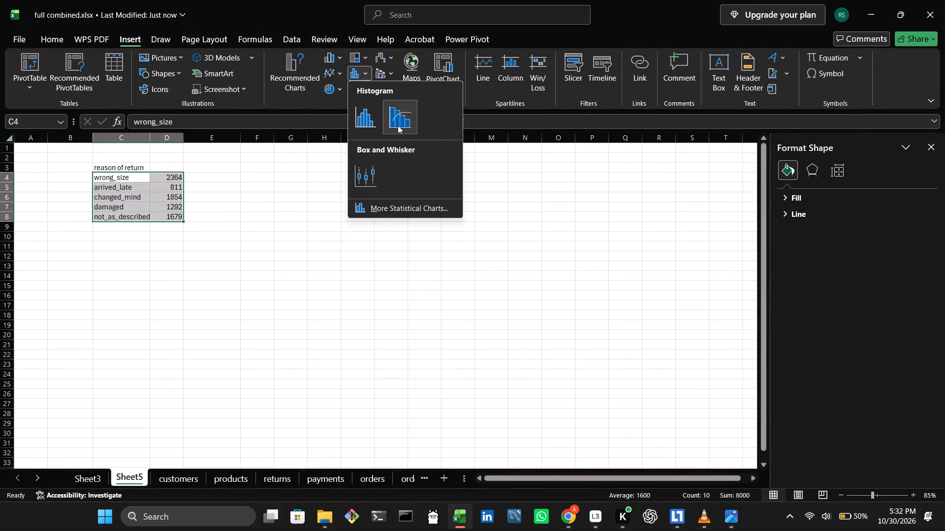
{"action": "left_click", "coordinate": [415, 213]}
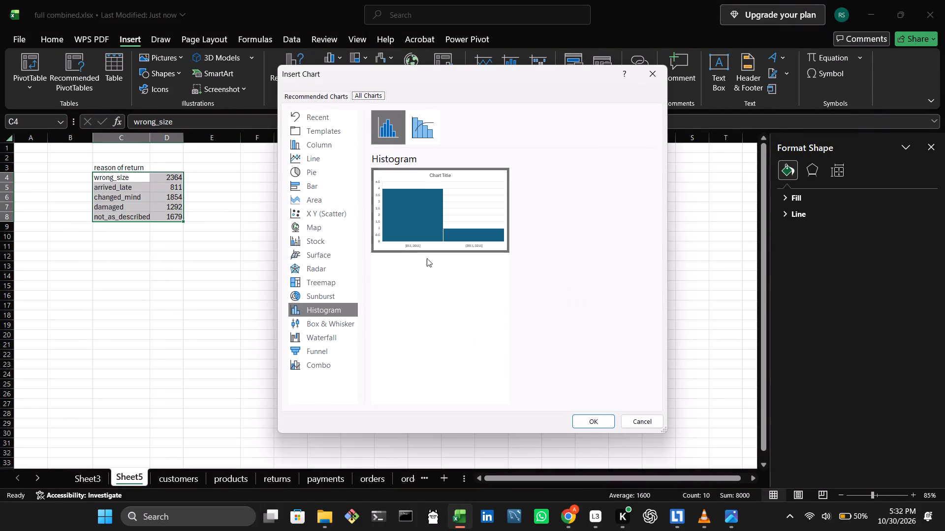
{"action": "left_click", "coordinate": [322, 294]}
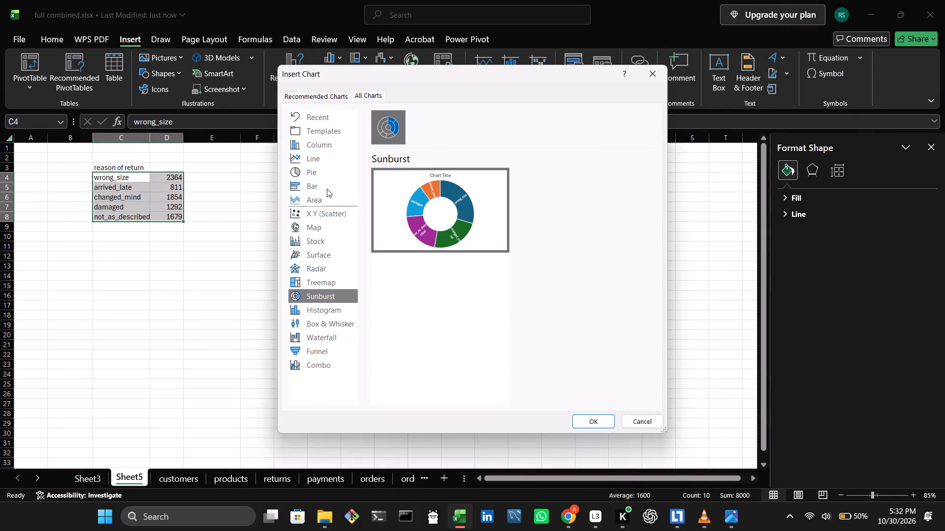
{"action": "left_click", "coordinate": [308, 153]}
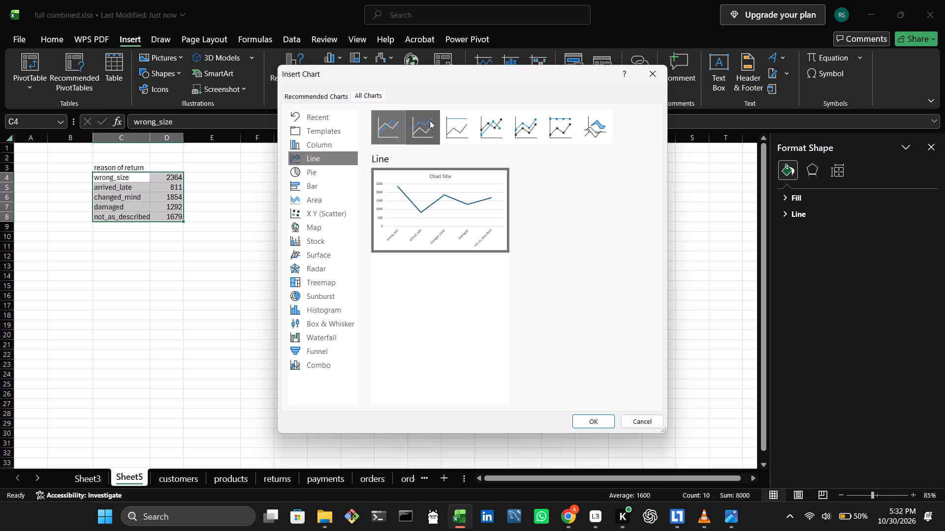
{"action": "left_click_drag", "start_coordinate": [430, 120], "coordinate": [315, 138]}
{"action": "left_click", "coordinate": [315, 138]}
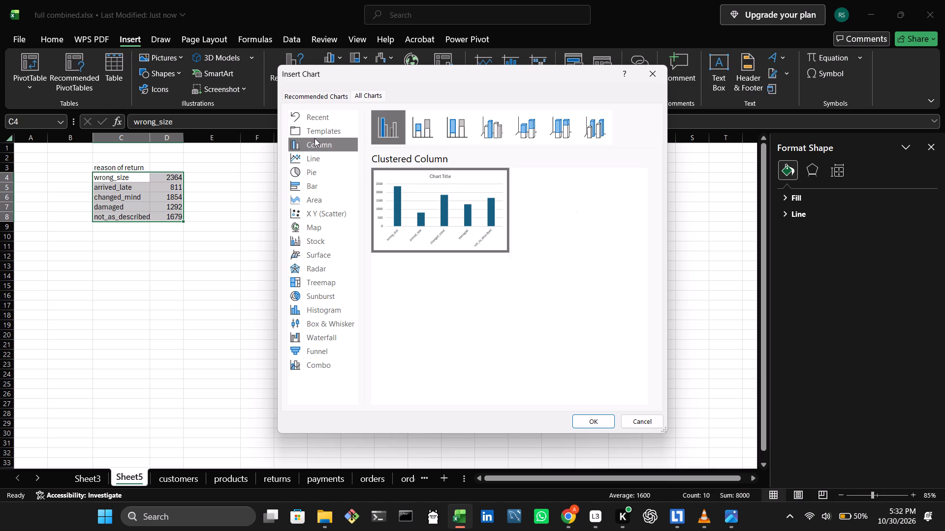
{"action": "left_click", "coordinate": [483, 188]}
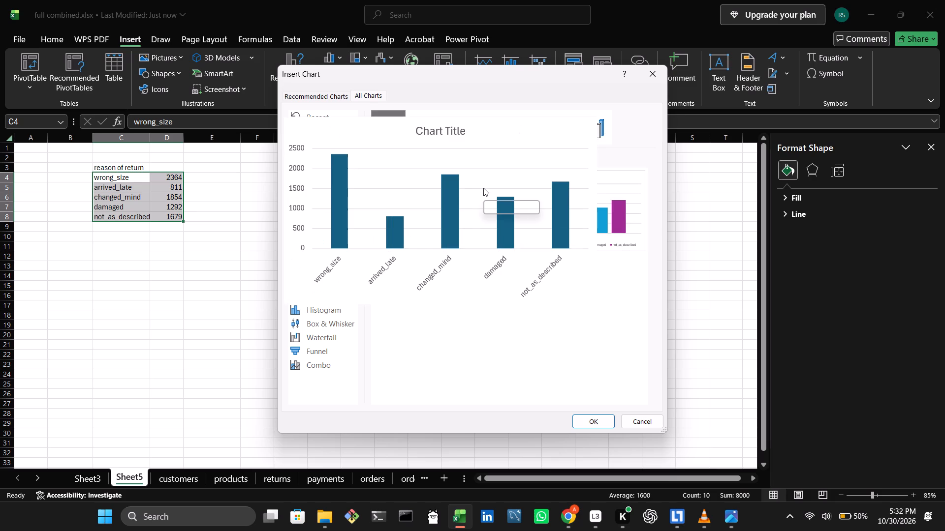
{"action": "left_click", "coordinate": [589, 421]}
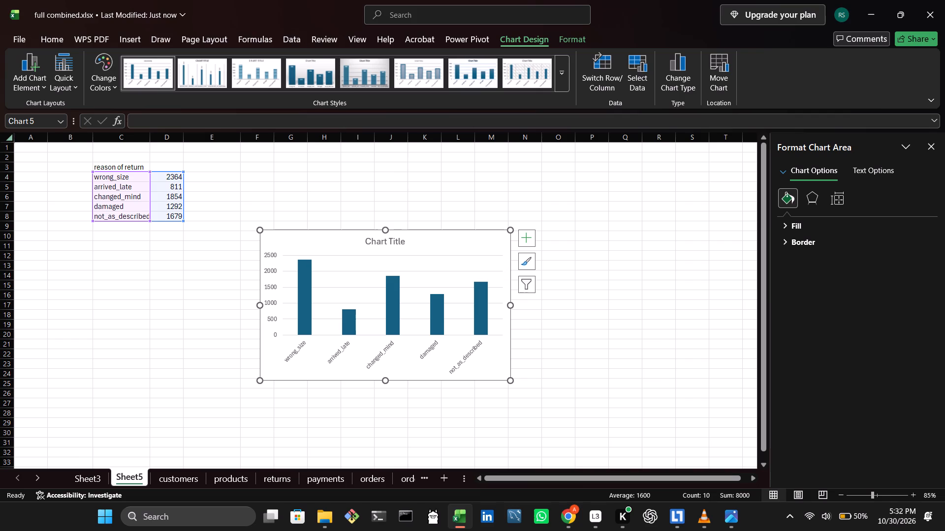
Cut the new return-reason column chart from Sheet5.
{"action": "right_click", "coordinate": [399, 310]}
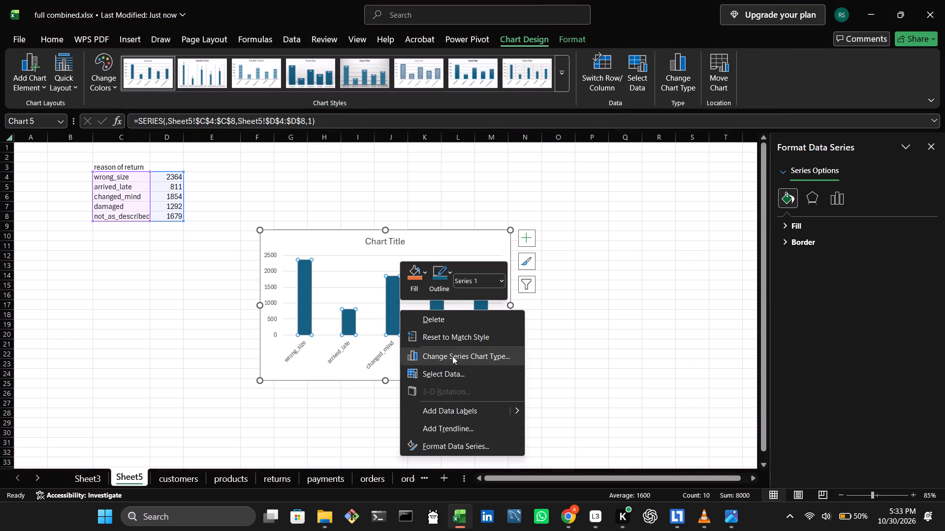
{"action": "right_click", "coordinate": [299, 295]}
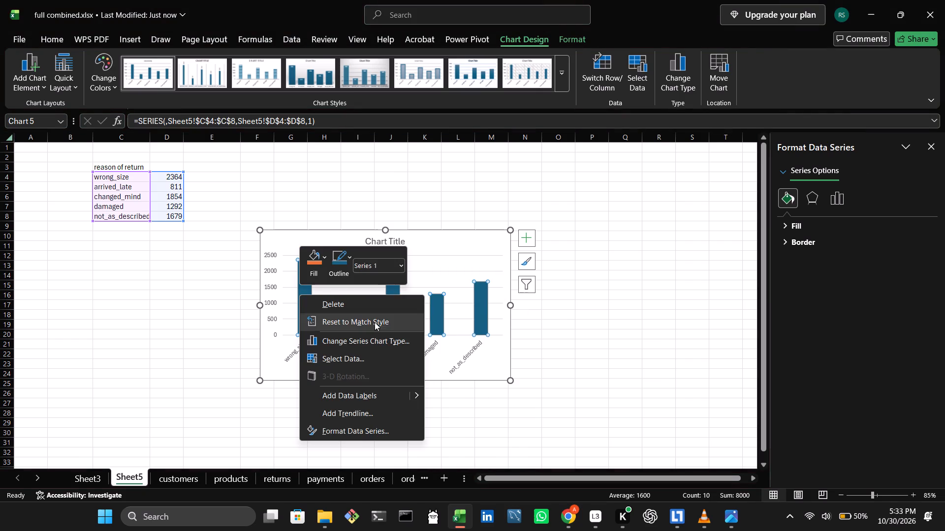
{"action": "right_click", "coordinate": [421, 239]}
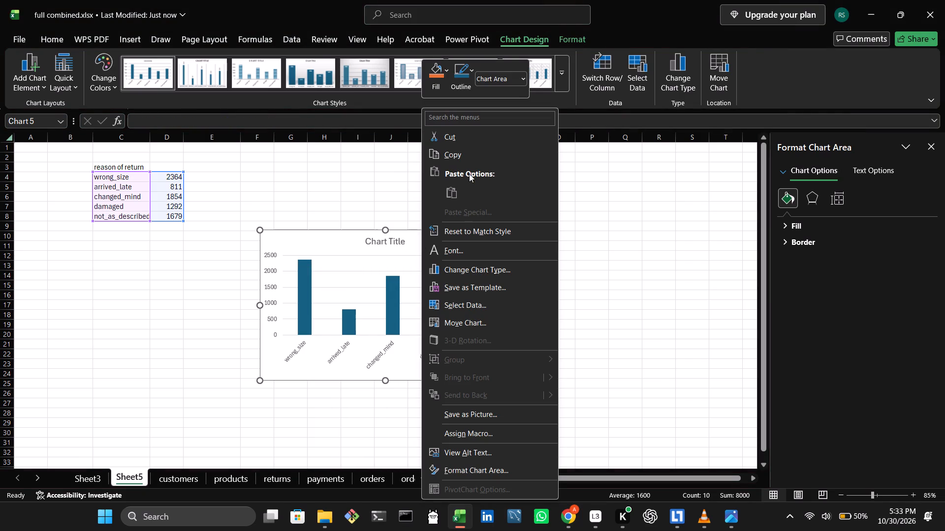
{"action": "left_click", "coordinate": [441, 134]}
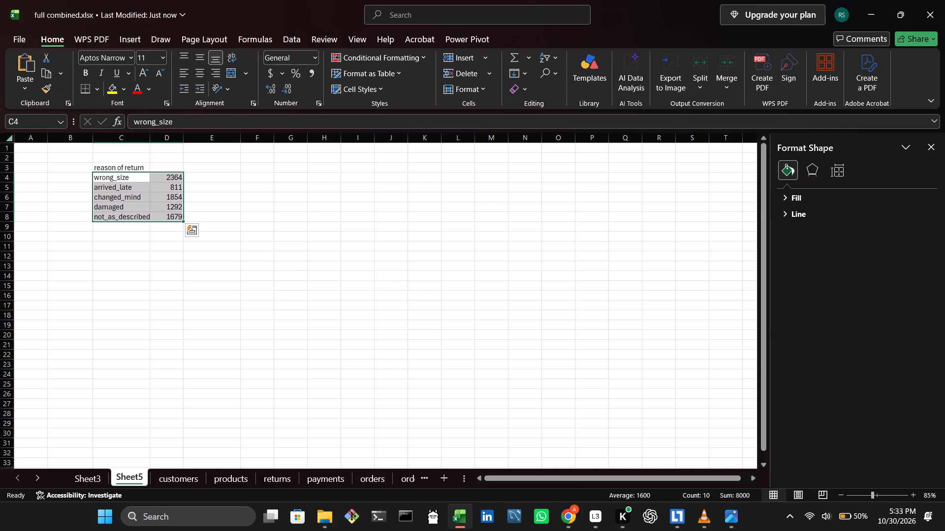
Clear the leftover zeros in the range C4:C9 on Sheet3.
{"action": "left_click", "coordinate": [97, 483]}
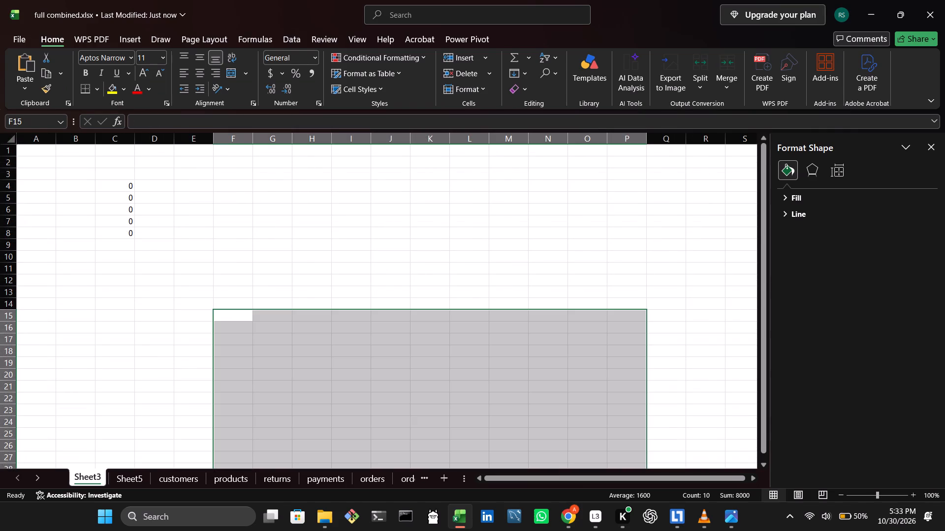
{"action": "left_click_drag", "start_coordinate": [128, 183], "coordinate": [117, 243]}
{"action": "key", "text": "Delete"}
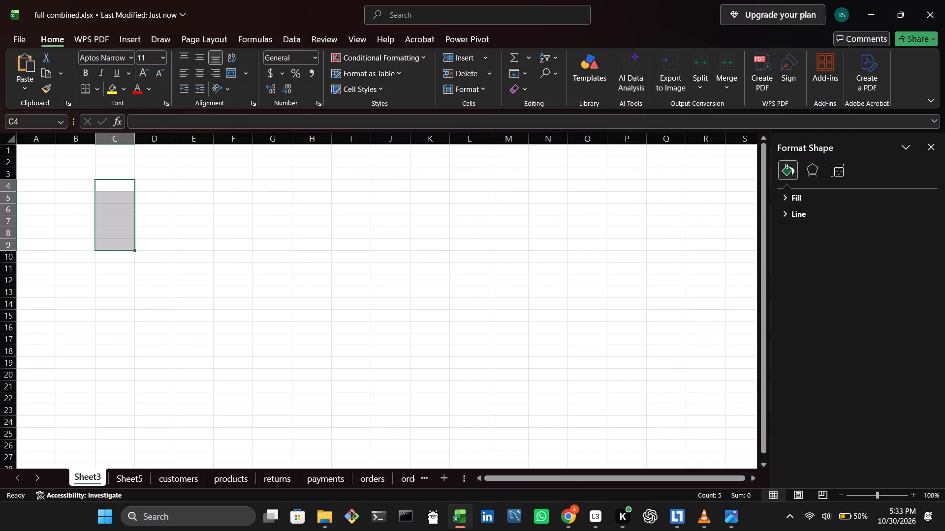
Paste the cut column chart into Sheet3 at cell B10.
{"action": "left_click", "coordinate": [60, 252]}
{"action": "right_click", "coordinate": [60, 252]}
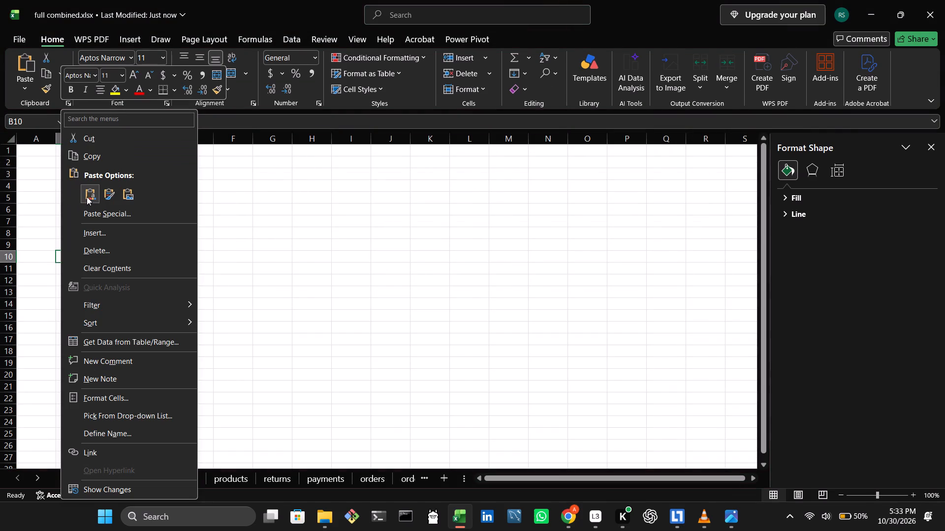
{"action": "left_click", "coordinate": [87, 197]}
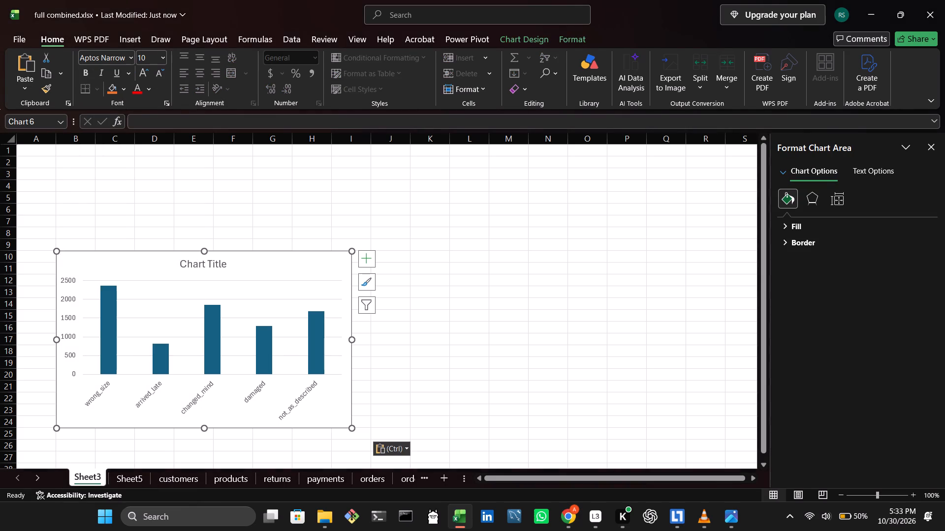
Replace the placeholder title of the Sheet3 column chart with "reasons f retuen".
{"action": "left_click", "coordinate": [213, 266]}
{"action": "left_click", "coordinate": [213, 266]}
{"action": "triple_click", "coordinate": [213, 266]}
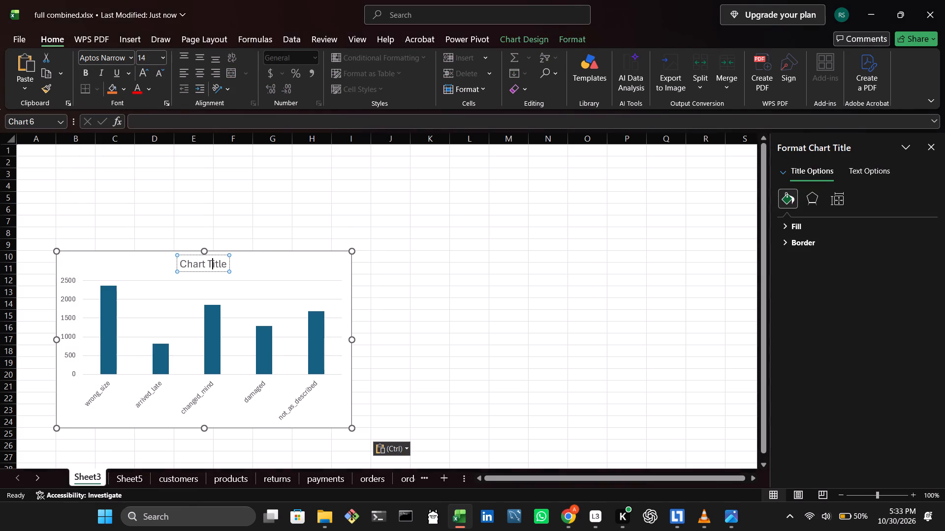
{"action": "key", "text": "BackSpace"}
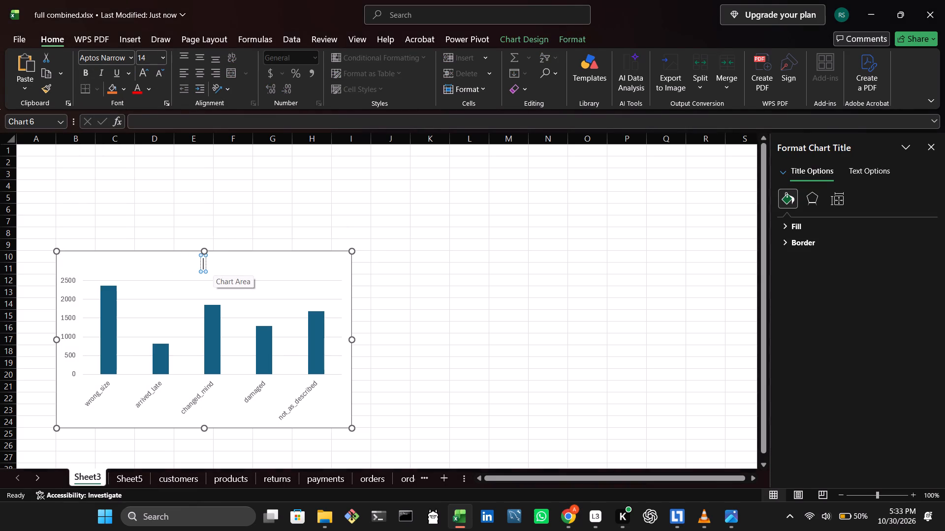
{"action": "type", "text": "reasons o"}
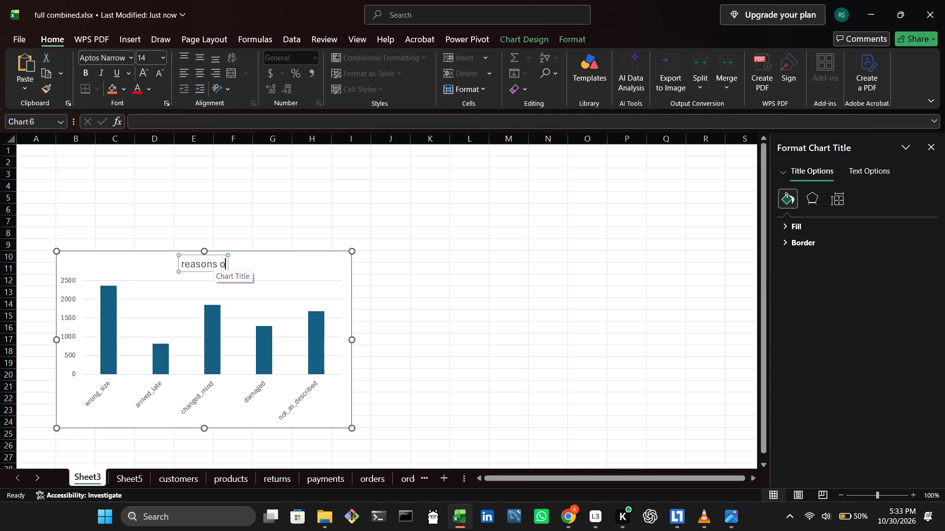
{"action": "key", "text": "BackSpace"}
{"action": "type", "text": "f retuen"}
{"action": "key", "text": "space"}
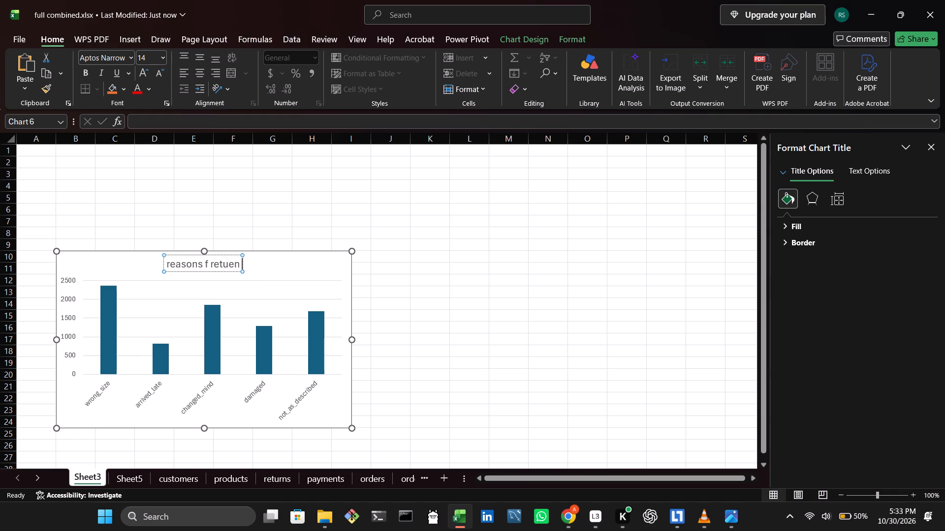
{"action": "left_click", "coordinate": [455, 301]}
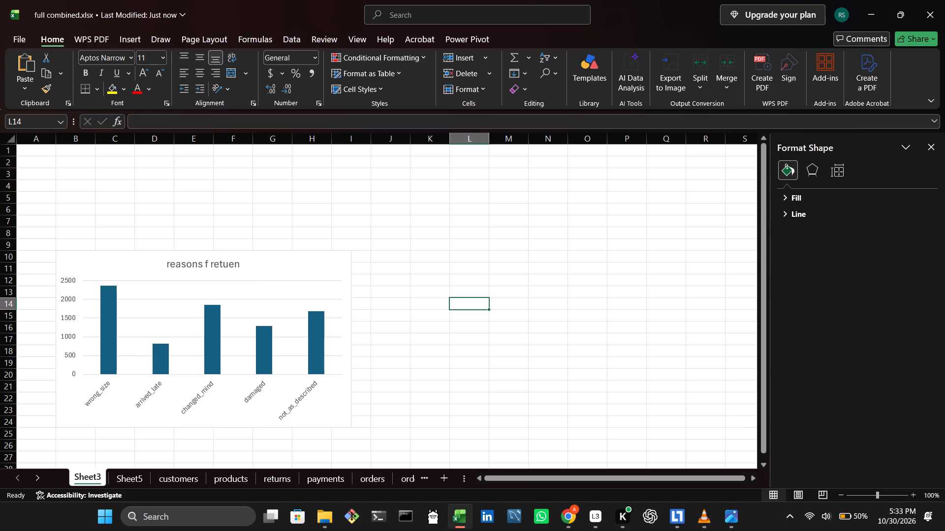
Move the column chart up on Sheet3 so its top-left corner sits at about cell B5.
{"action": "left_click_drag", "start_coordinate": [292, 266], "coordinate": [255, 218]}
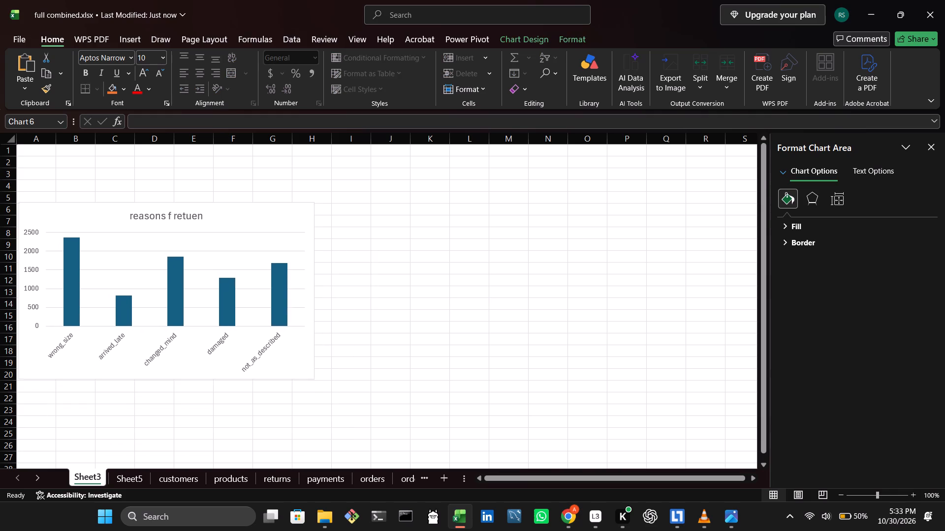
{"action": "left_click_drag", "start_coordinate": [255, 218], "coordinate": [271, 216]}
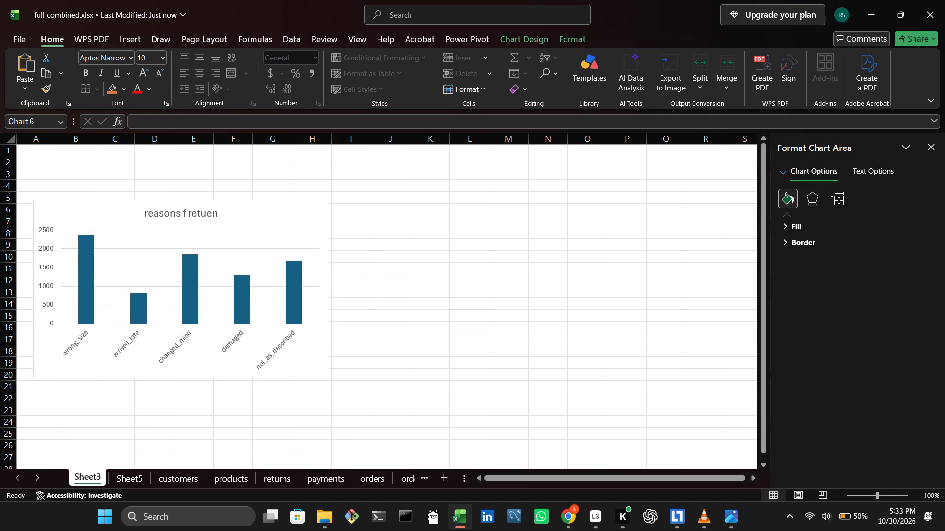
{"action": "left_click_drag", "start_coordinate": [271, 216], "coordinate": [293, 215]}
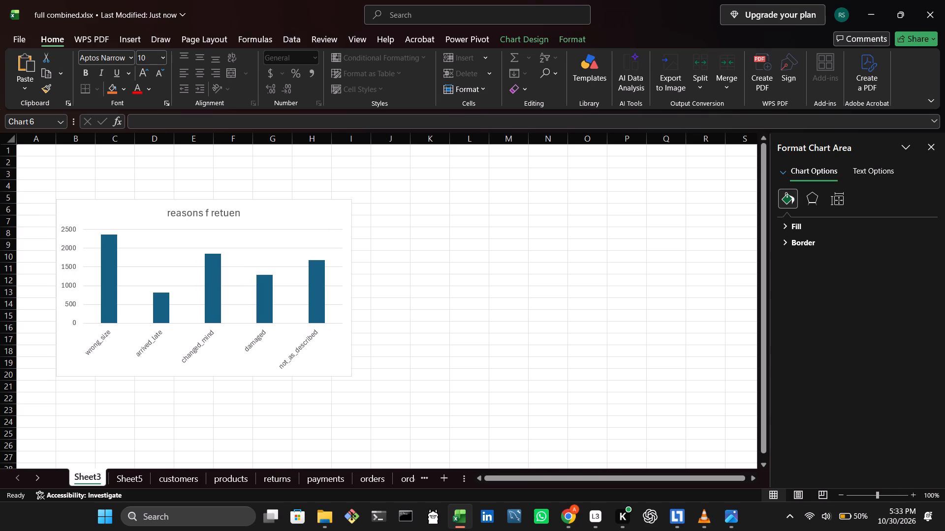
{"action": "left_click", "coordinate": [482, 273]}
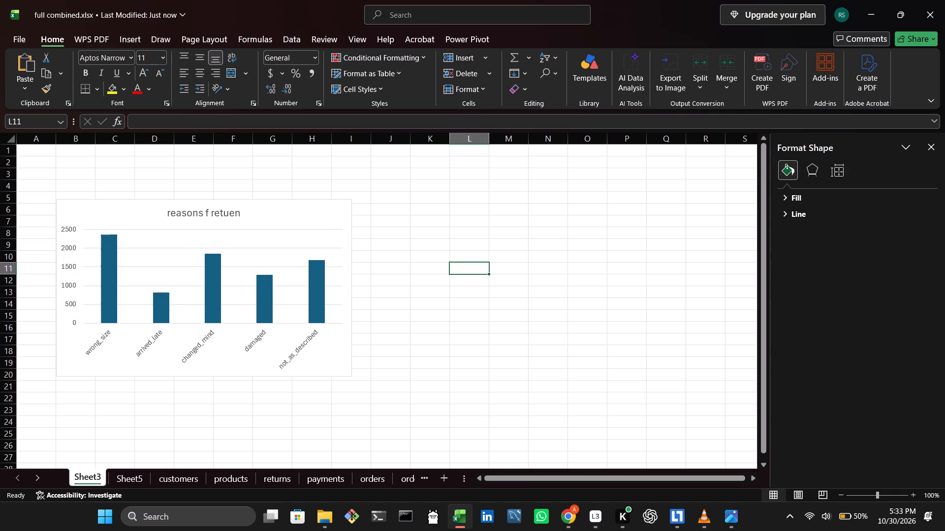
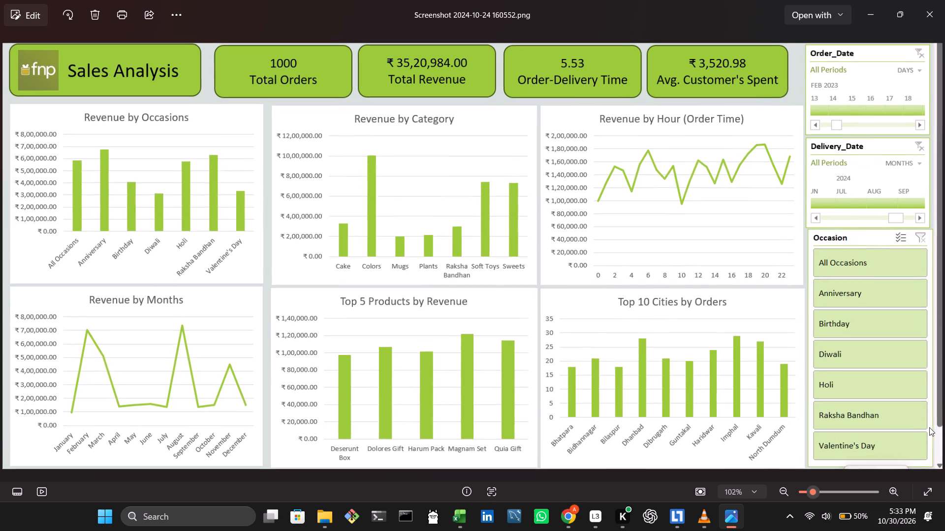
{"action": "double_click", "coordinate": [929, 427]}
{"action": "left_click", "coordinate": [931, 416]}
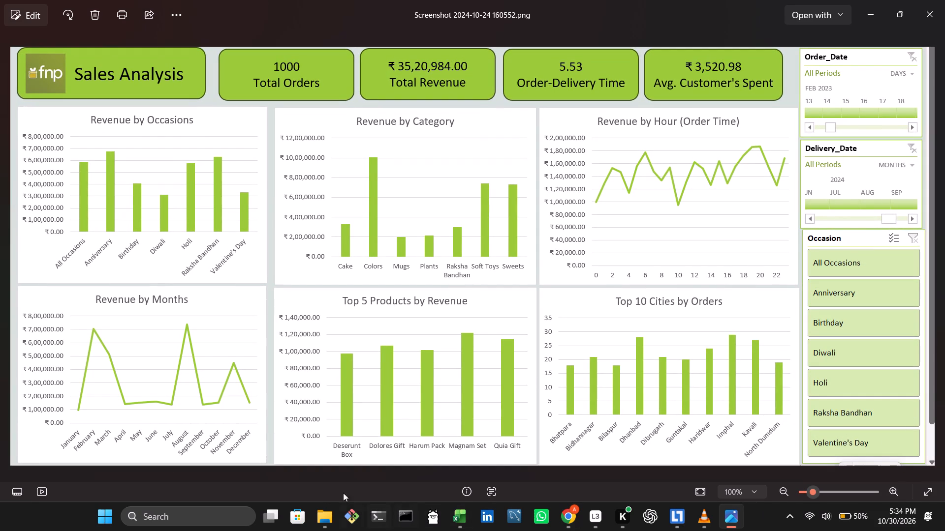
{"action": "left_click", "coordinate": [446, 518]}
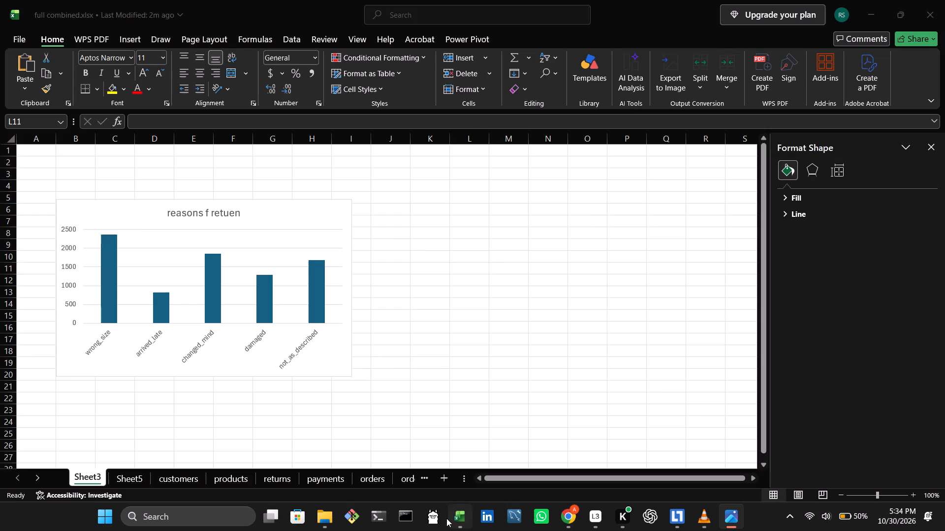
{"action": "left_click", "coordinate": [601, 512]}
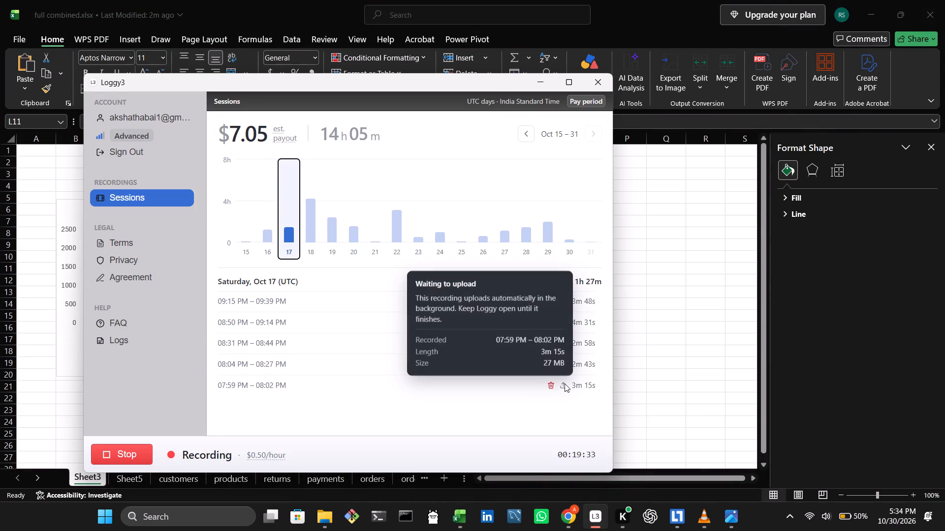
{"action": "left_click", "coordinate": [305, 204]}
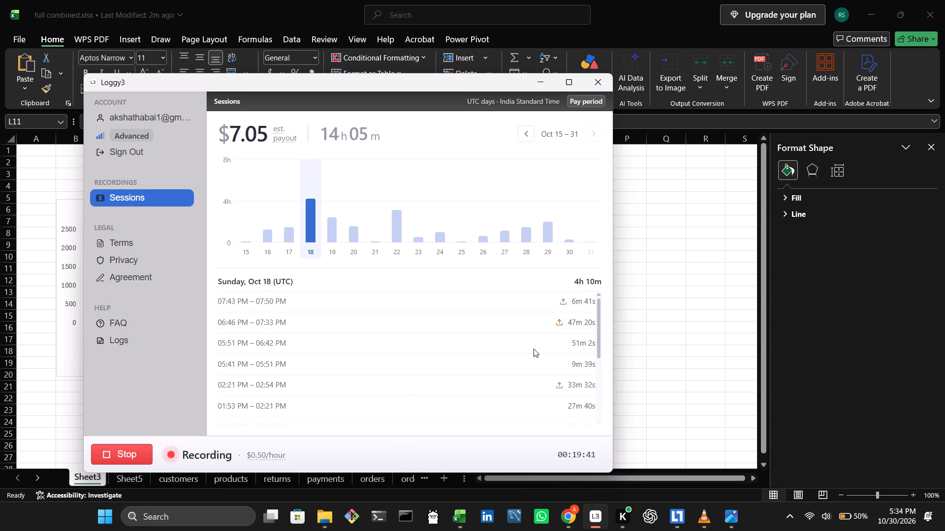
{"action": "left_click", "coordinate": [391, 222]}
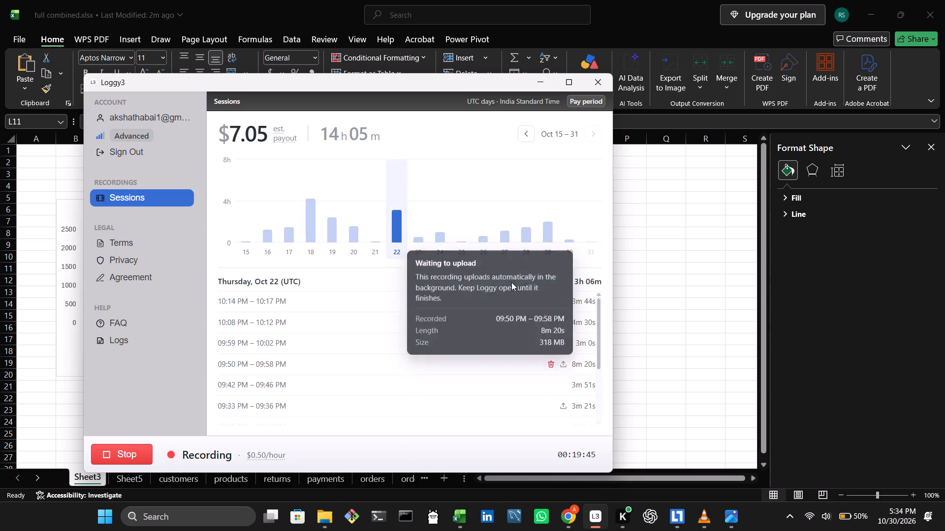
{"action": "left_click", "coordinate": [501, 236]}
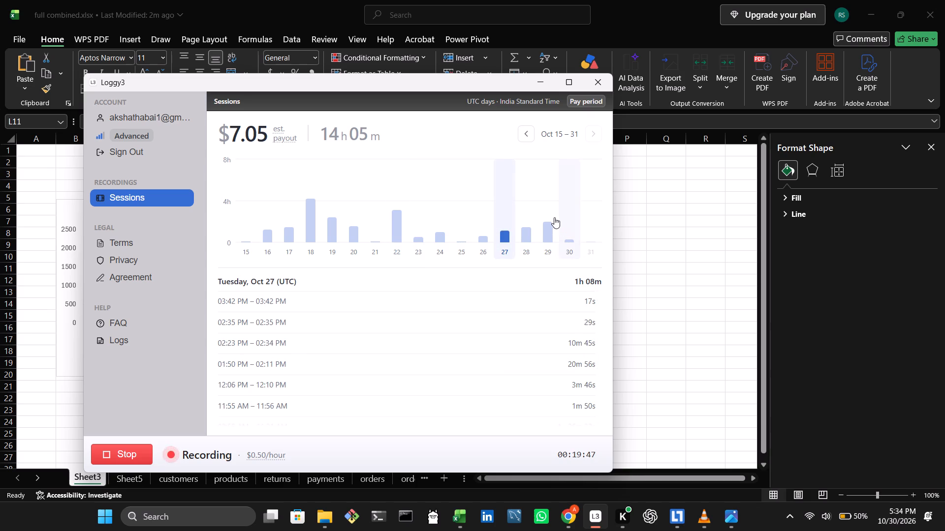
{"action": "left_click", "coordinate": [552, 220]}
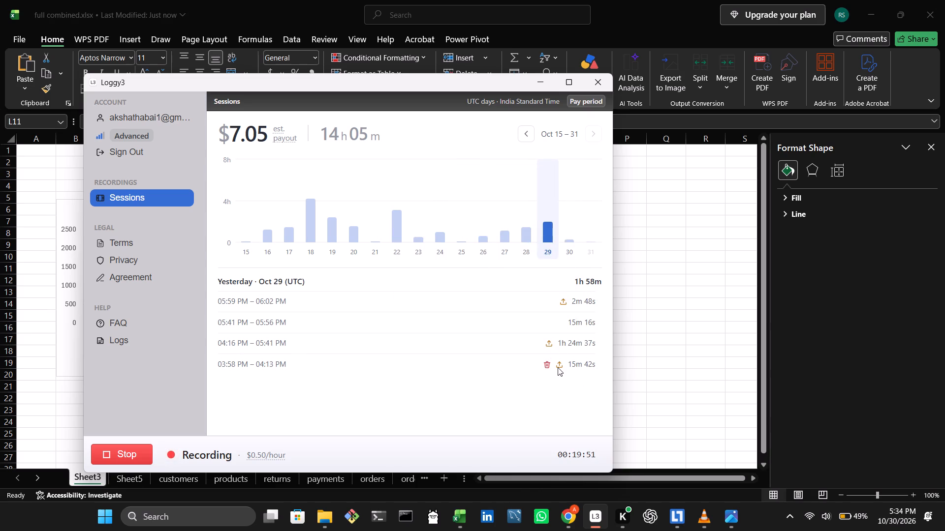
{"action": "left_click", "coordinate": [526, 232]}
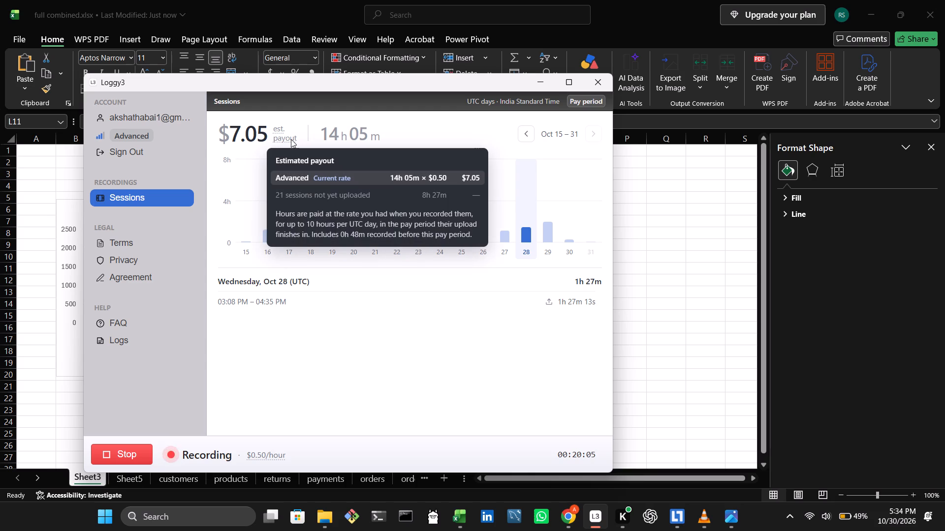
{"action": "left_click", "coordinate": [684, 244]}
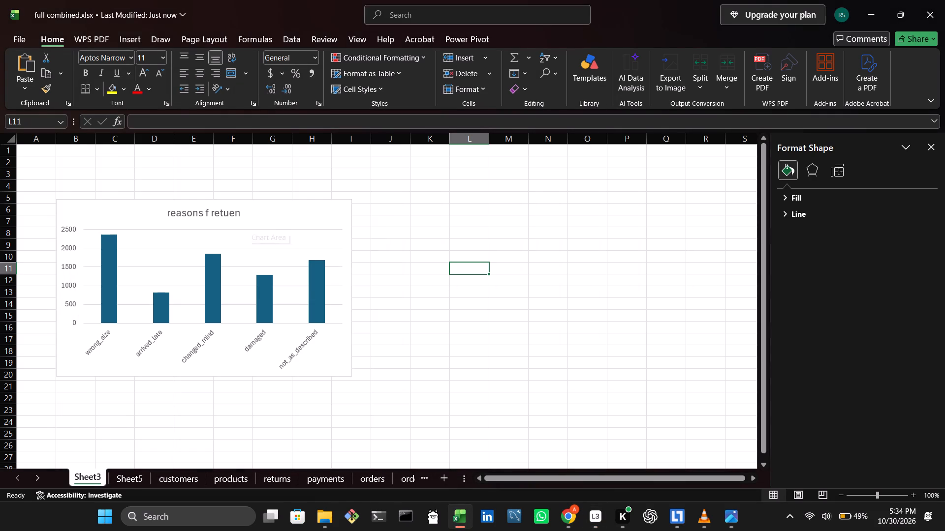
Enter the heading "revenue by country" in cell E3 on Sheet5, beside the reason of return table.
{"action": "left_click", "coordinate": [139, 480]}
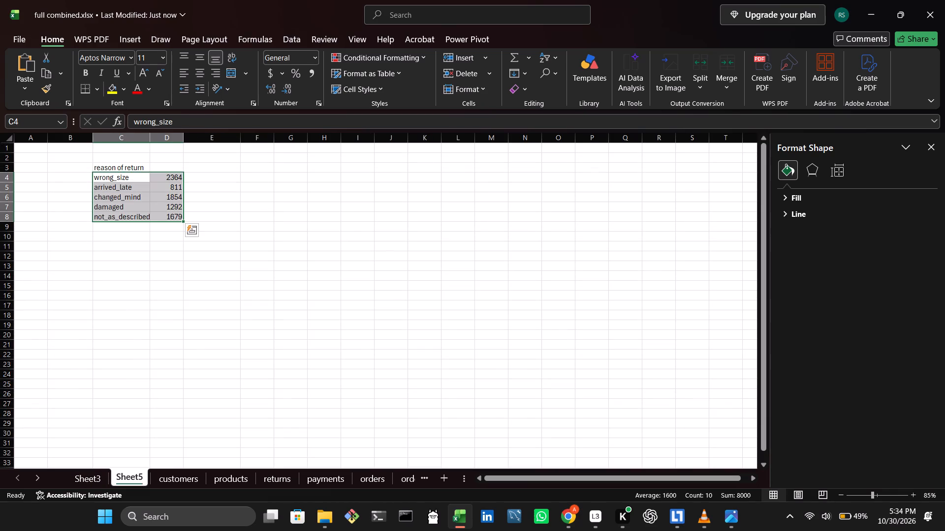
{"action": "left_click", "coordinate": [223, 169]}
{"action": "left_click", "coordinate": [223, 169]}
{"action": "type", "text": "revenue bt"}
{"action": "key", "text": "BackSpace"}
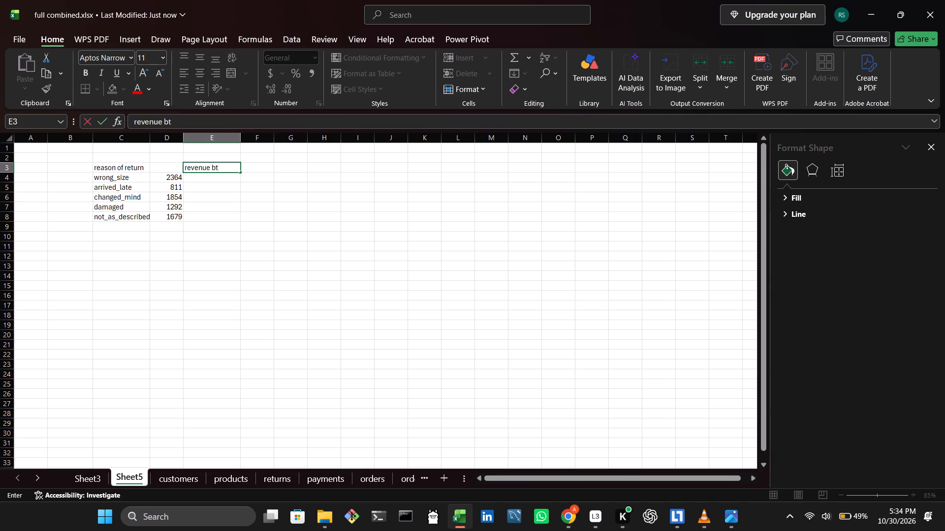
{"action": "type", "text": "y country"}
{"action": "key", "text": "space"}
{"action": "left_click", "coordinate": [233, 304]}
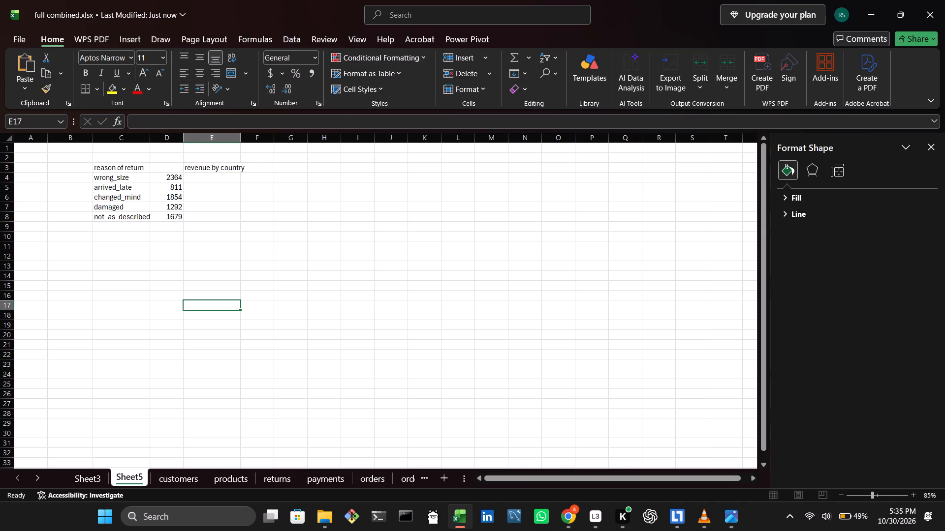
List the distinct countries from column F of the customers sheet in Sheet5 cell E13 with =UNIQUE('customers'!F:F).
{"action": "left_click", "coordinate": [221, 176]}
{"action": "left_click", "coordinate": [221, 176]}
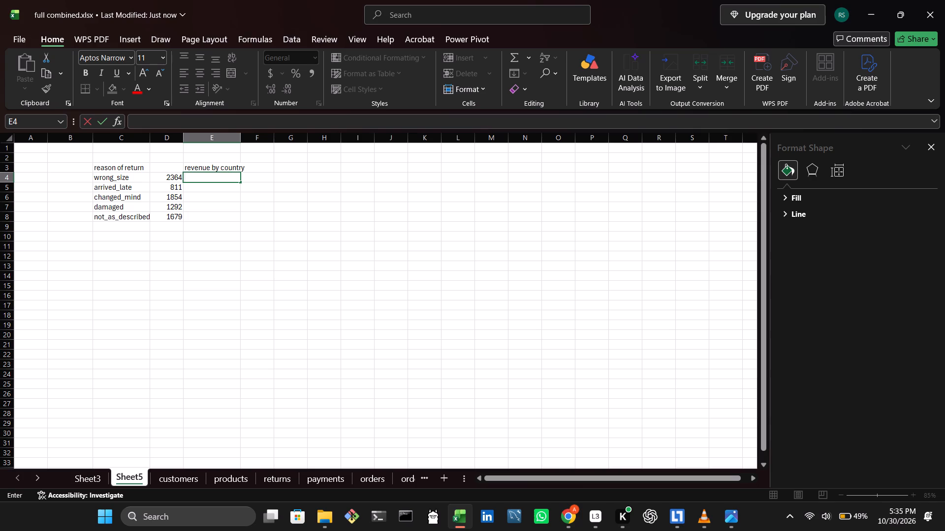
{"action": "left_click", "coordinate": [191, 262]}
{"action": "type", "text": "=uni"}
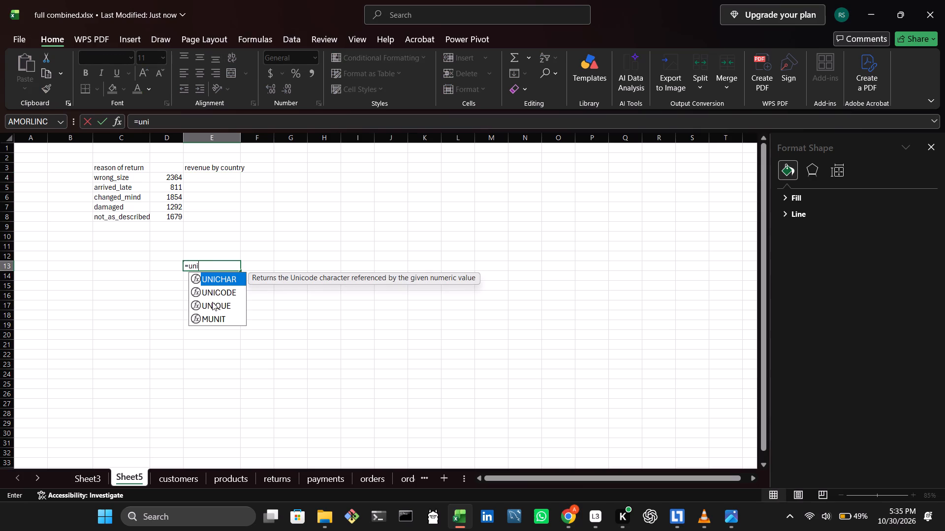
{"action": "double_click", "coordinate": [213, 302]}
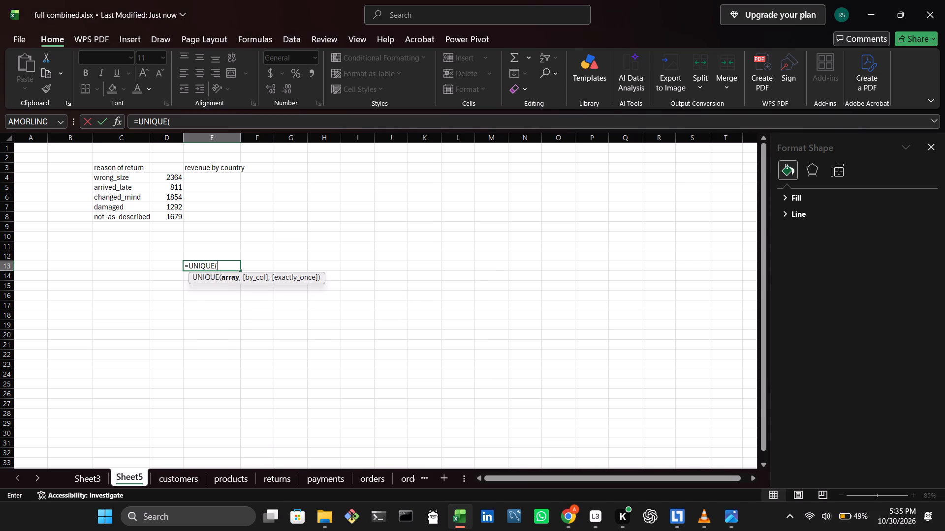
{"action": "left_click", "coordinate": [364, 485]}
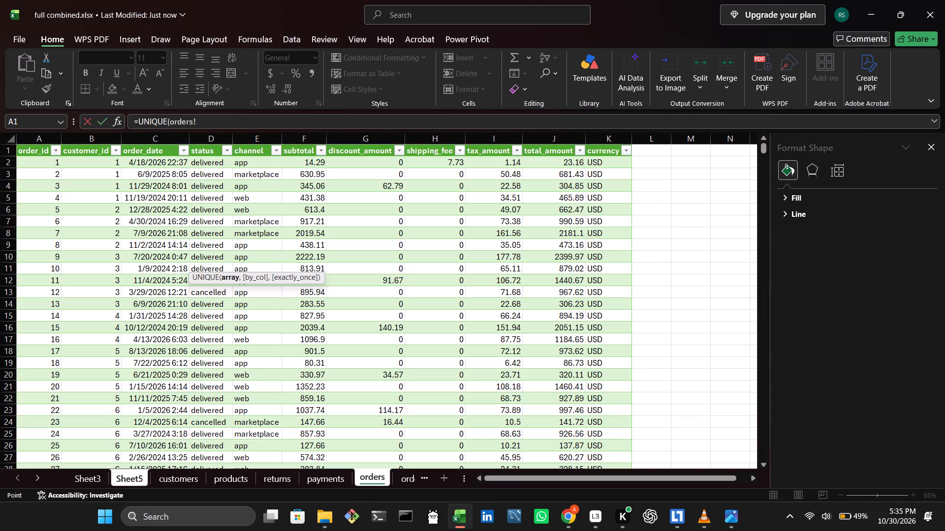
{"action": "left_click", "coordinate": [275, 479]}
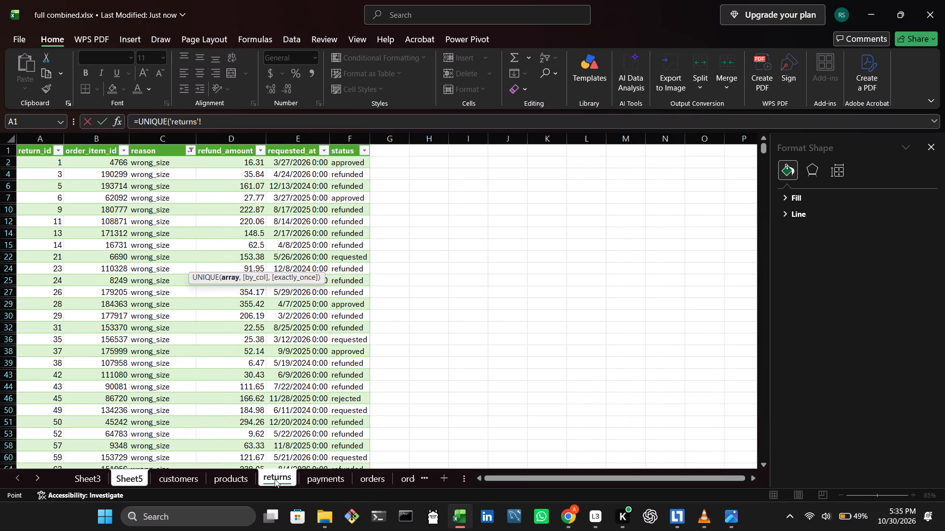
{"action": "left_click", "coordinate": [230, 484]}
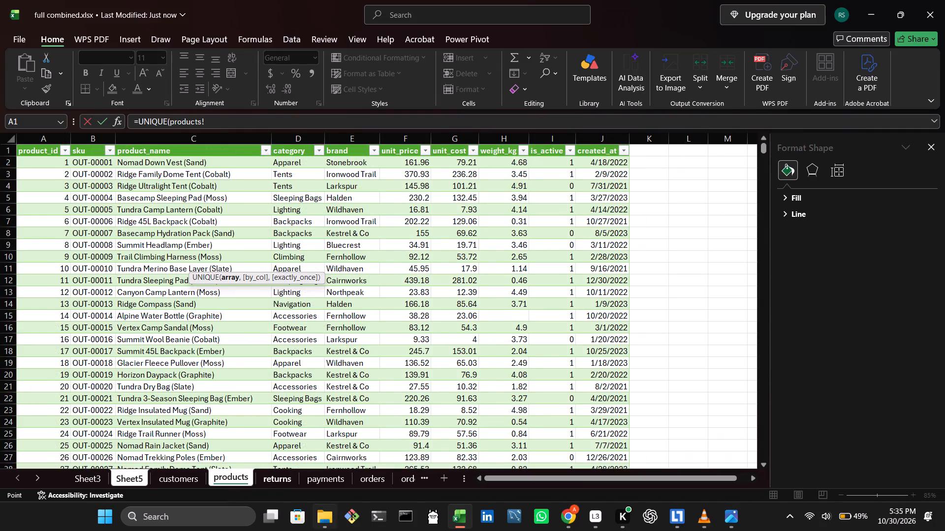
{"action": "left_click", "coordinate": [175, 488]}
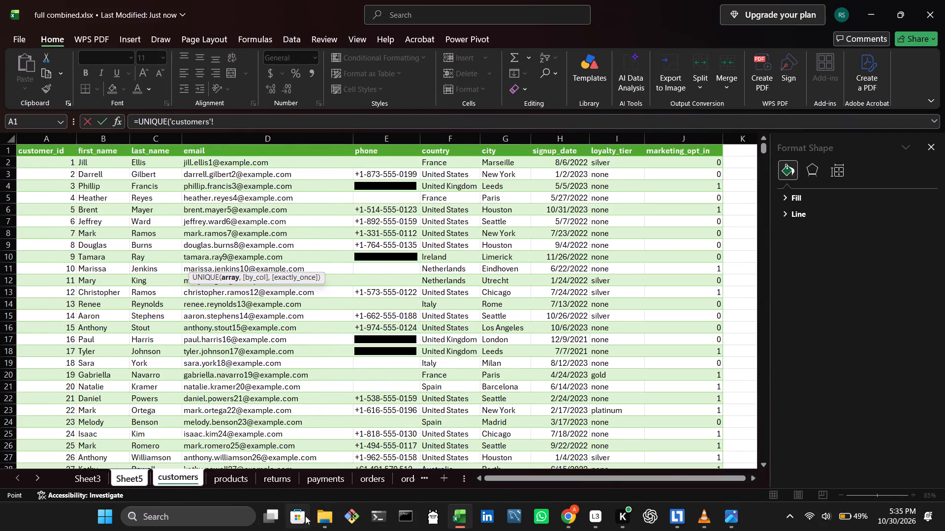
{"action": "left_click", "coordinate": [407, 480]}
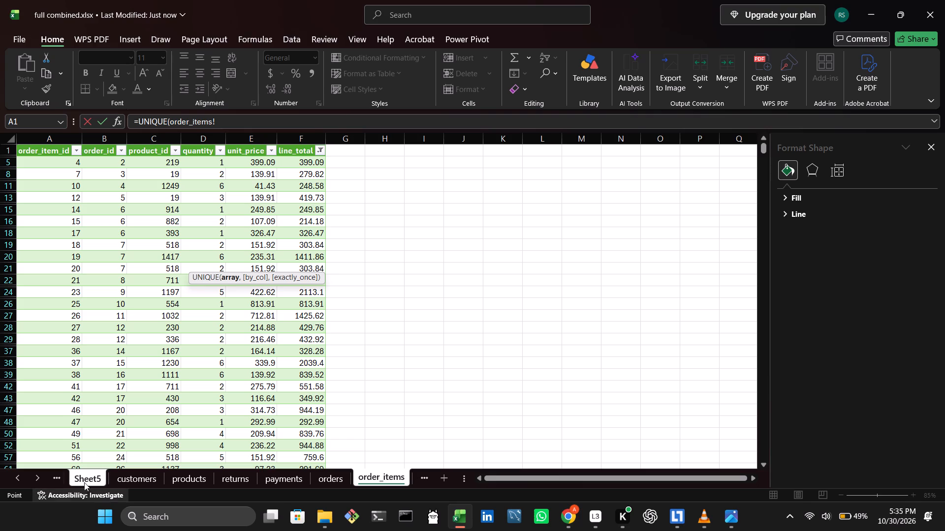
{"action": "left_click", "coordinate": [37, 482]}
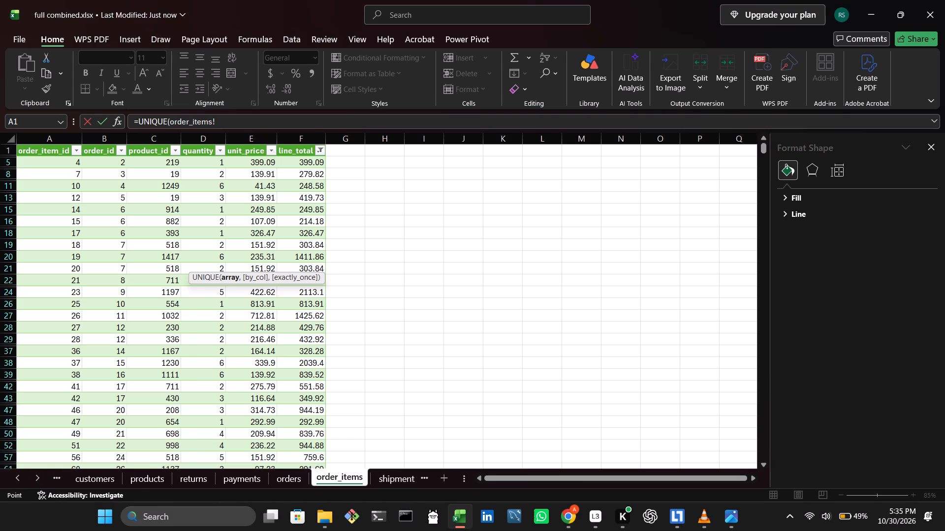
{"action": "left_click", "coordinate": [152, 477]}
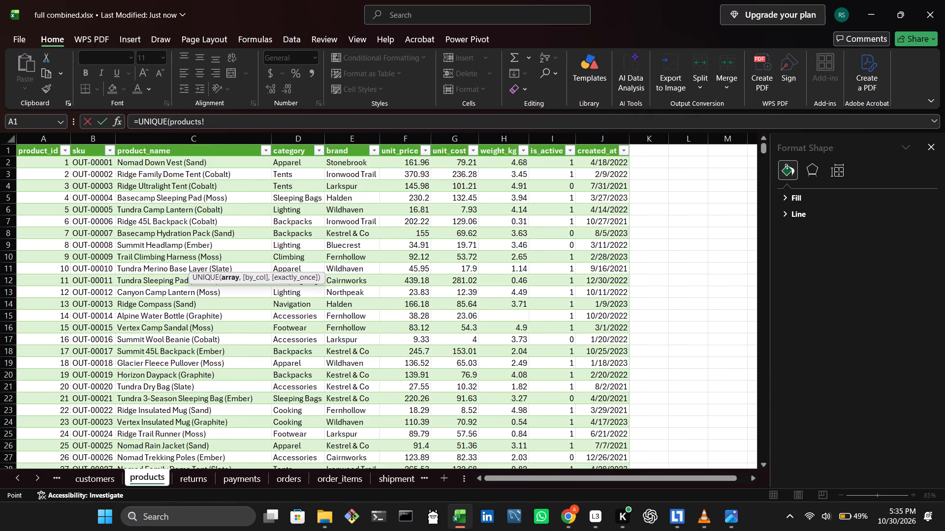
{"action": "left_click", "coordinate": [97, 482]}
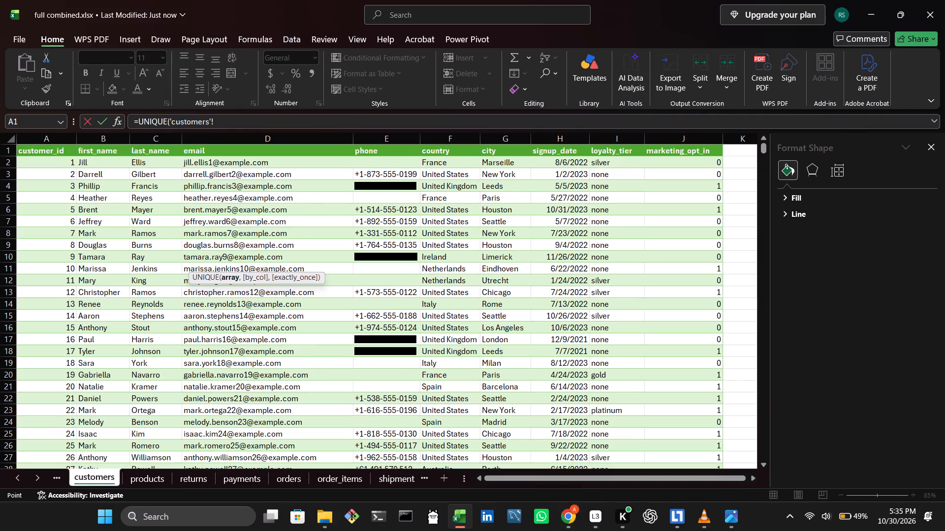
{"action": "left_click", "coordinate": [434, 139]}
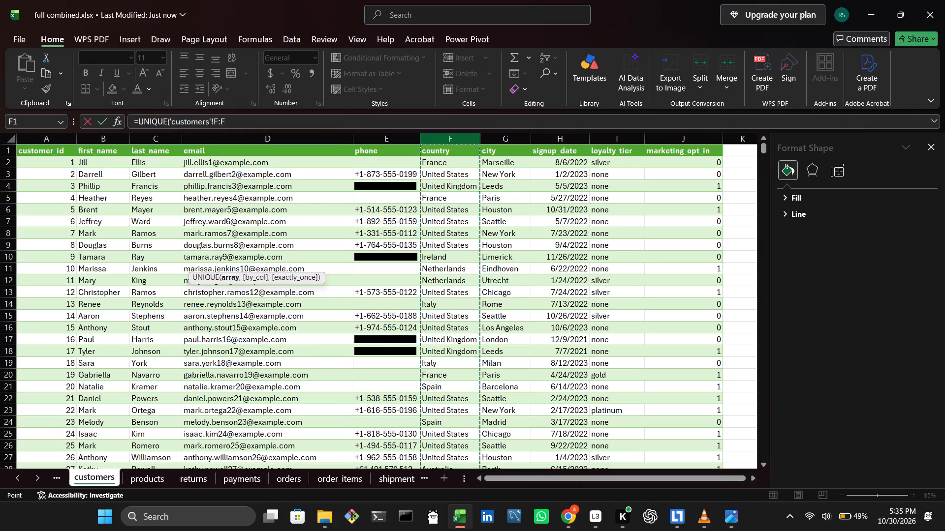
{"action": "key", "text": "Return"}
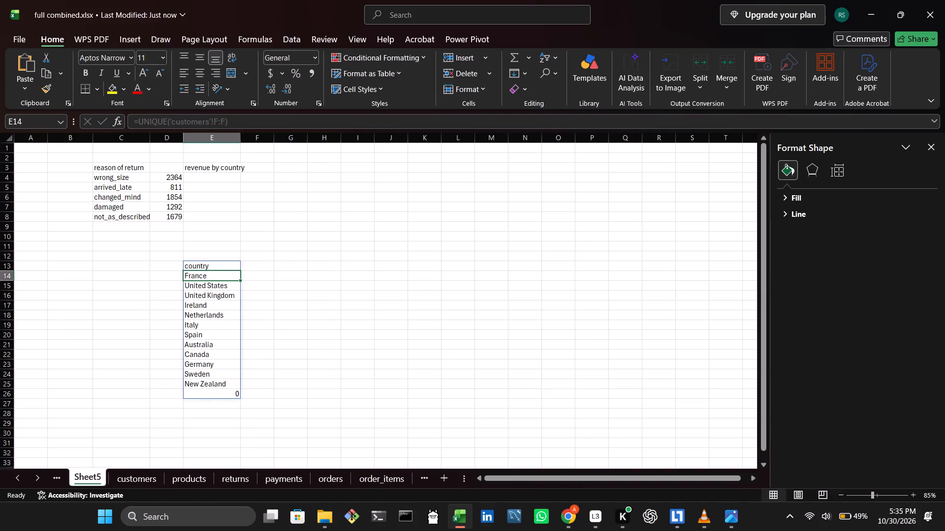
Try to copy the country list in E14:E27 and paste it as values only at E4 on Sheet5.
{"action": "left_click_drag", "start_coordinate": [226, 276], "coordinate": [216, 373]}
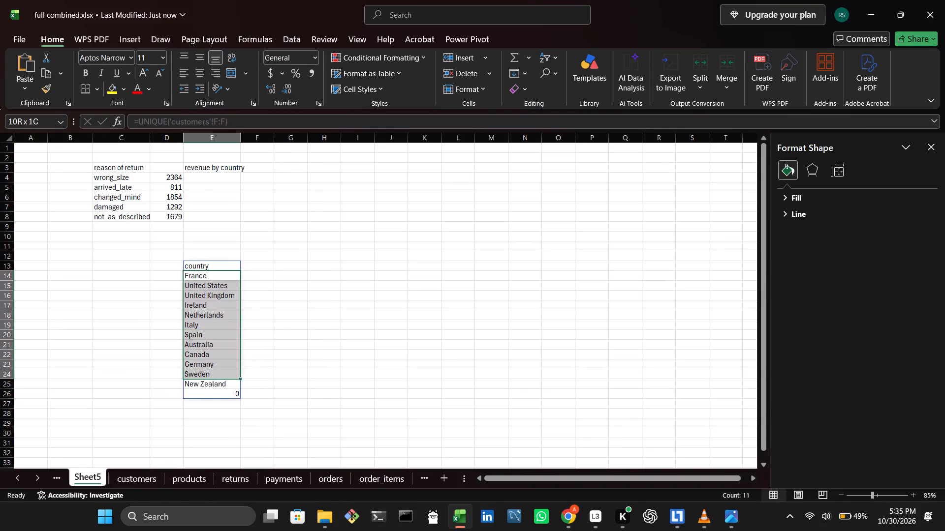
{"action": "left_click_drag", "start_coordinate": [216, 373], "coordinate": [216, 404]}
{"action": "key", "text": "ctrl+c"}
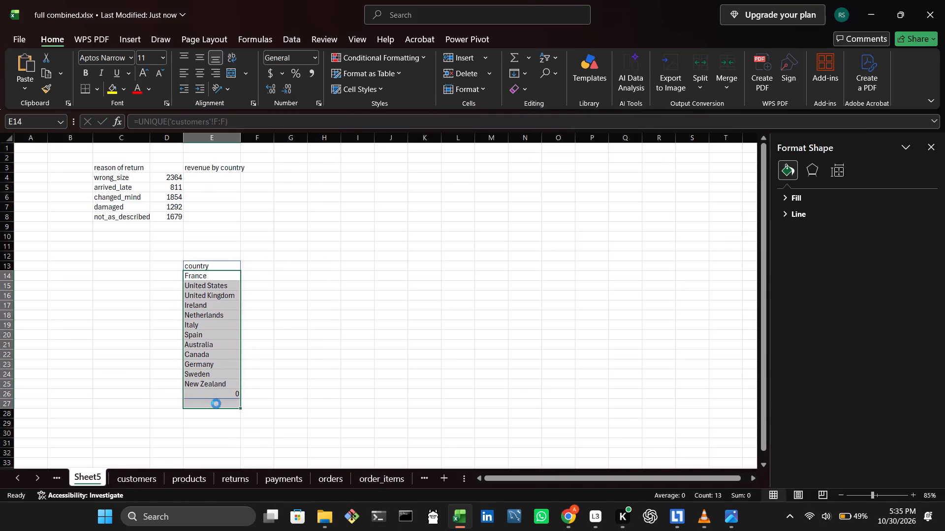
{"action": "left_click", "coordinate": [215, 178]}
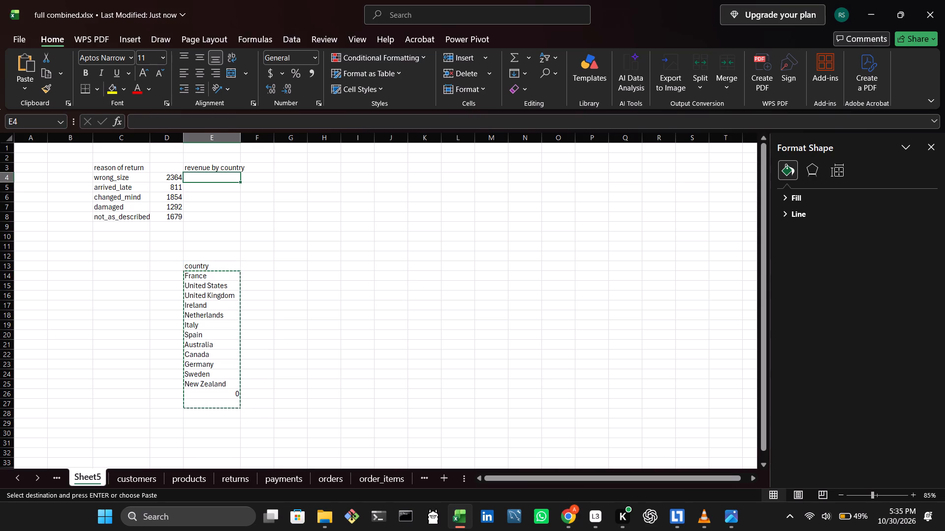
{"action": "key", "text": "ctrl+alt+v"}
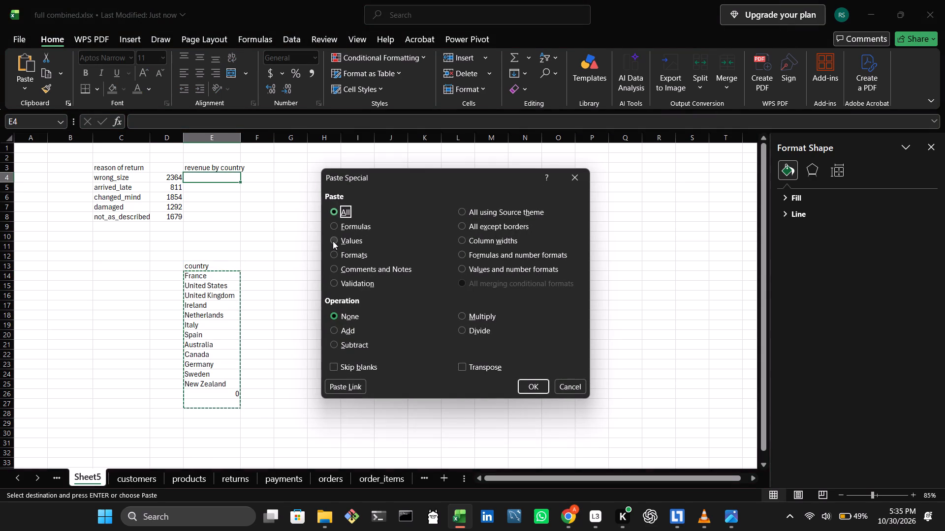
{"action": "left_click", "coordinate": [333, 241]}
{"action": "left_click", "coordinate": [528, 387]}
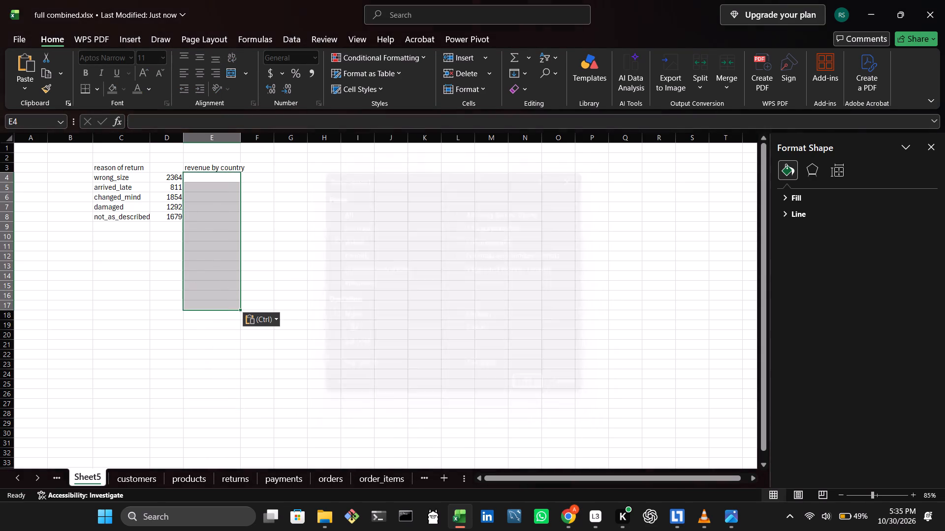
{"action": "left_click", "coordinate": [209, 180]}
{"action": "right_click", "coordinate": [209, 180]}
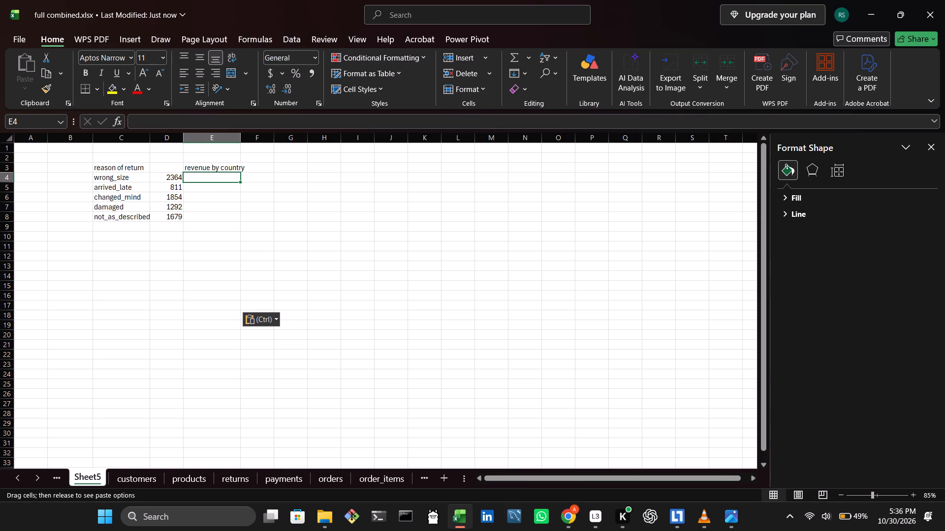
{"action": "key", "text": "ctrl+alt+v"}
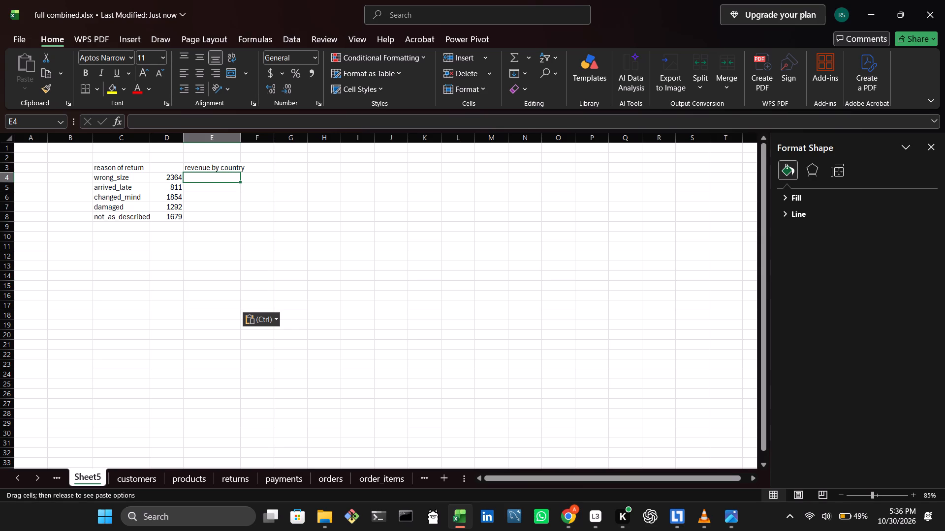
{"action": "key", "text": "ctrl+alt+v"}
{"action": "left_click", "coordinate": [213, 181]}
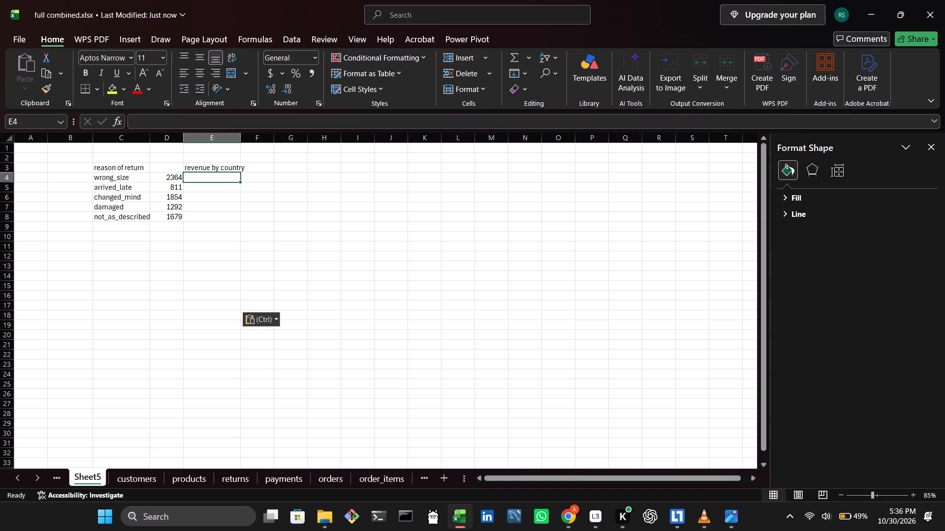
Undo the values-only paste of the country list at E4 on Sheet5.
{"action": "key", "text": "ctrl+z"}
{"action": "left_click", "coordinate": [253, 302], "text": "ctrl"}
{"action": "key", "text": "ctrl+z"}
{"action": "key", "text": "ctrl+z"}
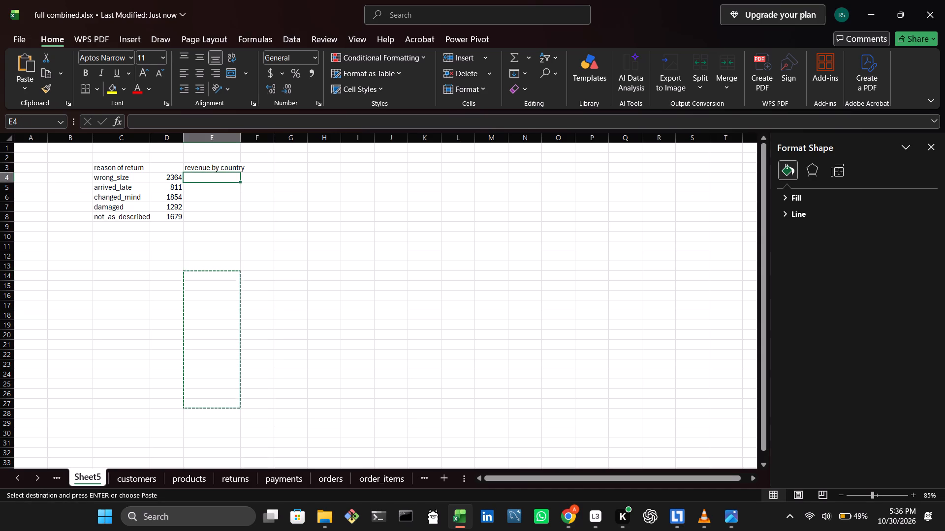
Redo the undone actions until the distinct country list from =UNIQUE('customers'!F:F) is back at E13 on Sheet5.
{"action": "key", "text": "ctrl+z"}
{"action": "key", "text": "ctrl+z"}
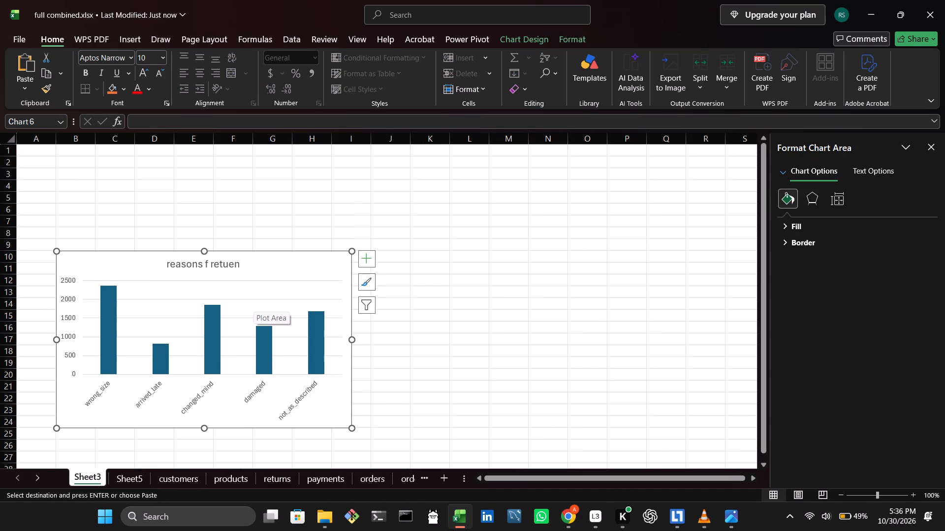
{"action": "key", "text": "ctrl+y"}
{"action": "key", "text": "ctrl+y"}
{"action": "key", "text": "ctrl+y"}
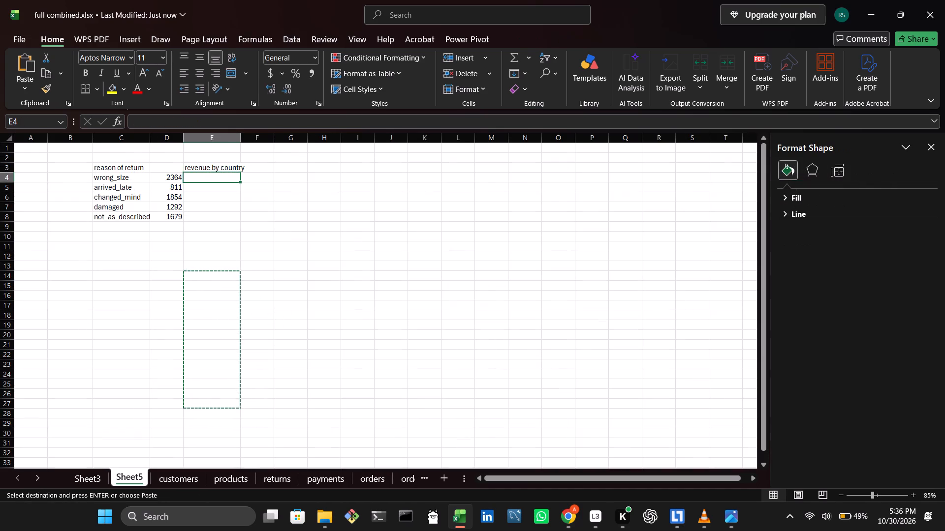
{"action": "key", "text": "ctrl+y"}
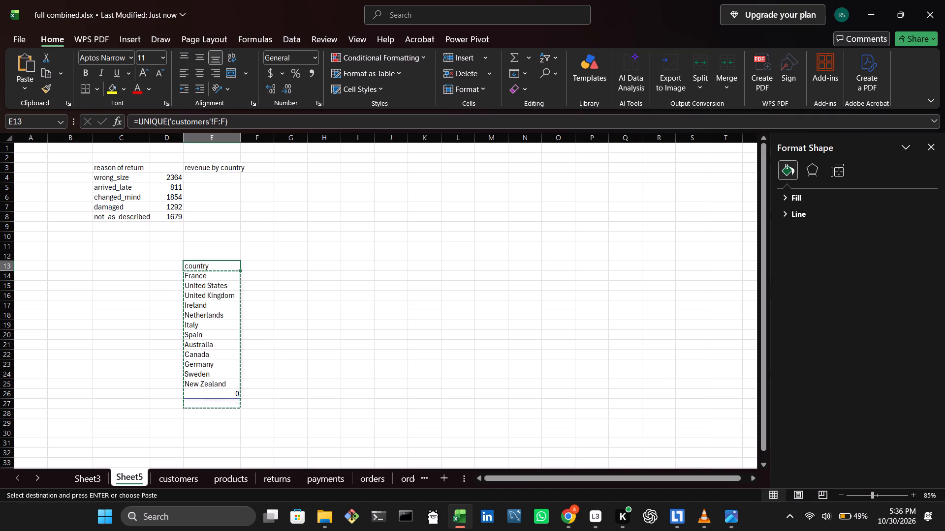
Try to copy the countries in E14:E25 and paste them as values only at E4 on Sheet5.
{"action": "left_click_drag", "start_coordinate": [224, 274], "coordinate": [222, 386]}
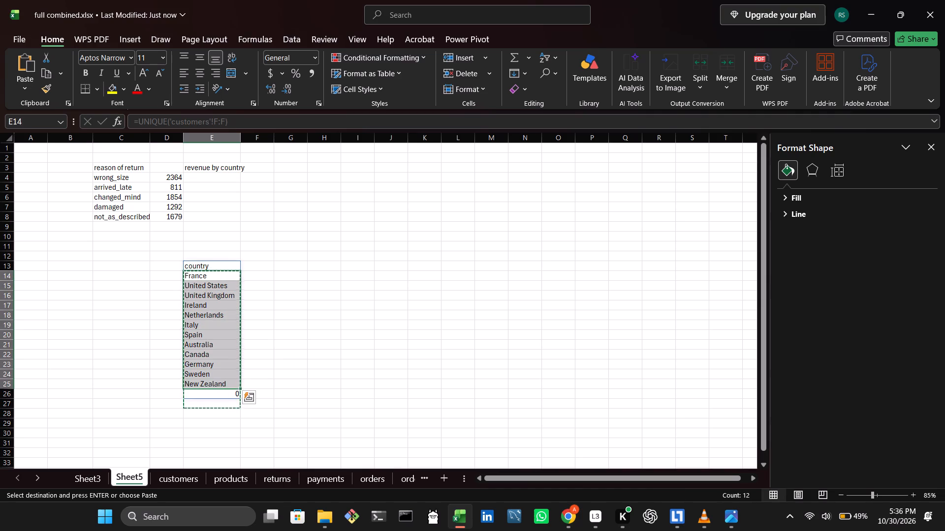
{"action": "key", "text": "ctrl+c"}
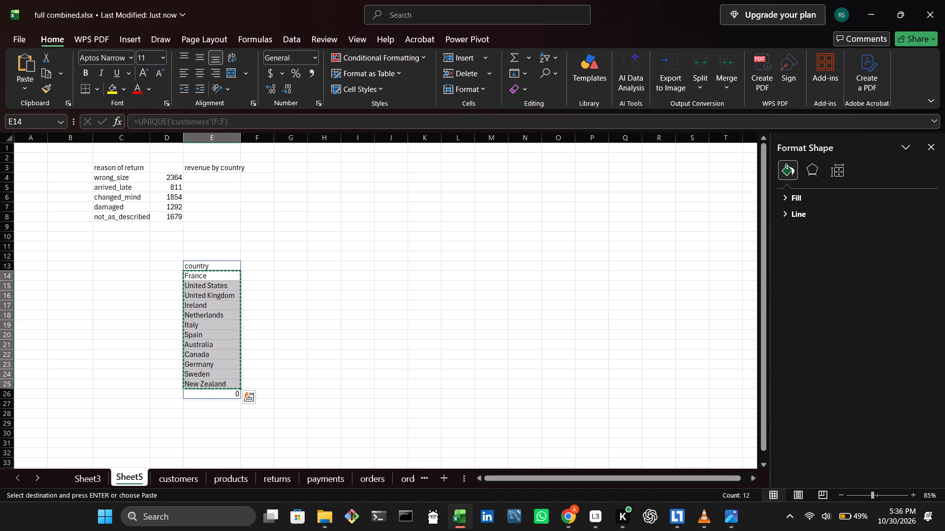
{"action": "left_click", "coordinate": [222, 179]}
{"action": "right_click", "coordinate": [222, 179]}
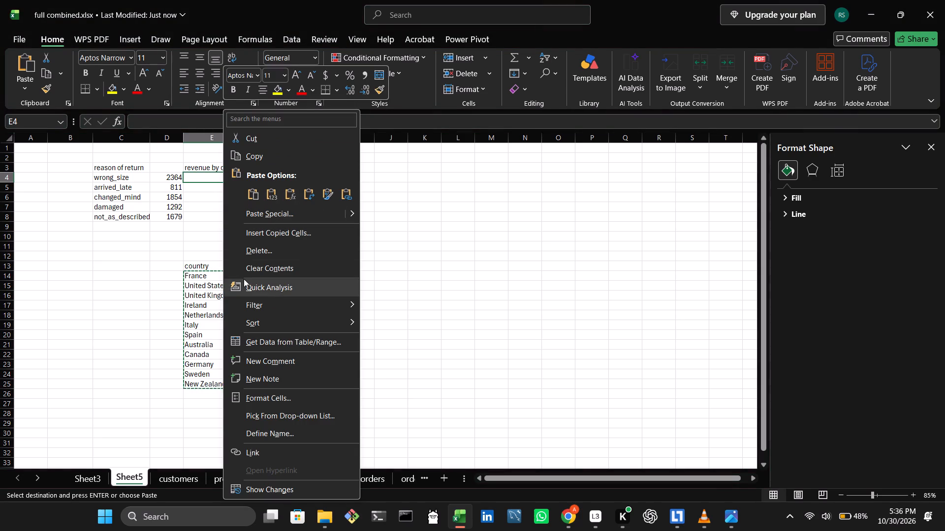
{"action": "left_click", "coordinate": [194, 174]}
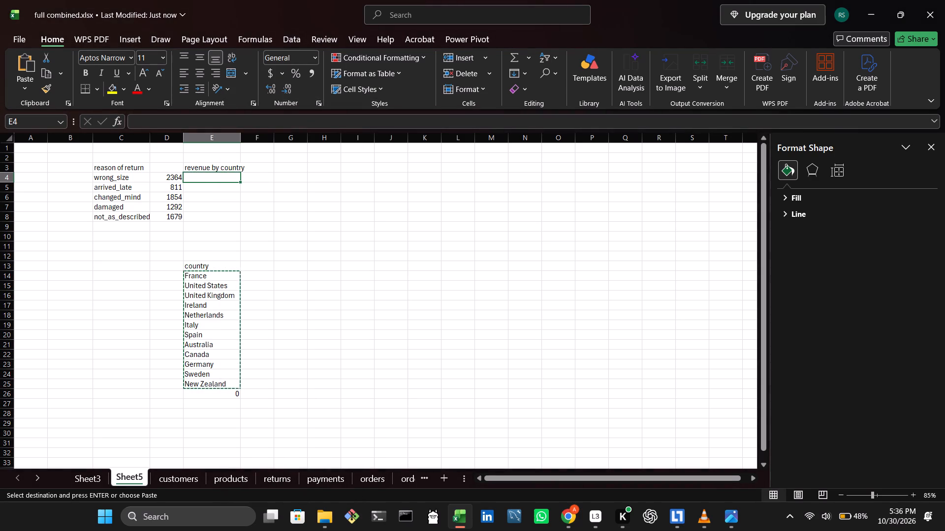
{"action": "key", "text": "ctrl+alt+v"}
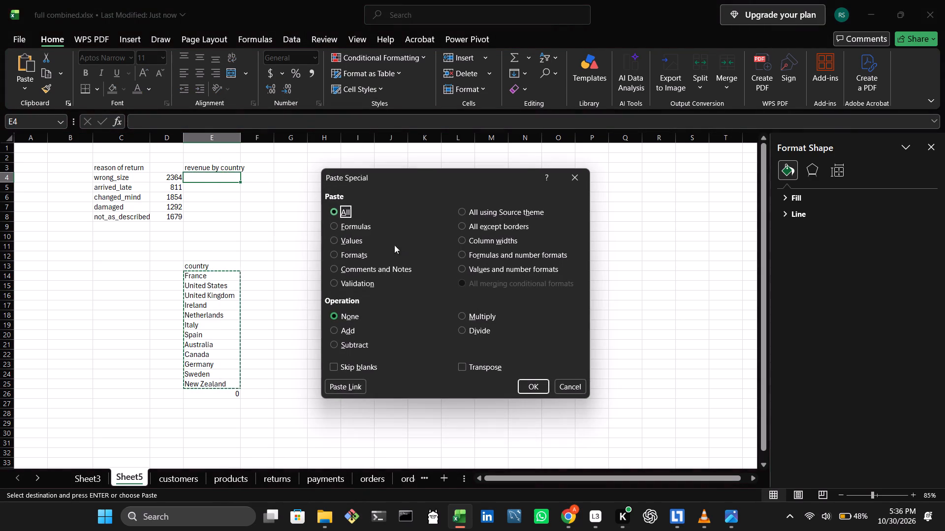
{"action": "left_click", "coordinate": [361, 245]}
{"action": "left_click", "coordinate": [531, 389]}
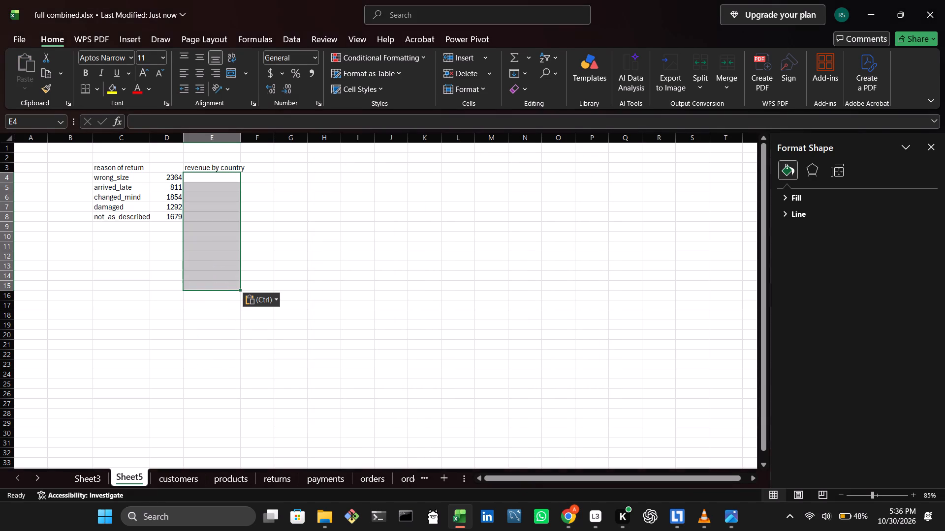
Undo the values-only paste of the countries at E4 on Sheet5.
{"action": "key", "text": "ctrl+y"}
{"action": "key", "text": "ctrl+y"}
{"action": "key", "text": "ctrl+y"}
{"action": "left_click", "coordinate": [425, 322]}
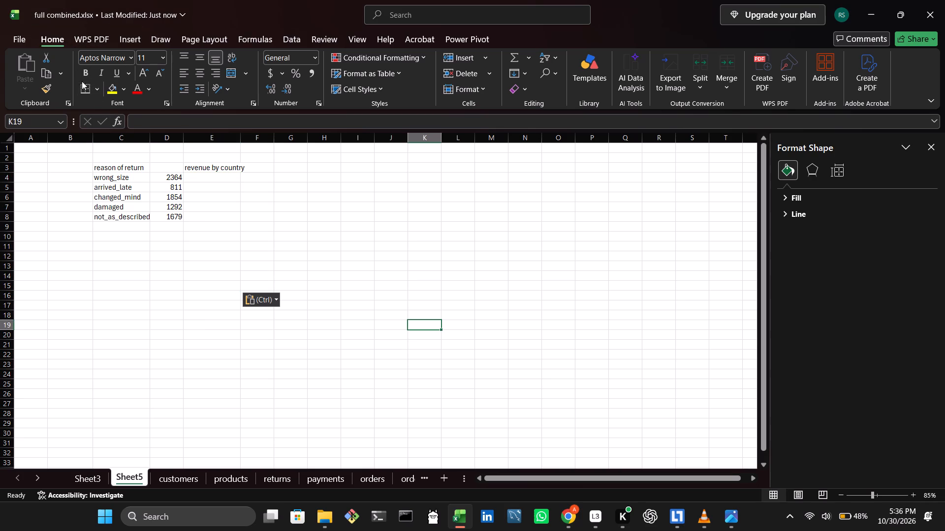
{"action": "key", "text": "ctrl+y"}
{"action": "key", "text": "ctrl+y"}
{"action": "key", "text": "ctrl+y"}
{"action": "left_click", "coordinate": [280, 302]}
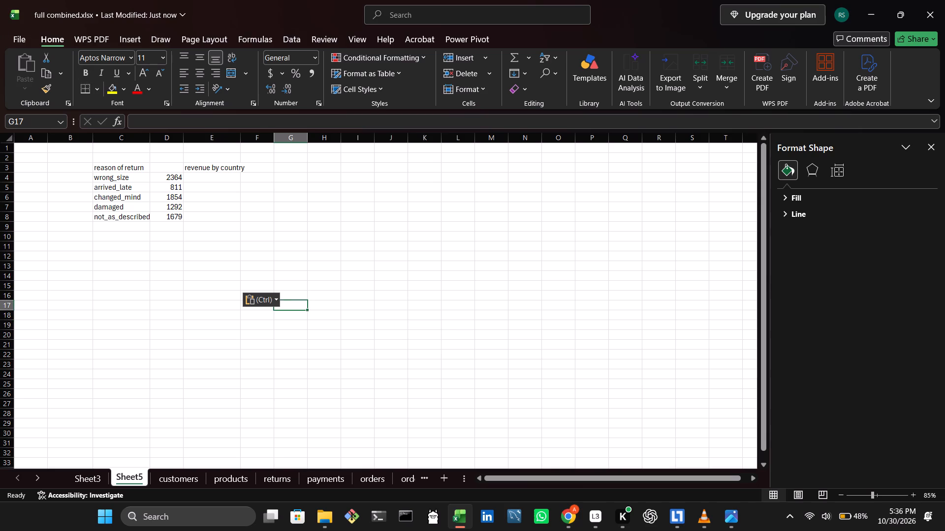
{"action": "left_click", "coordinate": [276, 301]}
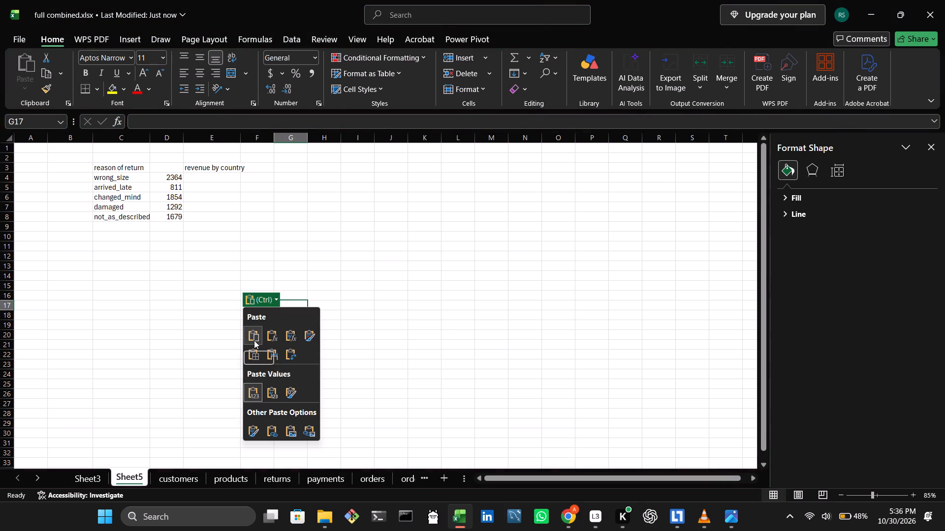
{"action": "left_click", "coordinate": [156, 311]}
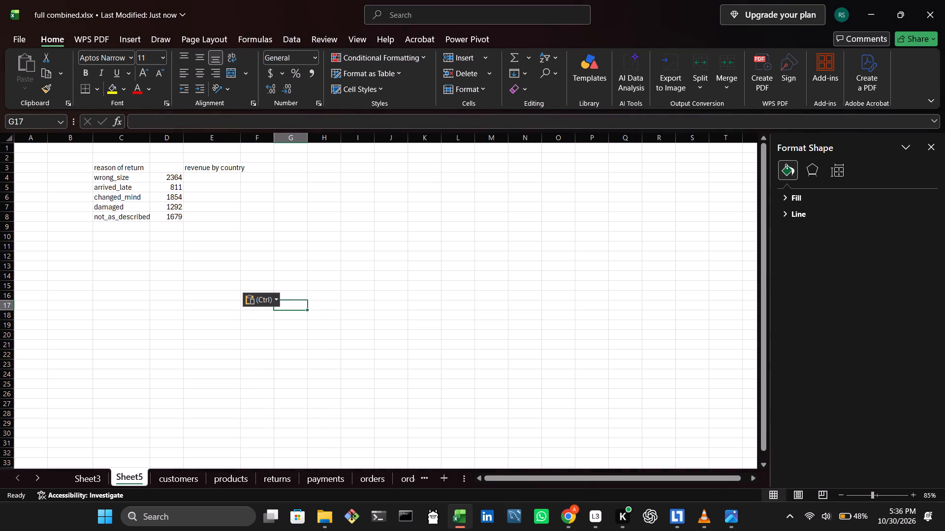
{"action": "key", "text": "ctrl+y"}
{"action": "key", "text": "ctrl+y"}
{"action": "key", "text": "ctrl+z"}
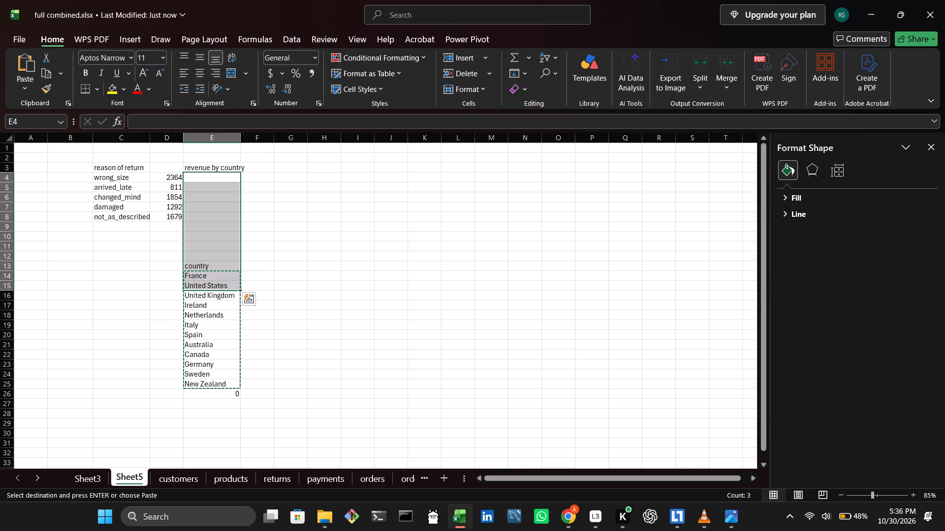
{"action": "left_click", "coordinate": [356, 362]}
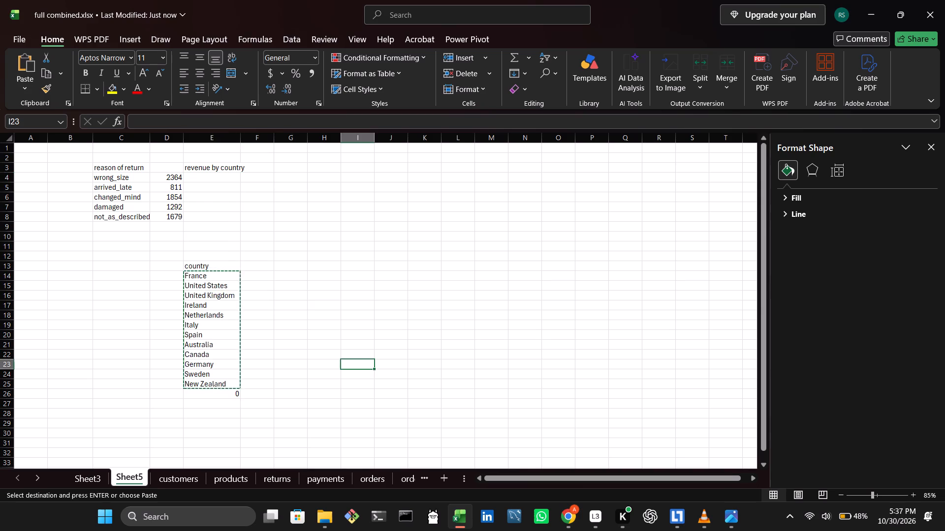
Copy the countries in E14:E25 and paste them as values only at F4 on Sheet5, clear of the source column.
{"action": "left_click", "coordinate": [222, 278]}
{"action": "left_click_drag", "start_coordinate": [222, 278], "coordinate": [222, 381]}
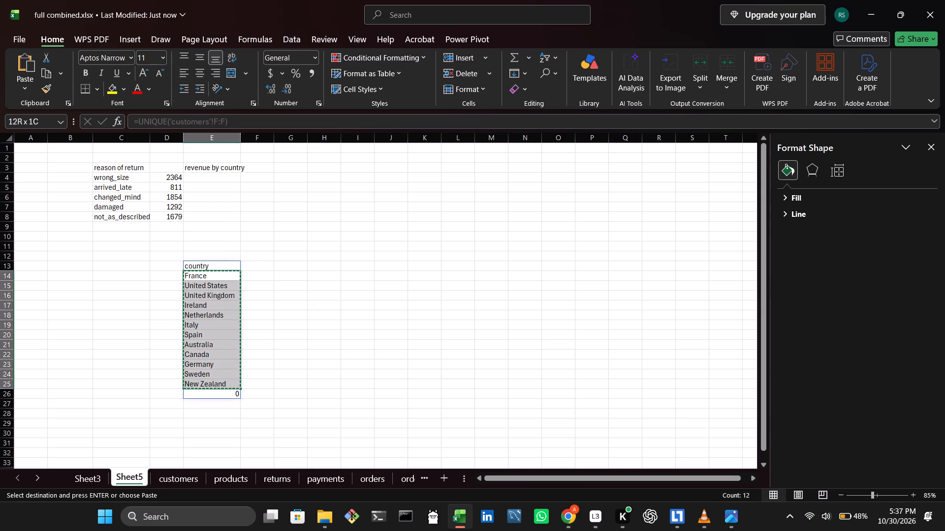
{"action": "left_click_drag", "start_coordinate": [222, 381], "coordinate": [222, 382]}
{"action": "key", "text": "ctrl+c"}
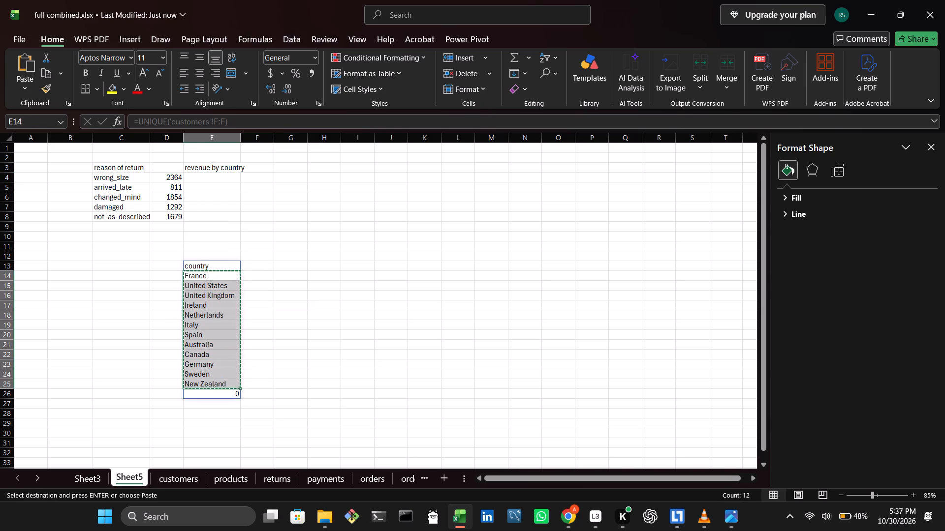
{"action": "left_click", "coordinate": [262, 178]}
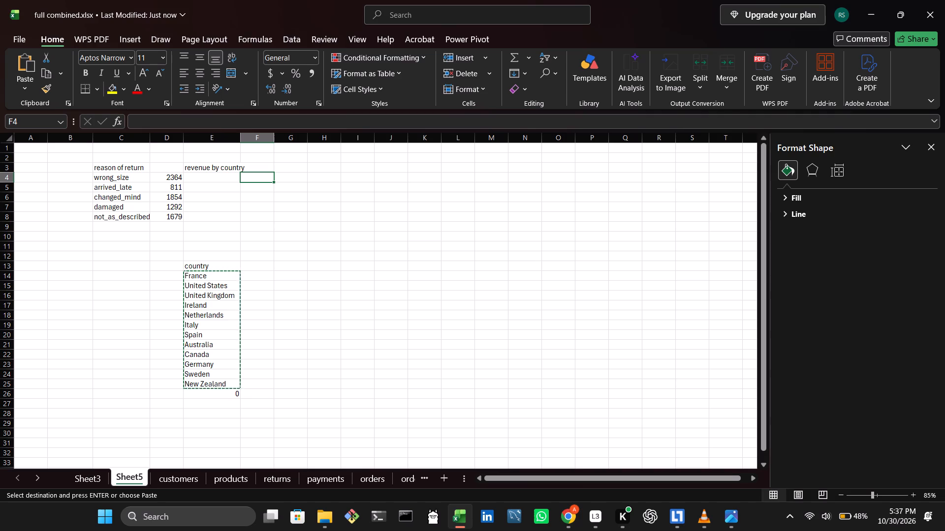
{"action": "key", "text": "ctrl+alt+v"}
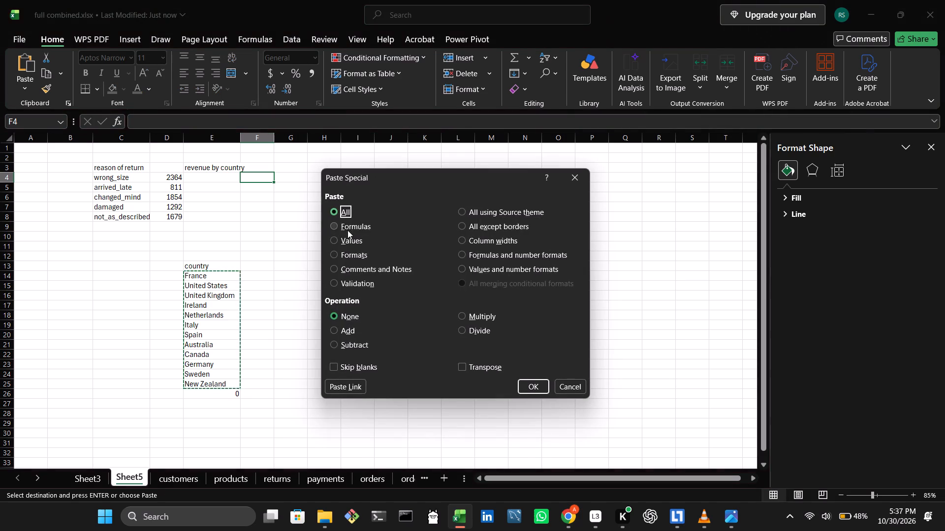
{"action": "left_click", "coordinate": [342, 243]}
{"action": "left_click", "coordinate": [541, 383]}
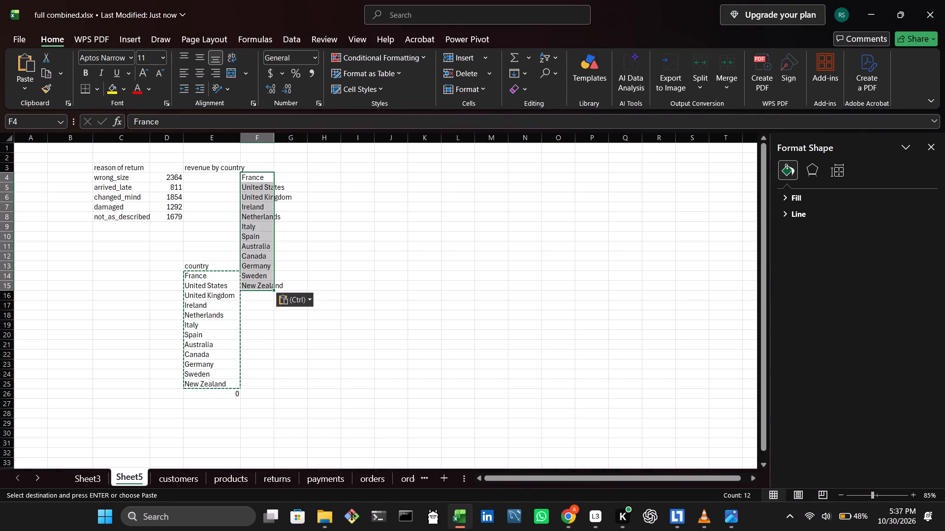
{"action": "left_click", "coordinate": [254, 172]}
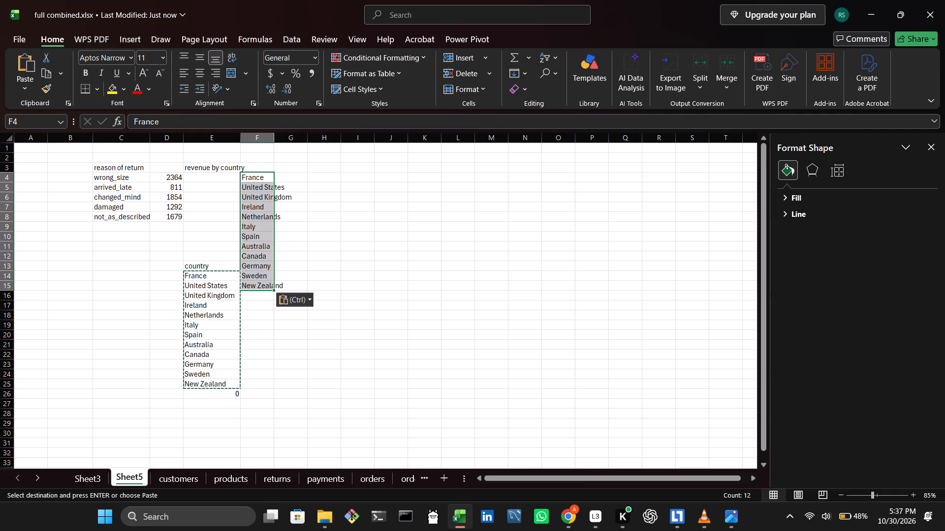
{"action": "left_click_drag", "start_coordinate": [261, 179], "coordinate": [269, 282]}
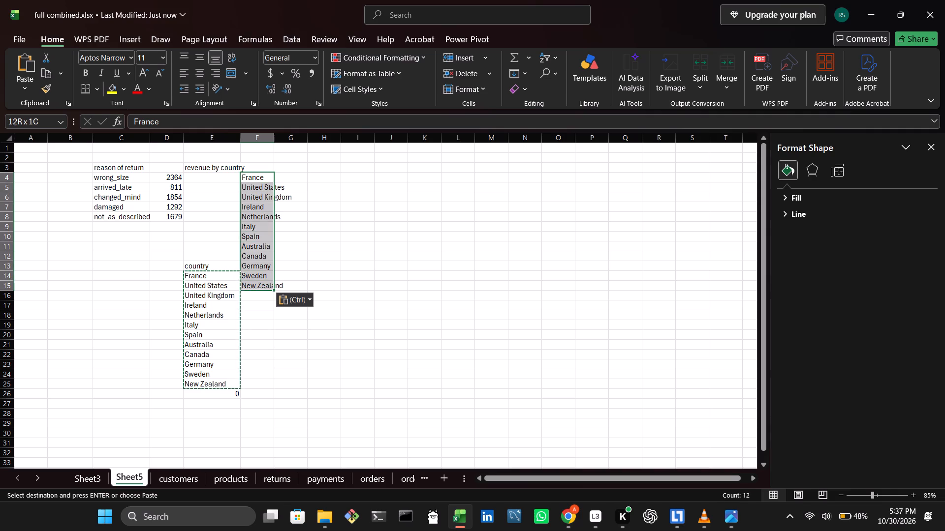
{"action": "left_click_drag", "start_coordinate": [269, 282], "coordinate": [269, 281]}
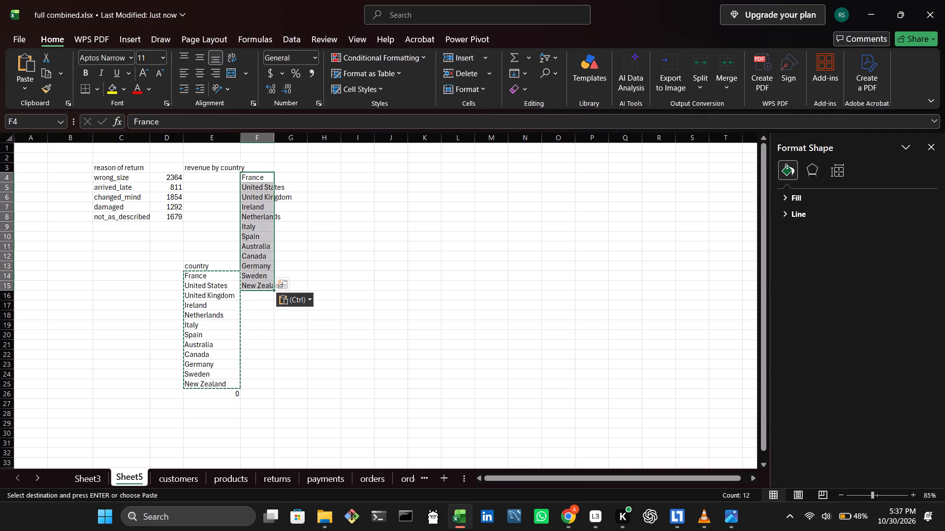
Clear the original UNIQUE country list in E13:E26 on Sheet5.
{"action": "left_click_drag", "start_coordinate": [192, 266], "coordinate": [215, 390]}
{"action": "key", "text": "Delete"}
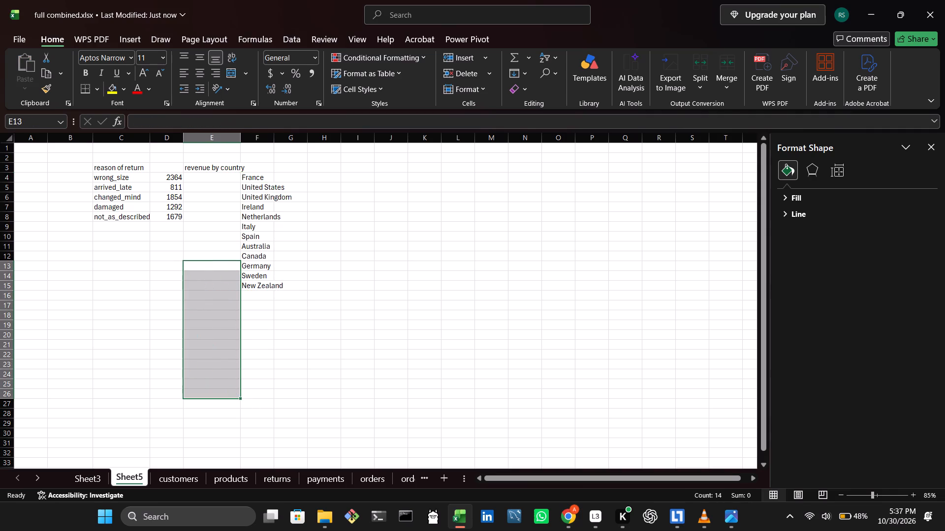
Move the pasted country names from F4:F15 to E4:E15, under the "revenue by country" heading.
{"action": "left_click_drag", "start_coordinate": [256, 177], "coordinate": [268, 291]}
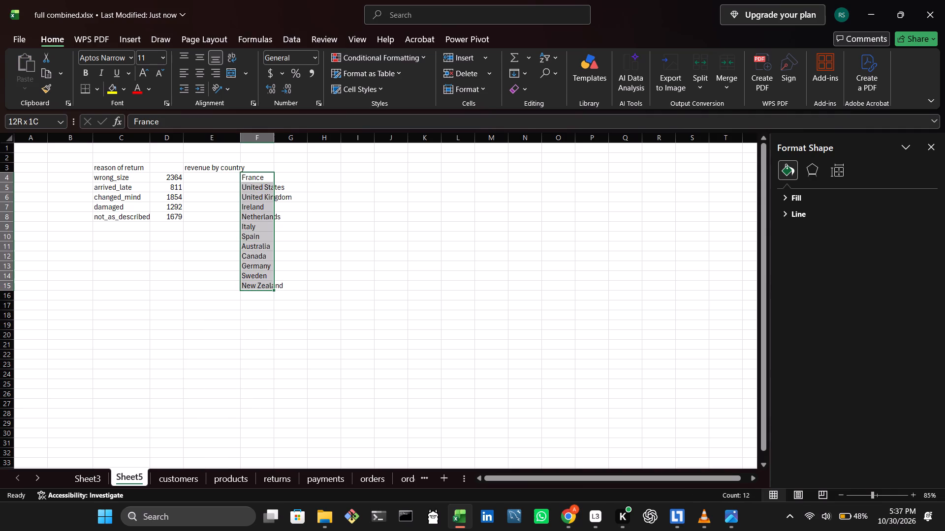
{"action": "left_click_drag", "start_coordinate": [268, 291], "coordinate": [267, 288]}
{"action": "right_click", "coordinate": [266, 251]}
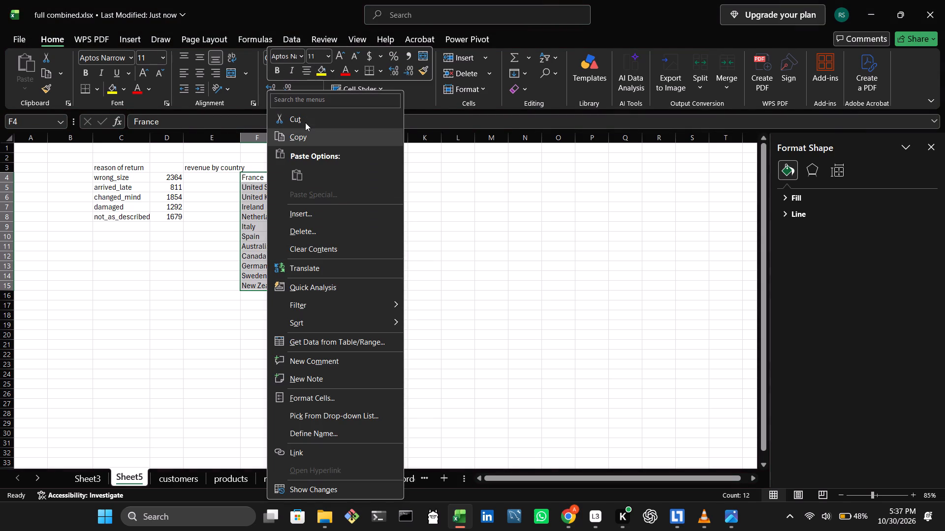
{"action": "left_click", "coordinate": [305, 123]}
{"action": "left_click", "coordinate": [221, 178]}
{"action": "right_click", "coordinate": [221, 178]}
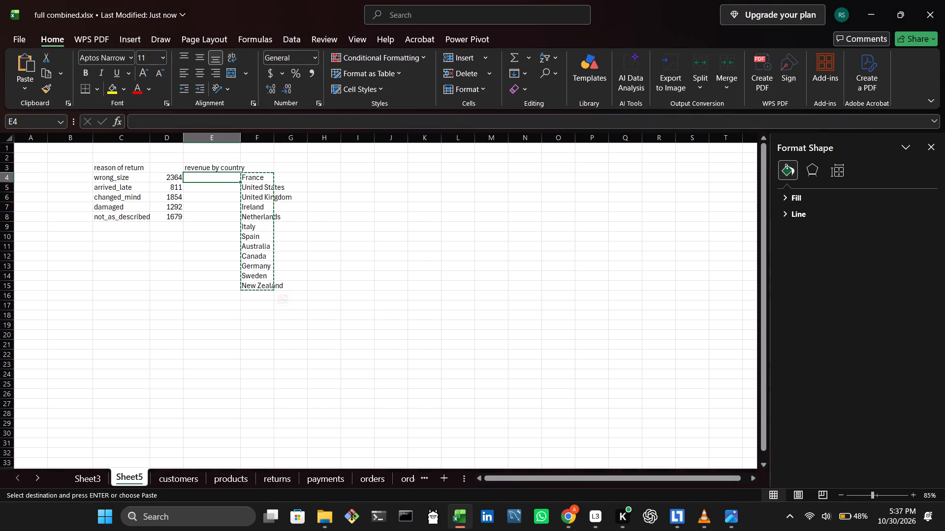
{"action": "left_click", "coordinate": [254, 201]}
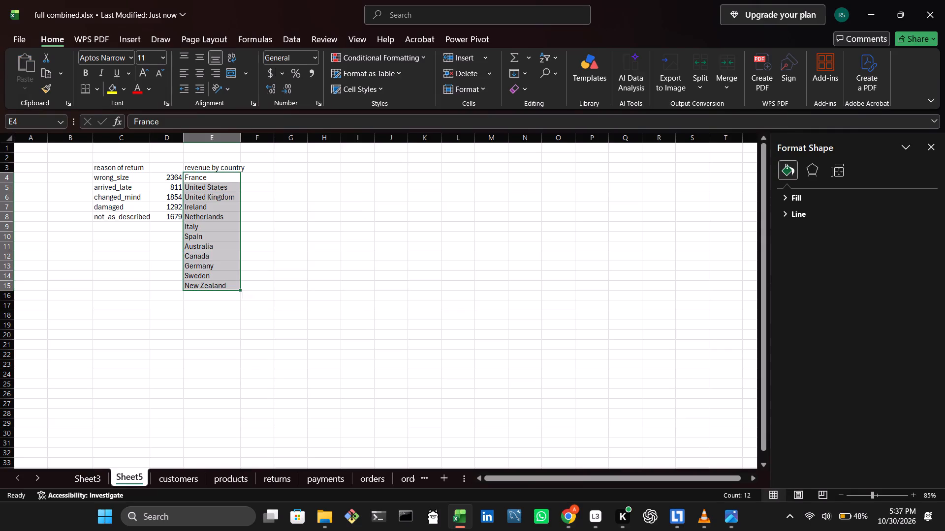
Select cell F4 beside France on Sheet5 and switch to the customers sheet.
{"action": "left_click", "coordinate": [252, 181]}
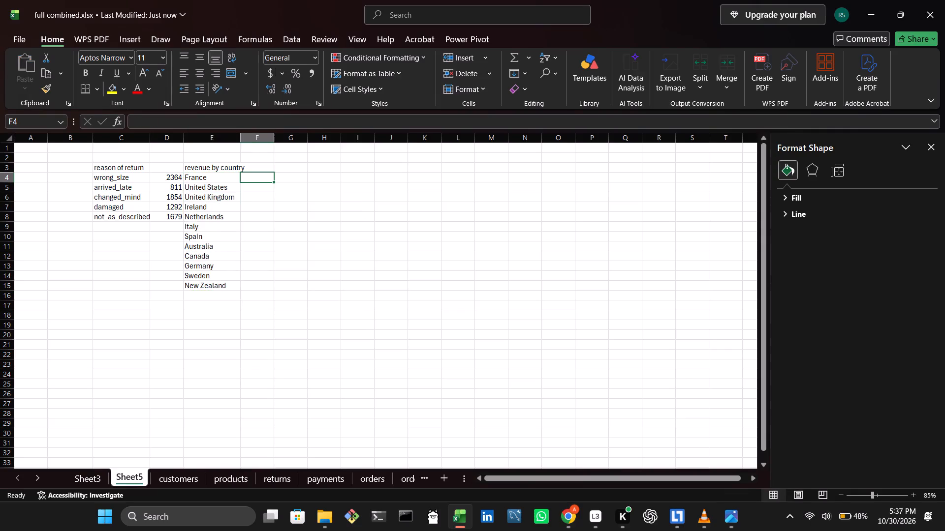
{"action": "left_click", "coordinate": [175, 482]}
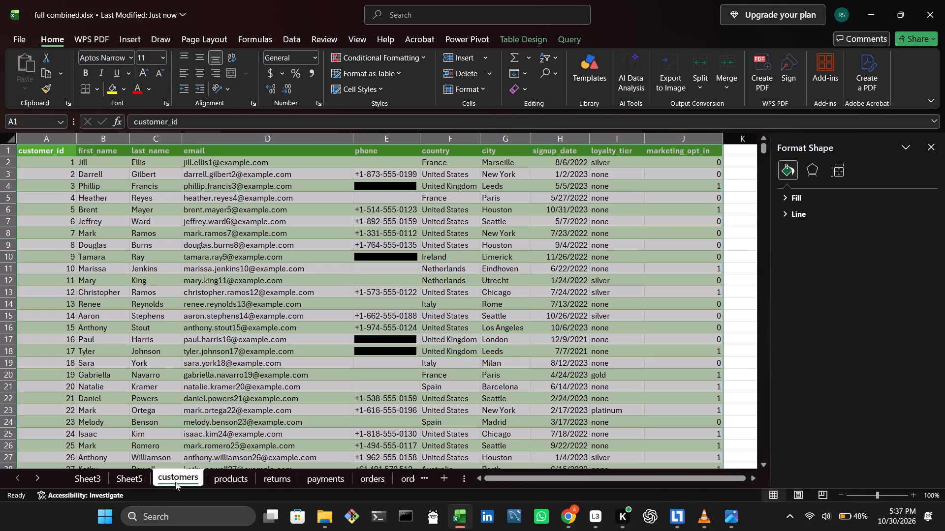
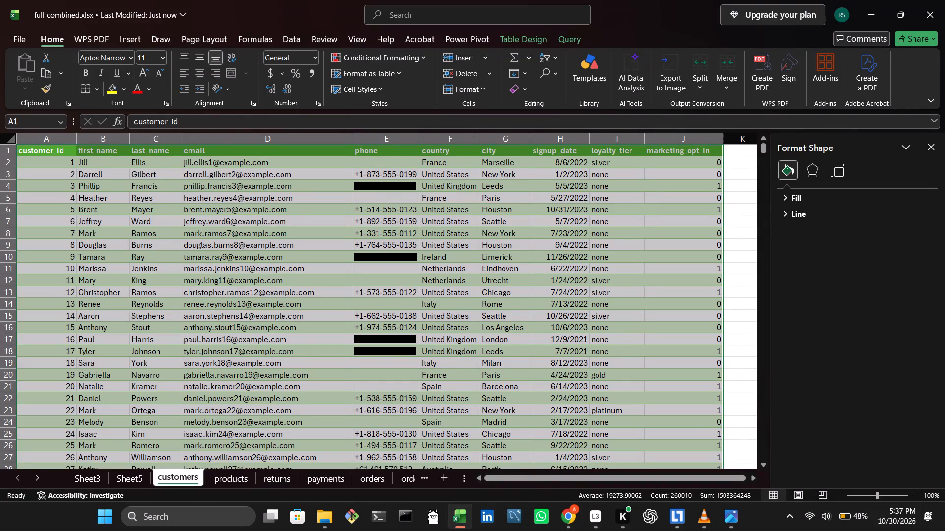
Examine the columns of the customers, products, returns and payments sheets, including the products category filter values, and return to Sheet5.
{"action": "left_click_drag", "start_coordinate": [531, 481], "coordinate": [490, 470]}
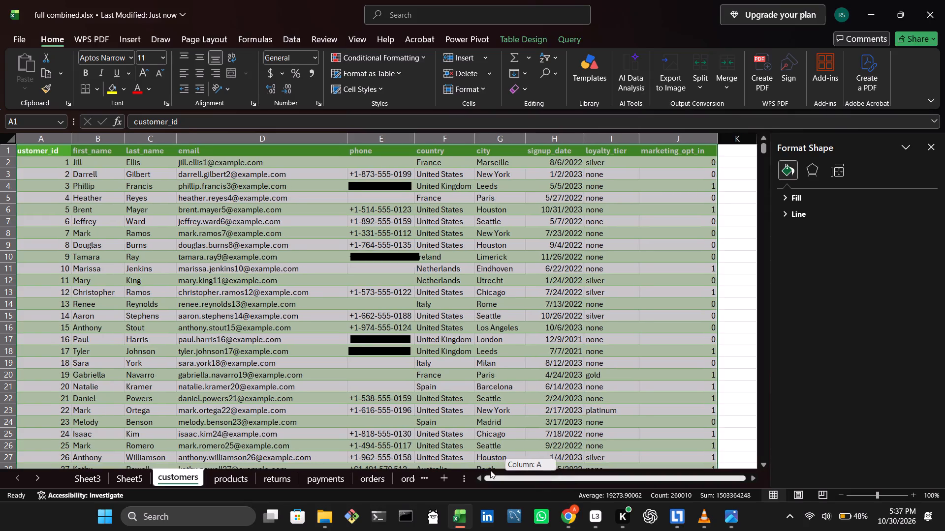
{"action": "left_click_drag", "start_coordinate": [490, 470], "coordinate": [377, 454]}
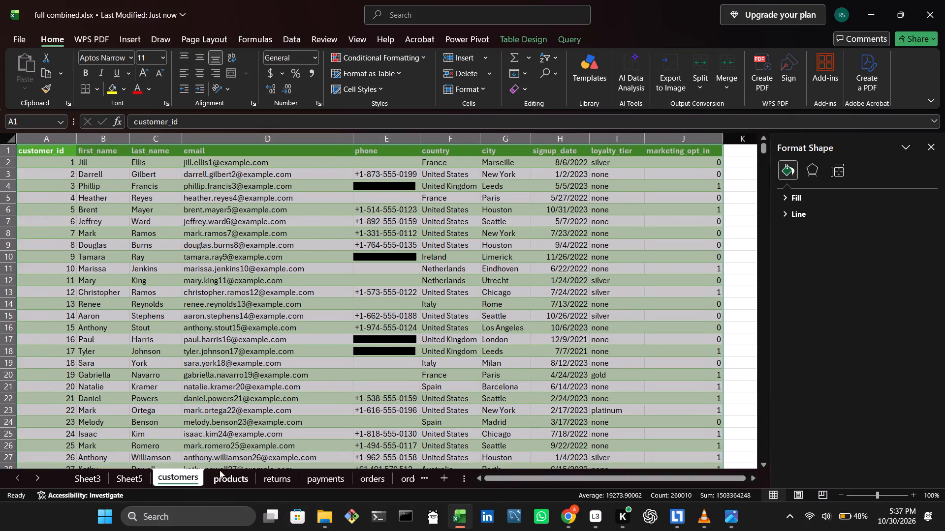
{"action": "left_click", "coordinate": [220, 470]}
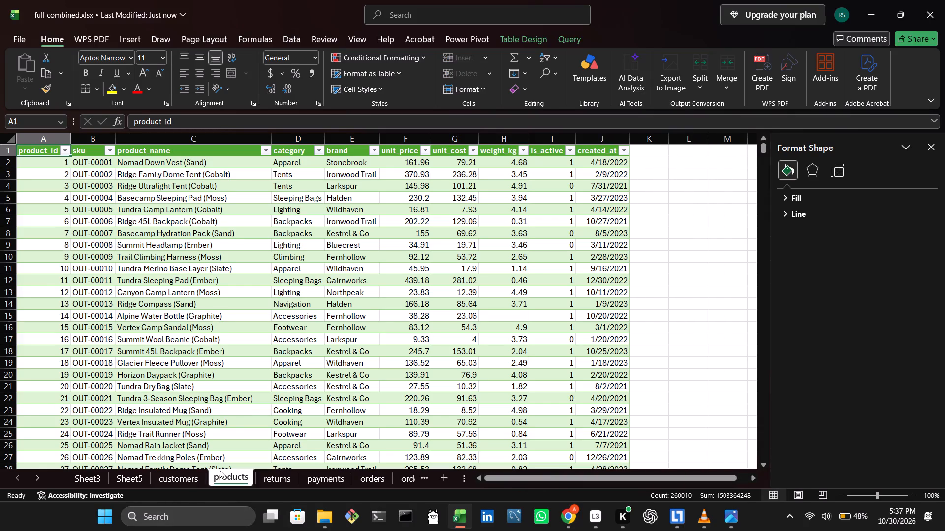
{"action": "left_click", "coordinate": [320, 152]}
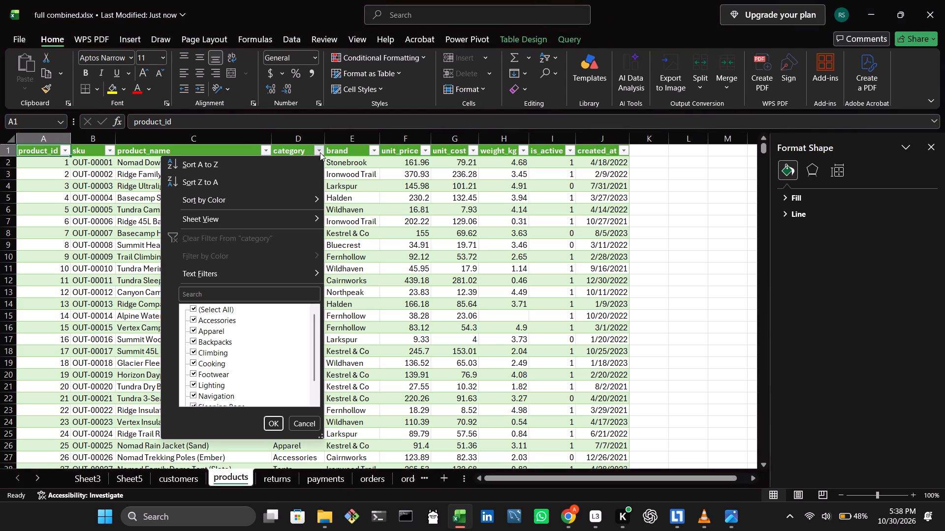
{"action": "left_click_drag", "start_coordinate": [313, 349], "coordinate": [320, 333]}
{"action": "left_click", "coordinate": [303, 425]}
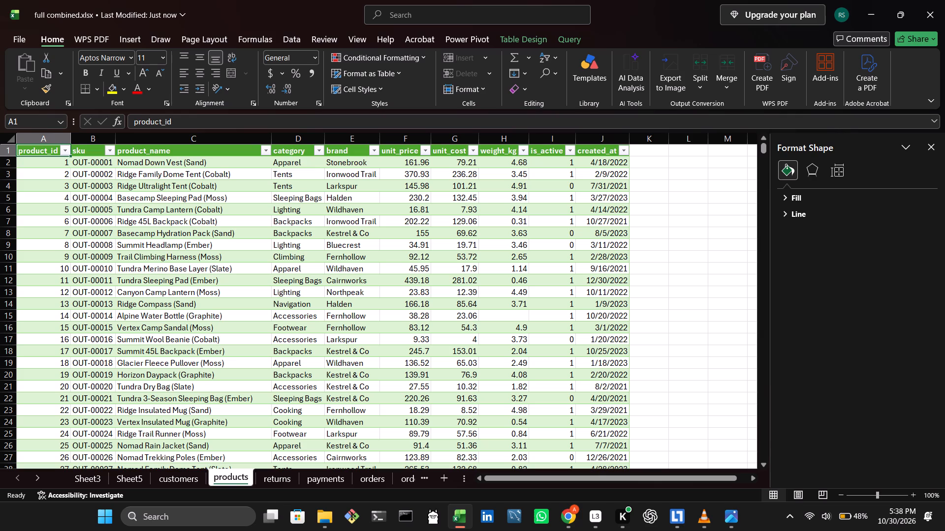
{"action": "left_click", "coordinate": [274, 479]}
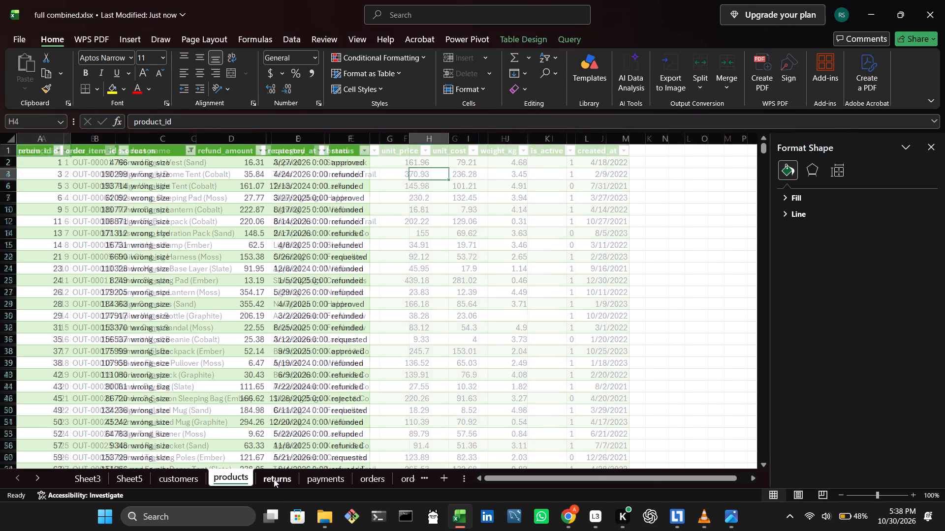
{"action": "left_click", "coordinate": [343, 486]}
{"action": "left_click", "coordinate": [363, 472]}
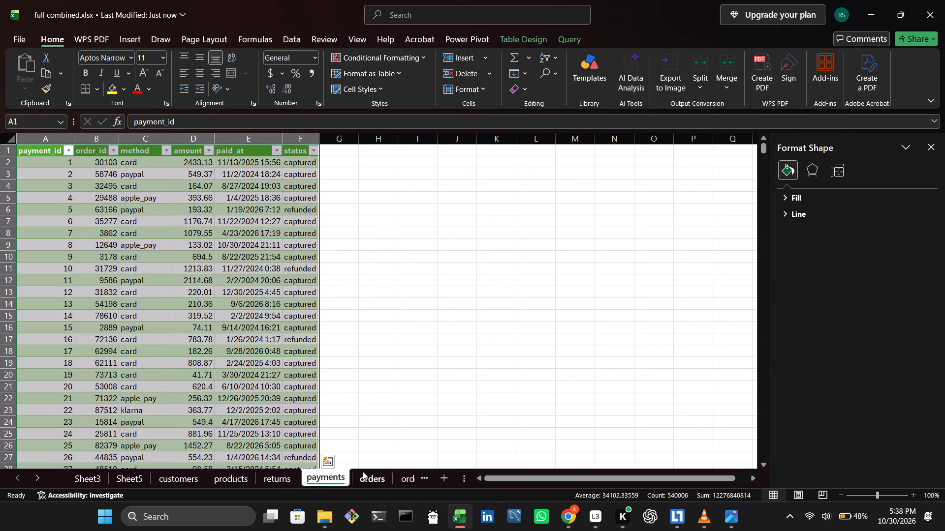
{"action": "left_click", "coordinate": [240, 476]}
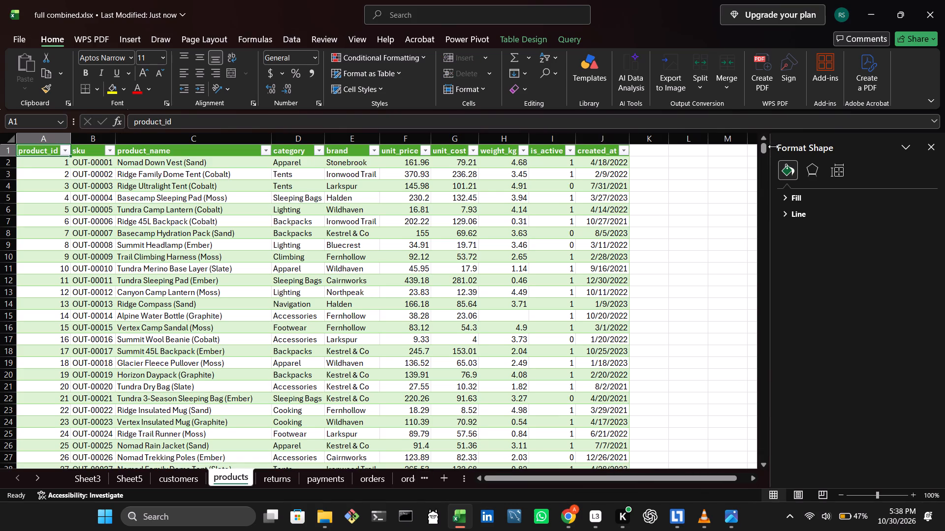
{"action": "left_click_drag", "start_coordinate": [763, 148], "coordinate": [749, 276]}
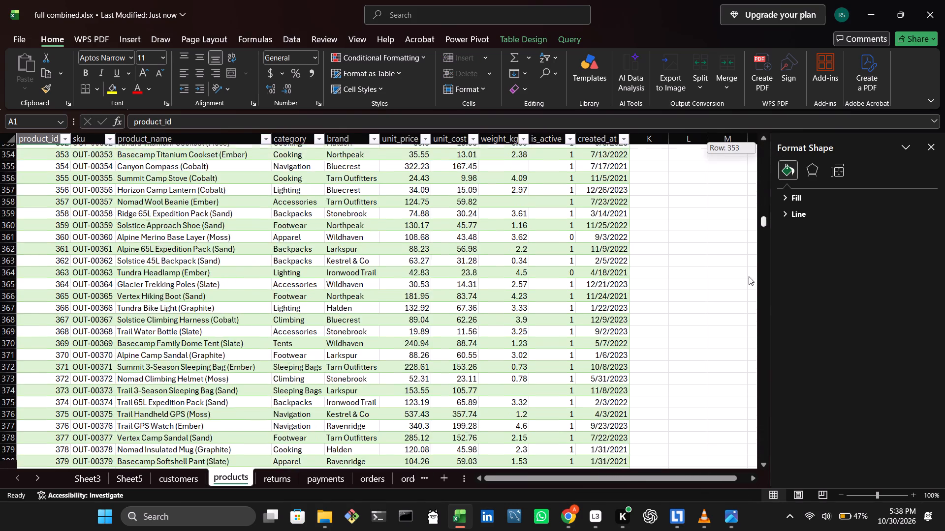
{"action": "left_click_drag", "start_coordinate": [749, 276], "coordinate": [818, 43]}
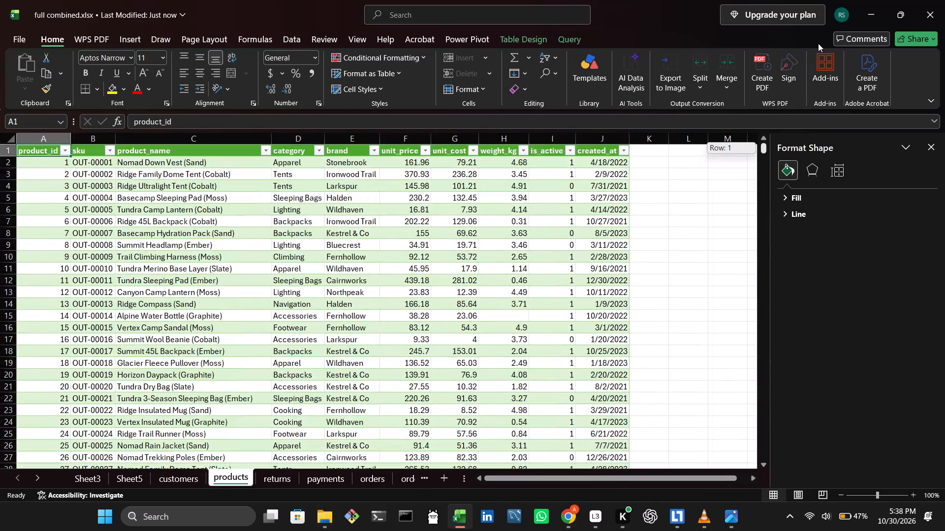
{"action": "left_click_drag", "start_coordinate": [818, 43], "coordinate": [818, 39]}
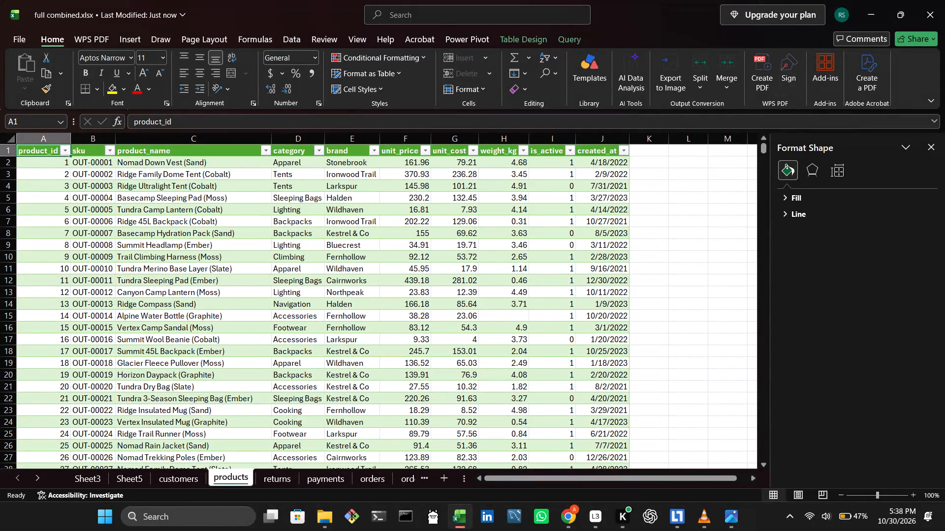
{"action": "left_click", "coordinate": [157, 482]}
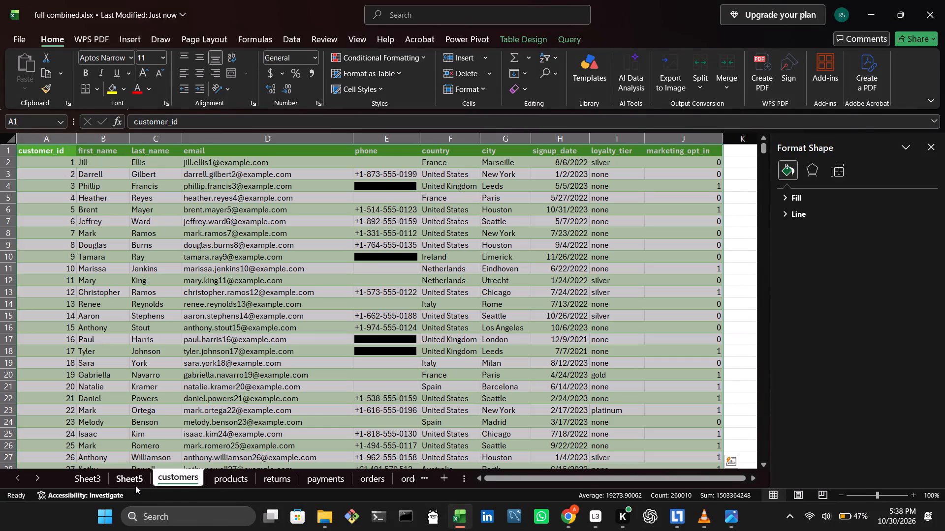
{"action": "left_click", "coordinate": [135, 485]}
{"action": "left_click", "coordinate": [162, 479]}
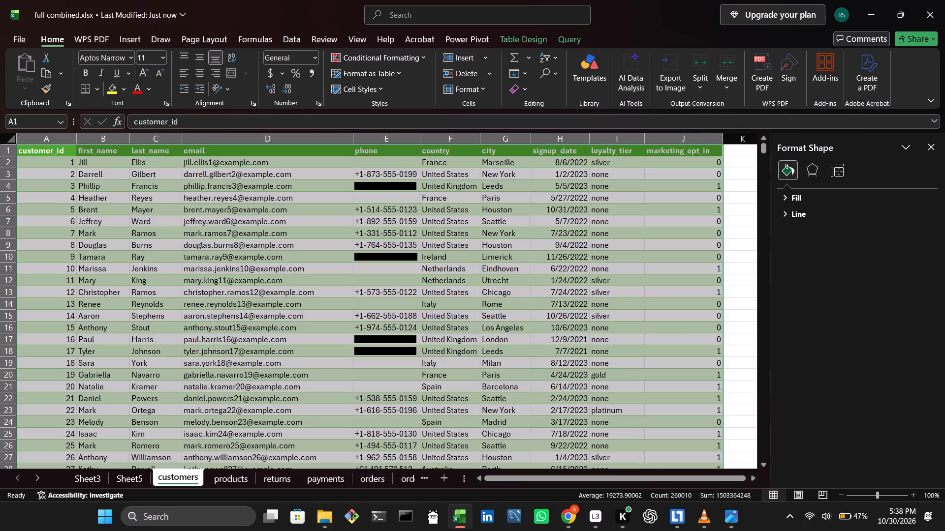
{"action": "left_click", "coordinate": [132, 476]}
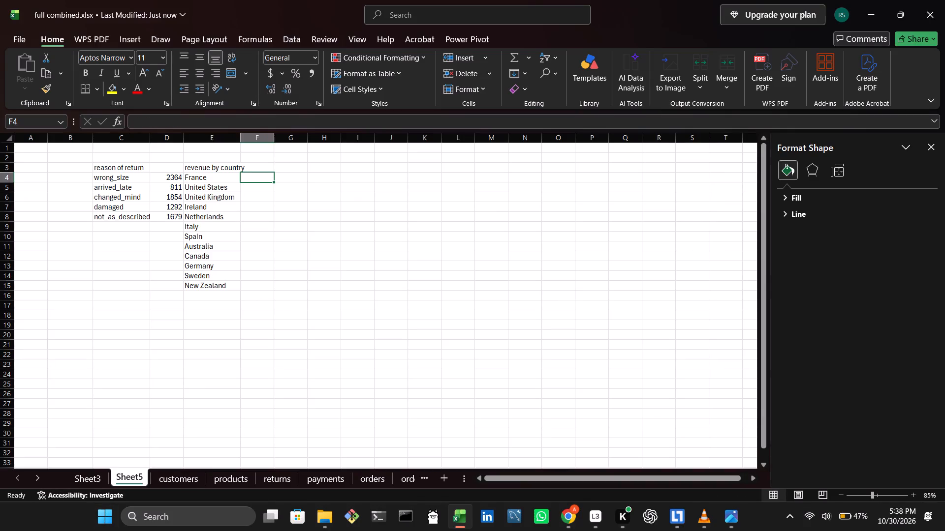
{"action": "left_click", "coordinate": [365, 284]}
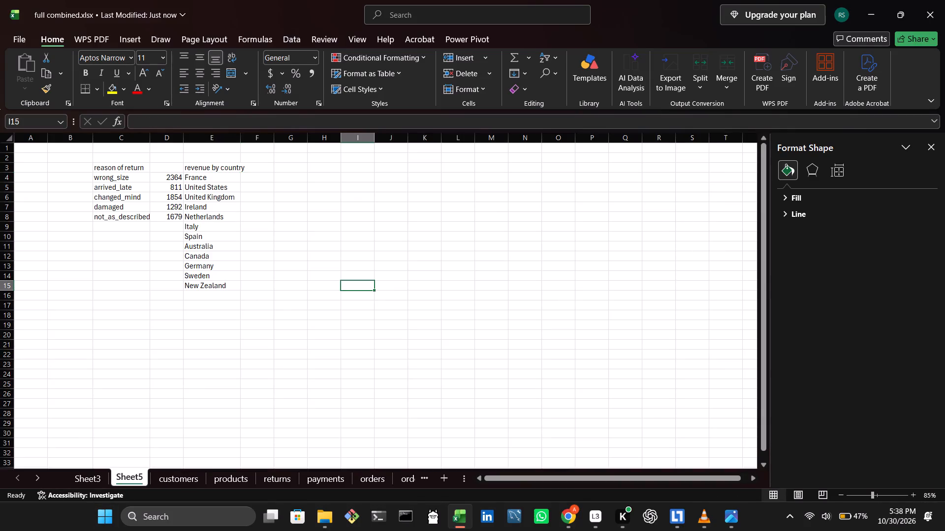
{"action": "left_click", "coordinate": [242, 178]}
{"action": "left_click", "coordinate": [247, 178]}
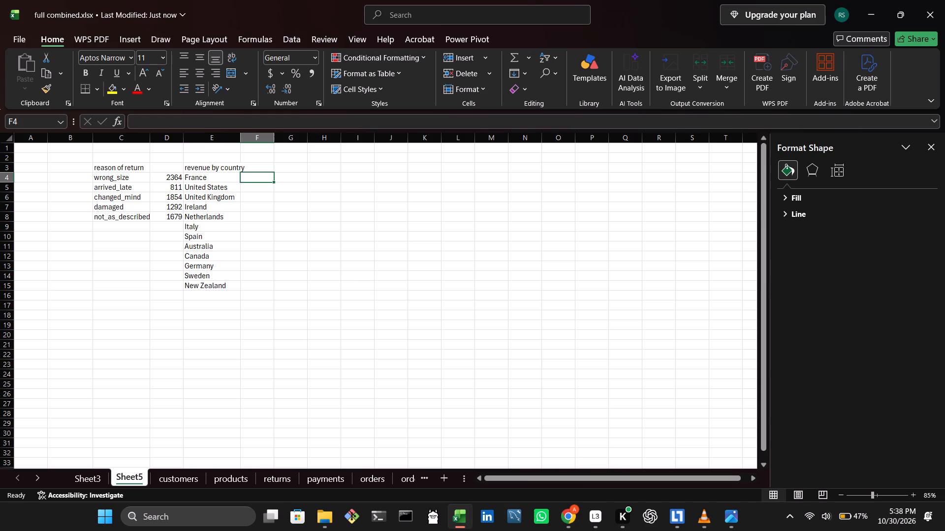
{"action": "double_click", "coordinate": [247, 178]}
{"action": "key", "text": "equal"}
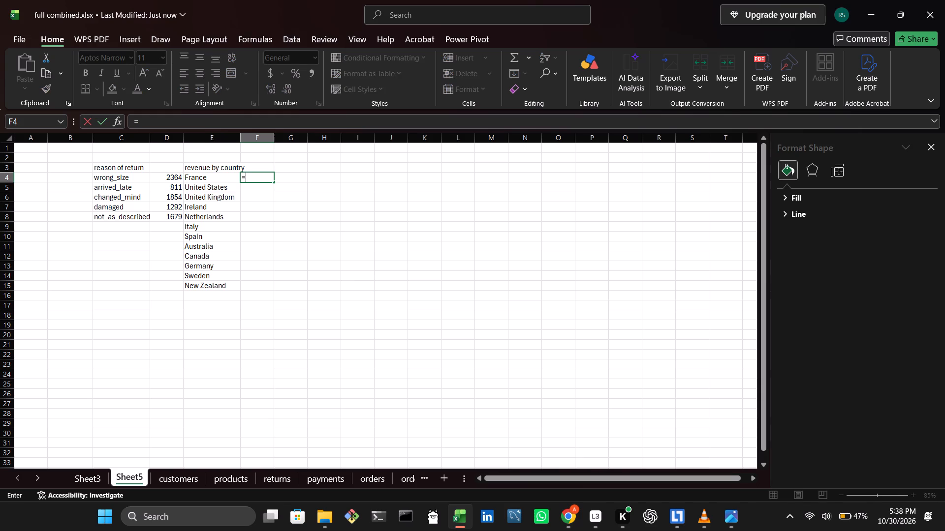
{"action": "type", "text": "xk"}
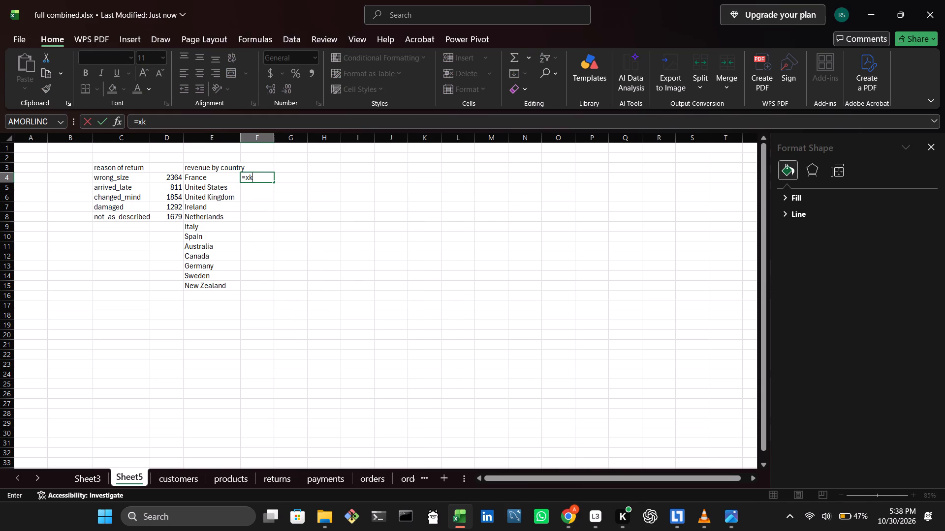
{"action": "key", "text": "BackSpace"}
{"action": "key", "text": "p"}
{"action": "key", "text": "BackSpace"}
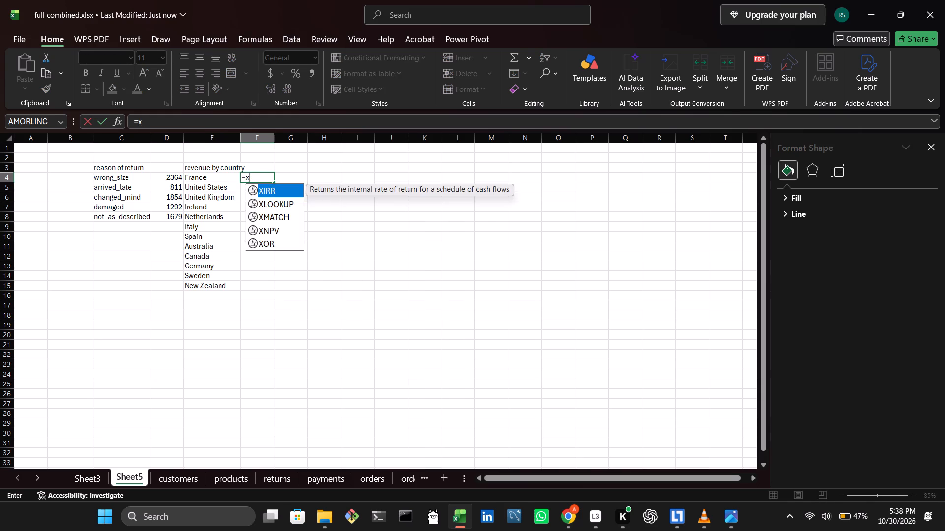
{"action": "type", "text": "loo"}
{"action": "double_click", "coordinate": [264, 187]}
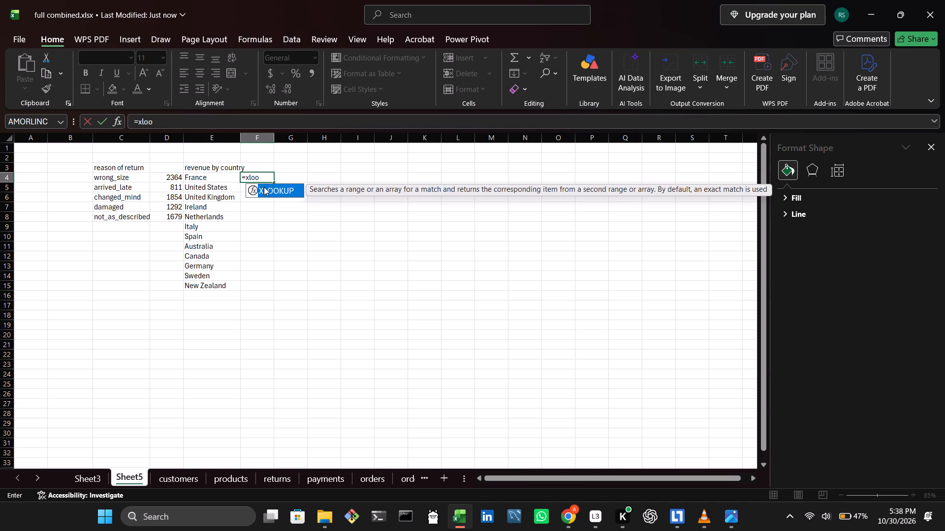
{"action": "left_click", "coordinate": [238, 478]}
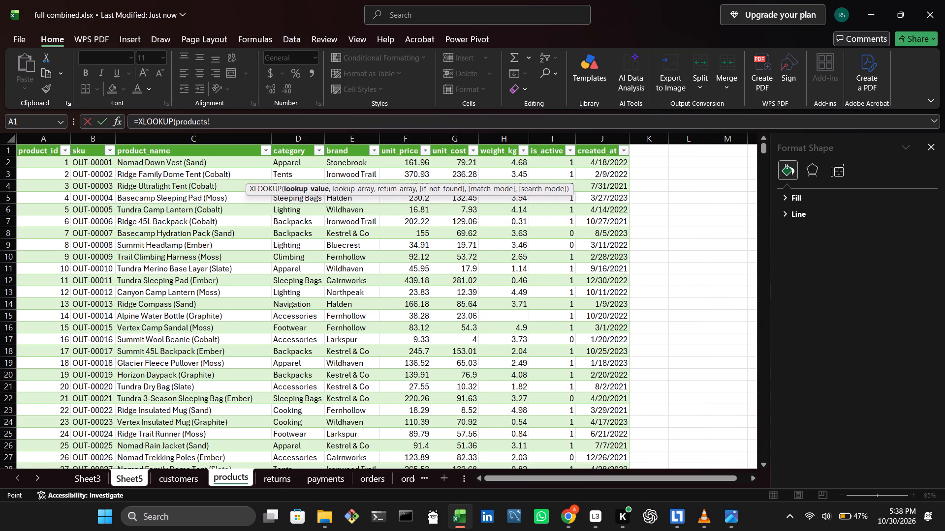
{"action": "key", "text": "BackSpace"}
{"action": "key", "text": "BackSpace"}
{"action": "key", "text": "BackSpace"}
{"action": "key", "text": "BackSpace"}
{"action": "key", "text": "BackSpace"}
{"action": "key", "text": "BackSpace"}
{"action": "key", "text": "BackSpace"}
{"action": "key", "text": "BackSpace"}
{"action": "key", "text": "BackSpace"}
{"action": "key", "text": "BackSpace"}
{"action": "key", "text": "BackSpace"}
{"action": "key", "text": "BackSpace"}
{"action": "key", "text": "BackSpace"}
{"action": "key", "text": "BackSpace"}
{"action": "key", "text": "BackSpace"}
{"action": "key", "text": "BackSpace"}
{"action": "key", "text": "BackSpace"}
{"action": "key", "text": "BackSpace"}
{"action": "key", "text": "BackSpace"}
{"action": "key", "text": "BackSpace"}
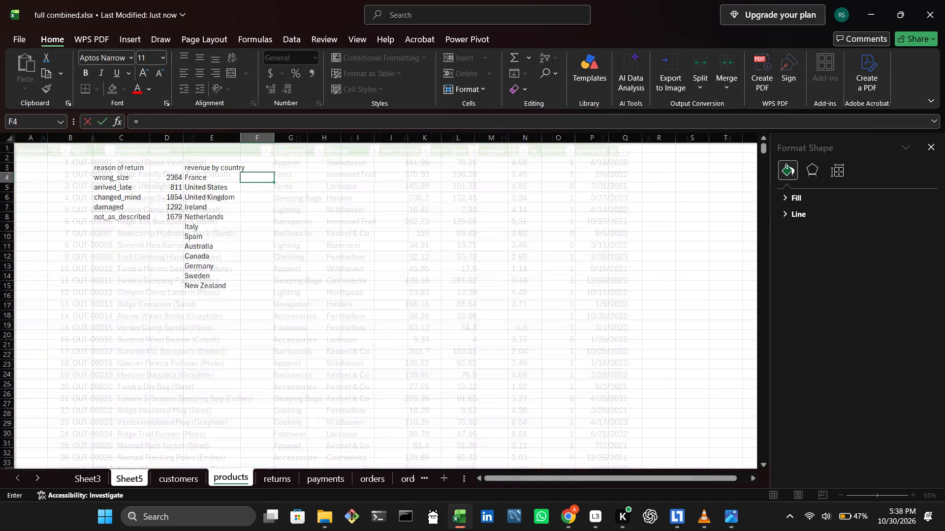
Enter =COUNTIF(customers[country],Sheet5!E4) in F4 on Sheet5 to count the customers from France.
{"action": "key", "text": "equal"}
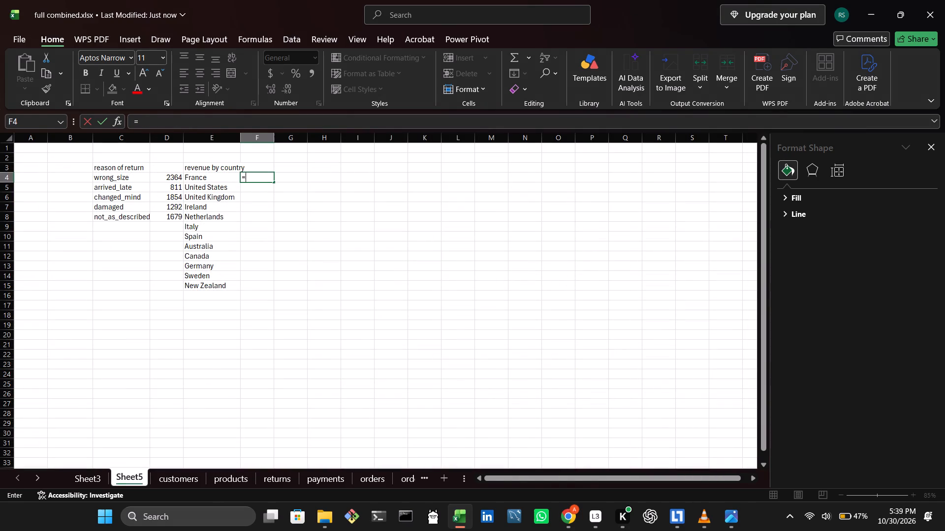
{"action": "type", "text": "co"}
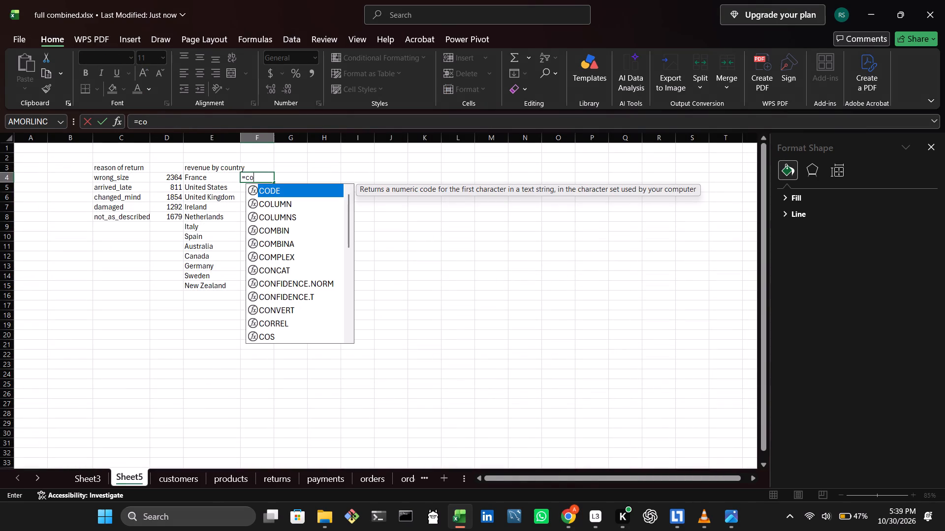
{"action": "key", "text": "u"}
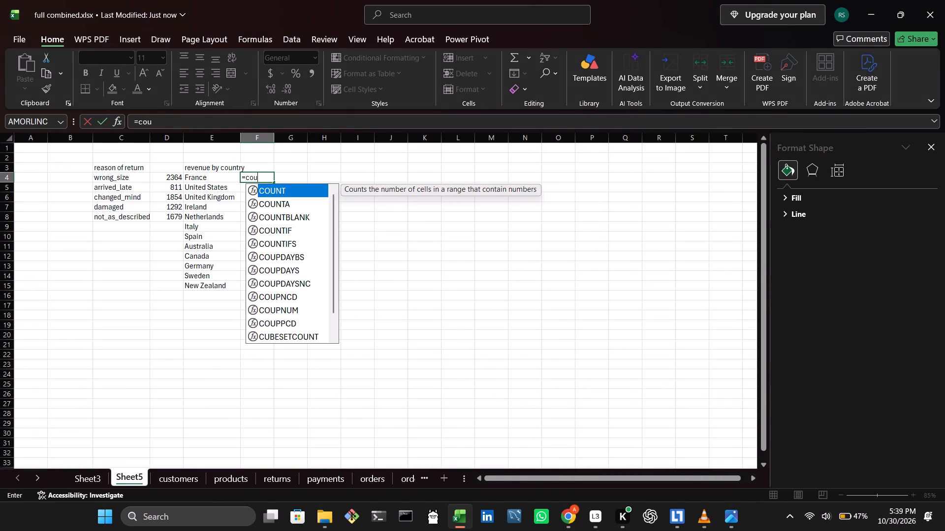
{"action": "double_click", "coordinate": [288, 233]}
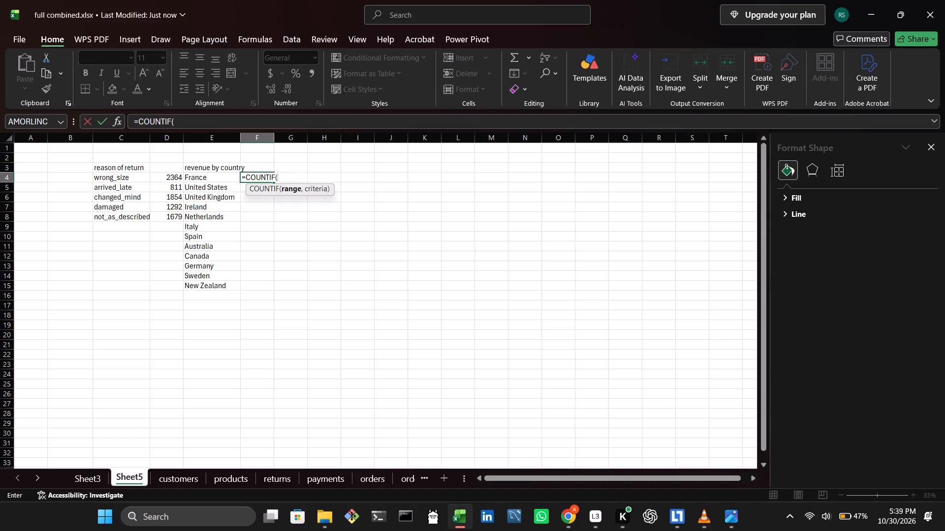
{"action": "left_click", "coordinate": [184, 470]}
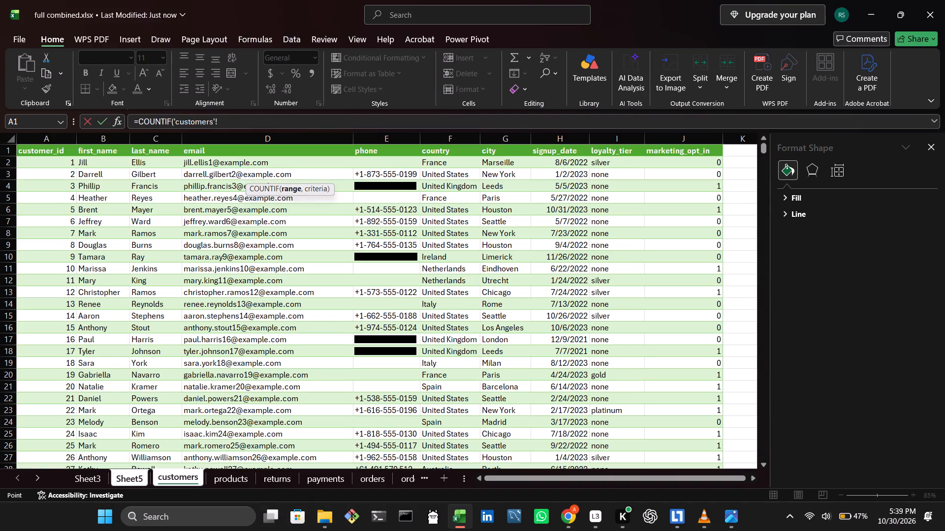
{"action": "left_click", "coordinate": [454, 163]}
{"action": "key", "text": "ctrl+shift+Down"}
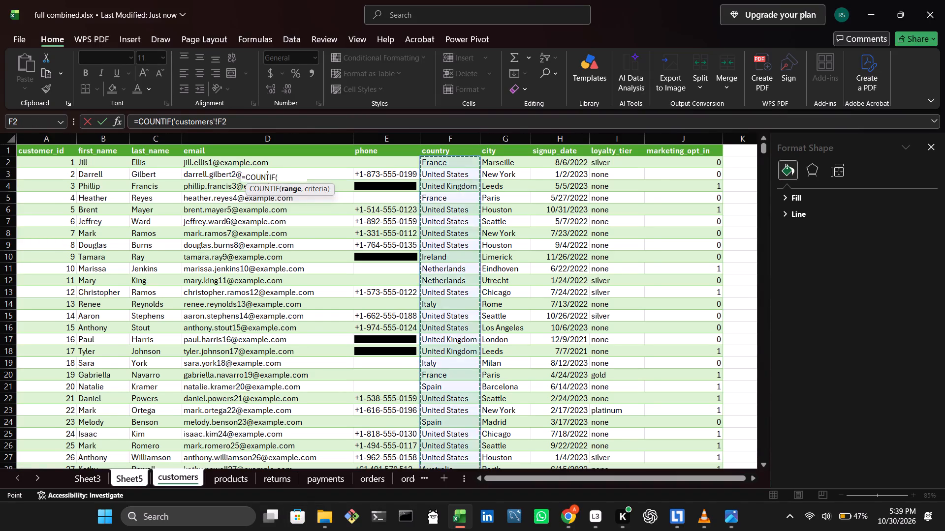
{"action": "key", "text": "comma"}
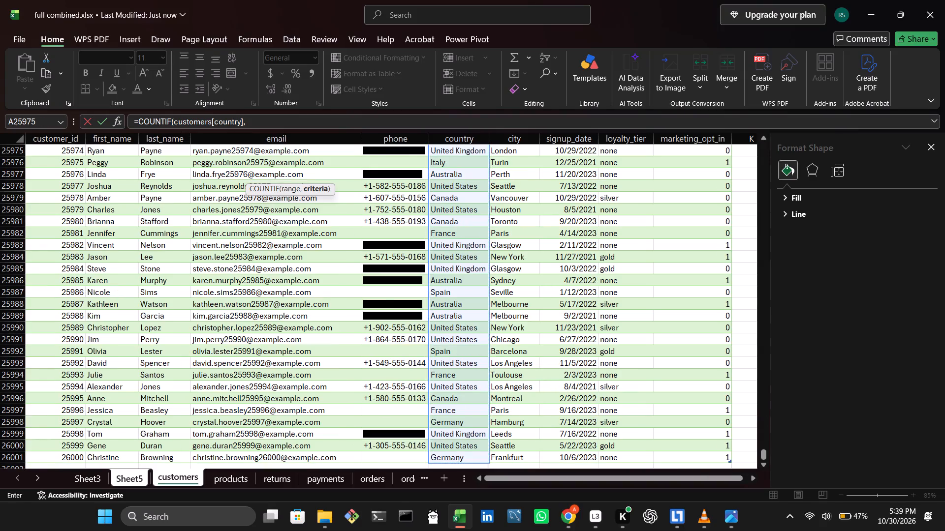
{"action": "left_click", "coordinate": [135, 481]}
{"action": "left_click", "coordinate": [198, 178]}
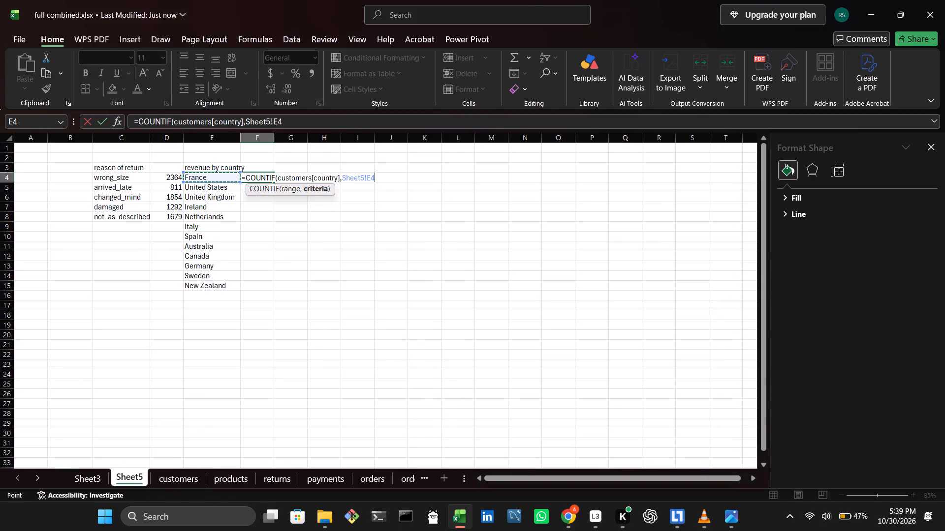
{"action": "key", "text": "Return"}
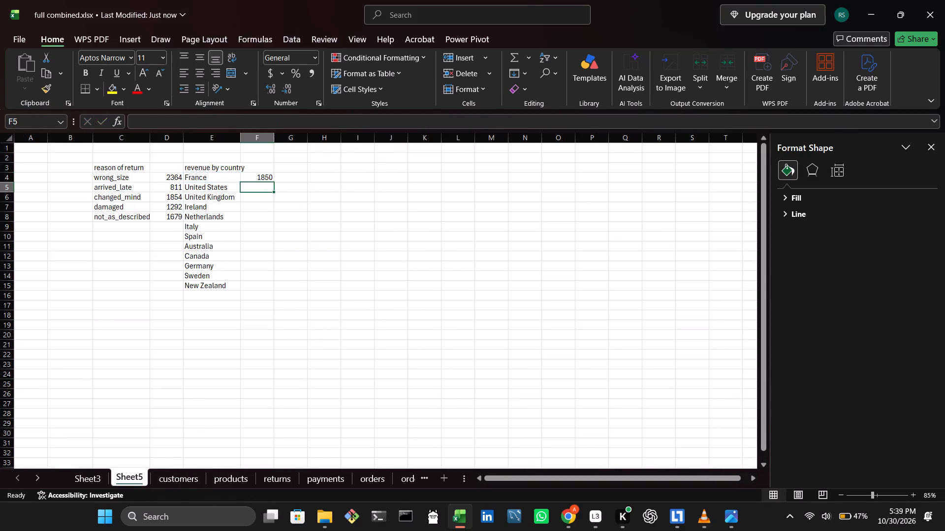
Fill the COUNTIF formula from F4 down to F15 for the remaining countries.
{"action": "left_click", "coordinate": [262, 174]}
{"action": "double_click", "coordinate": [275, 181]}
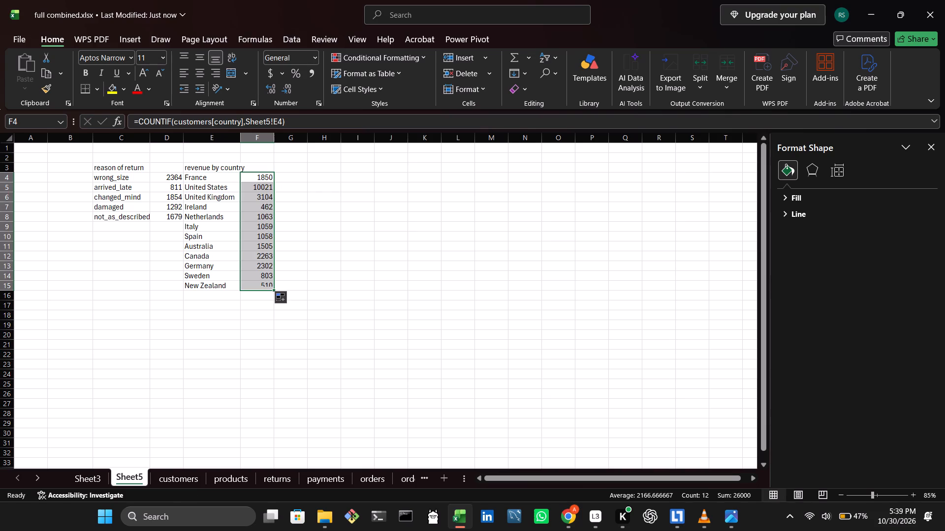
{"action": "left_click", "coordinate": [332, 249]}
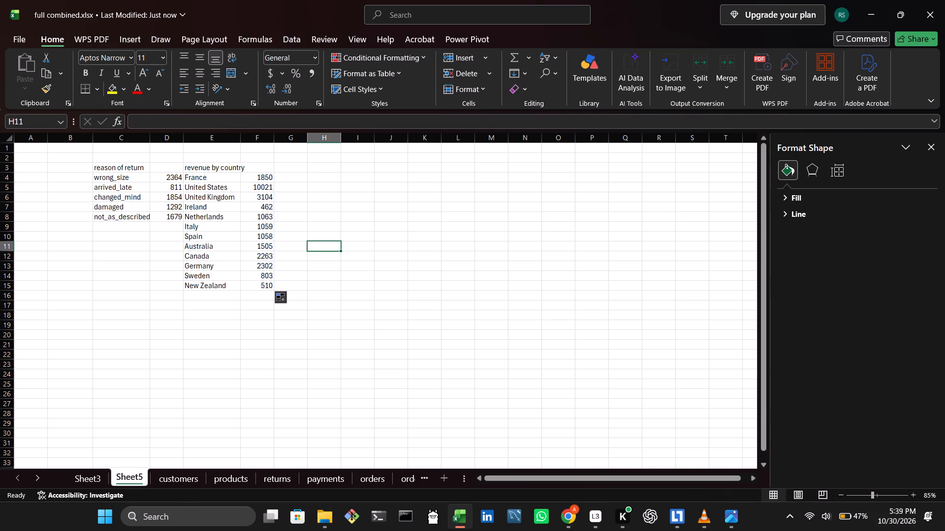
Insert a clustered column chart of the country counts in E4:F15 on Sheet5.
{"action": "left_click_drag", "start_coordinate": [211, 177], "coordinate": [268, 282]}
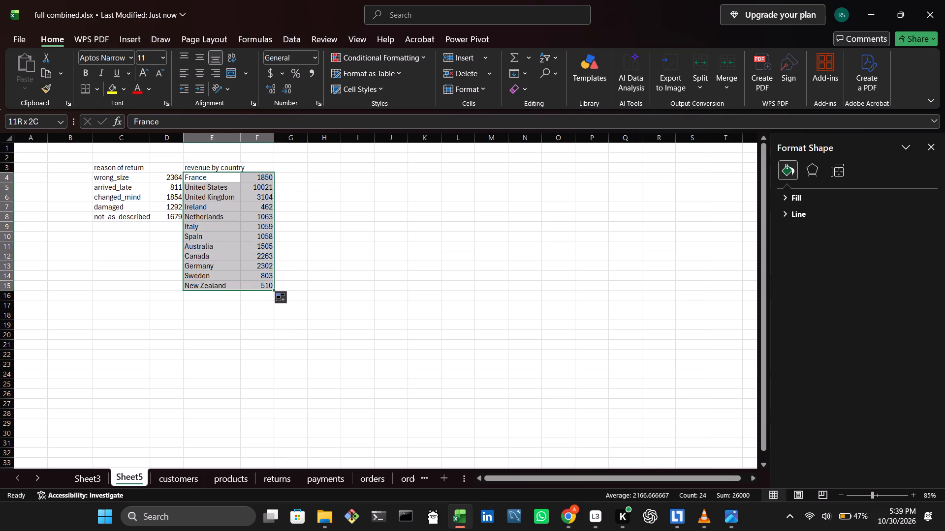
{"action": "left_click_drag", "start_coordinate": [268, 282], "coordinate": [268, 283]}
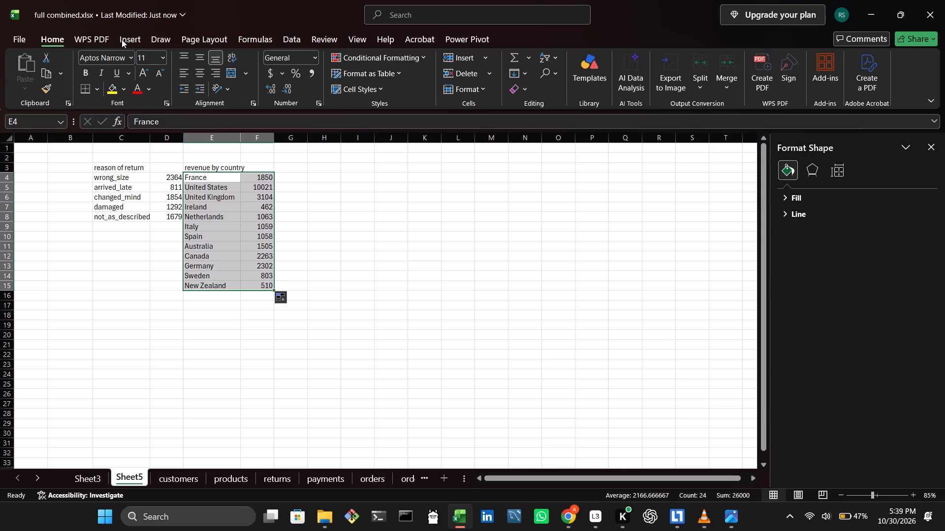
{"action": "left_click", "coordinate": [123, 39]}
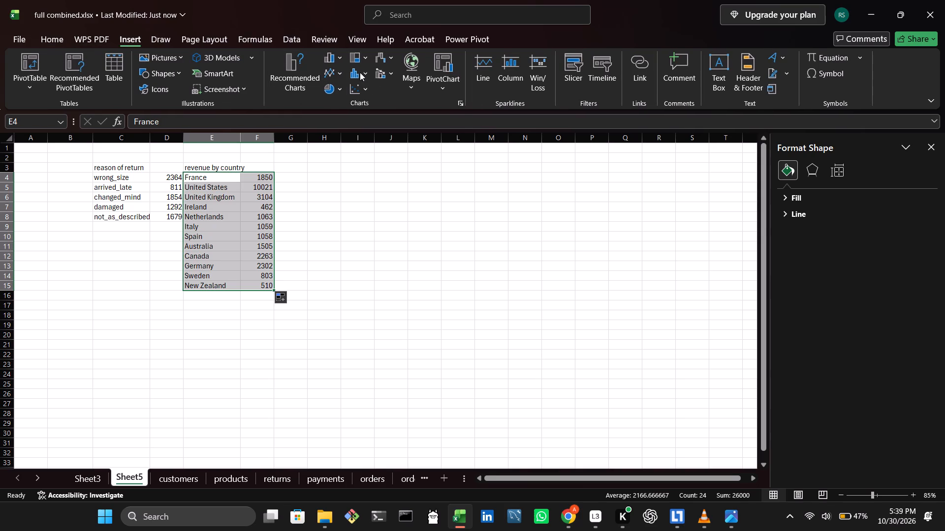
{"action": "double_click", "coordinate": [367, 71]}
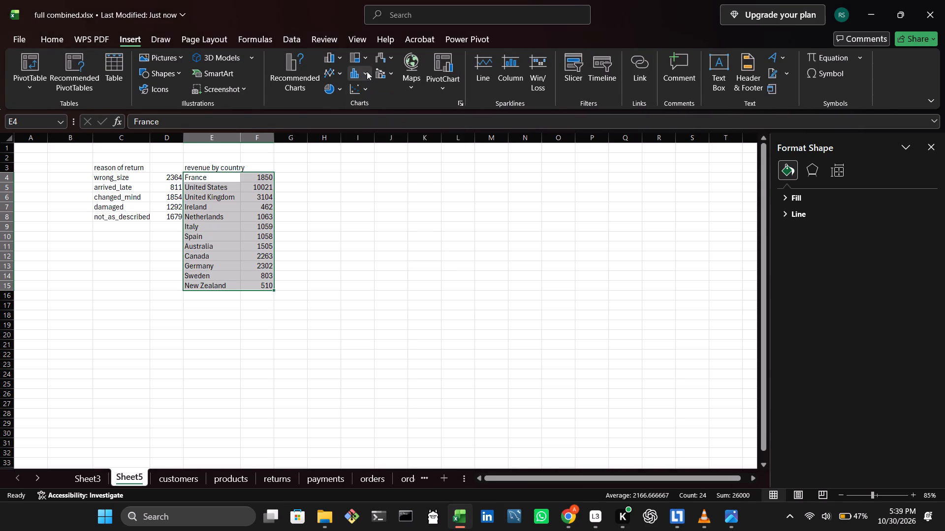
{"action": "left_click", "coordinate": [367, 71]}
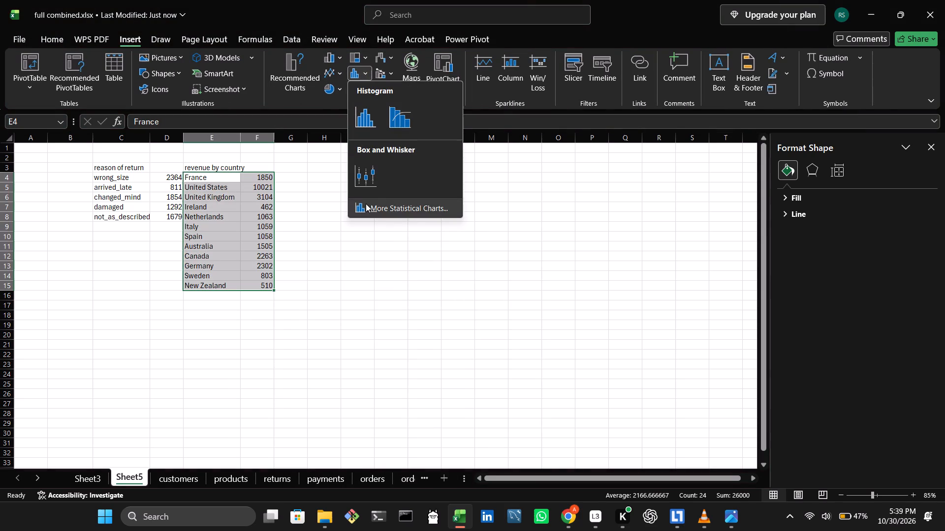
{"action": "left_click", "coordinate": [366, 204]}
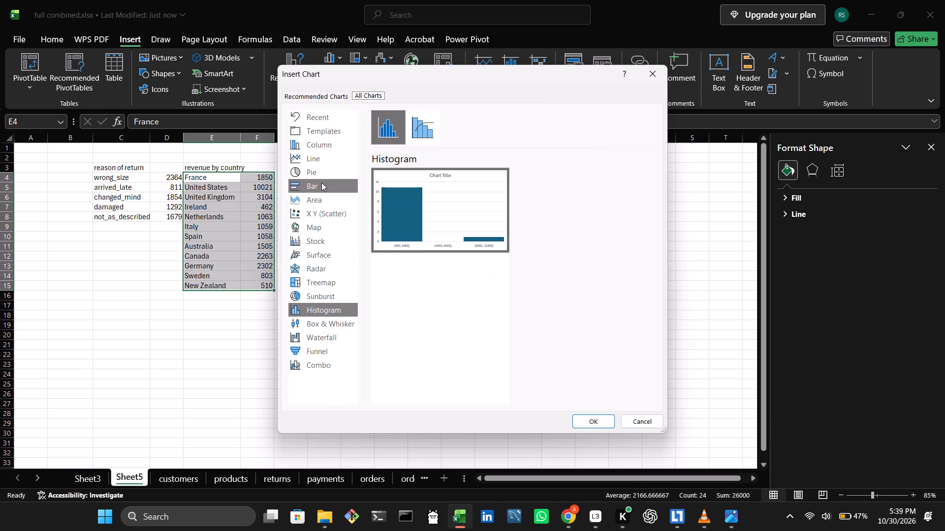
{"action": "left_click", "coordinate": [329, 151]}
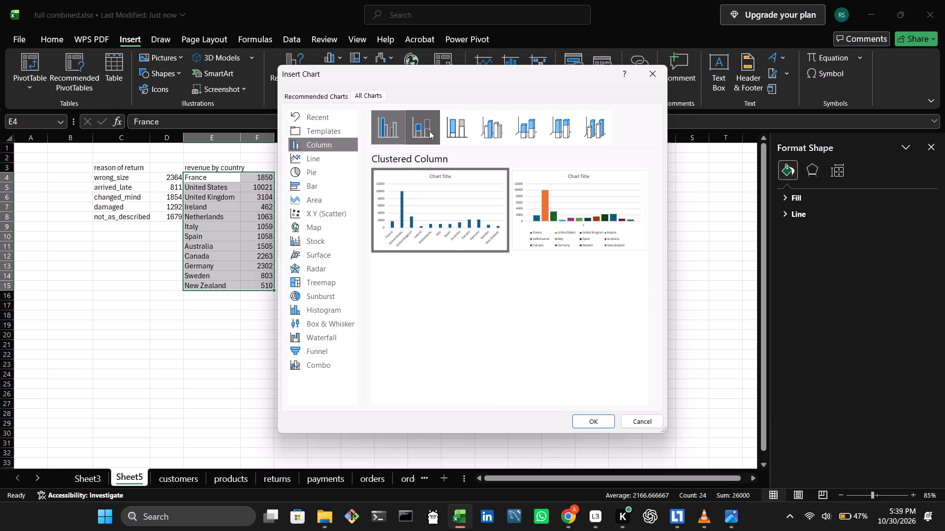
{"action": "left_click", "coordinate": [429, 131]}
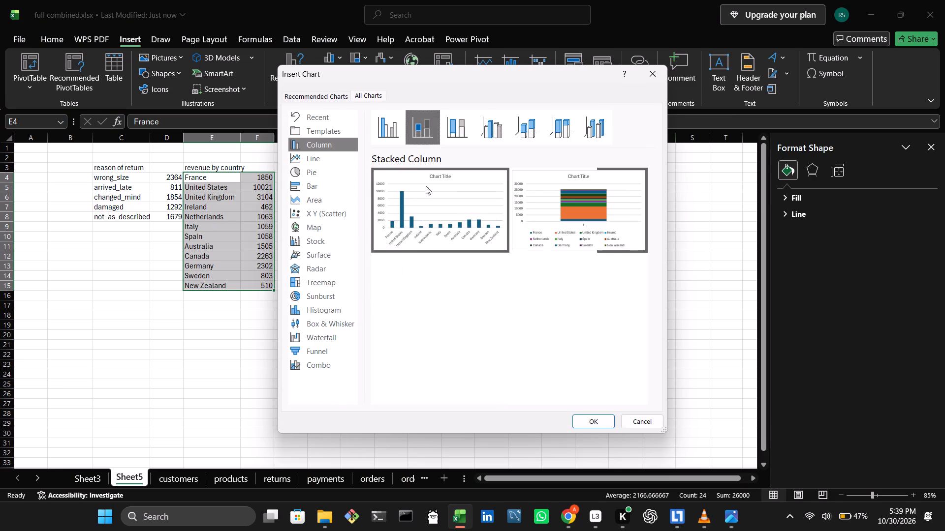
{"action": "left_click", "coordinate": [389, 141]}
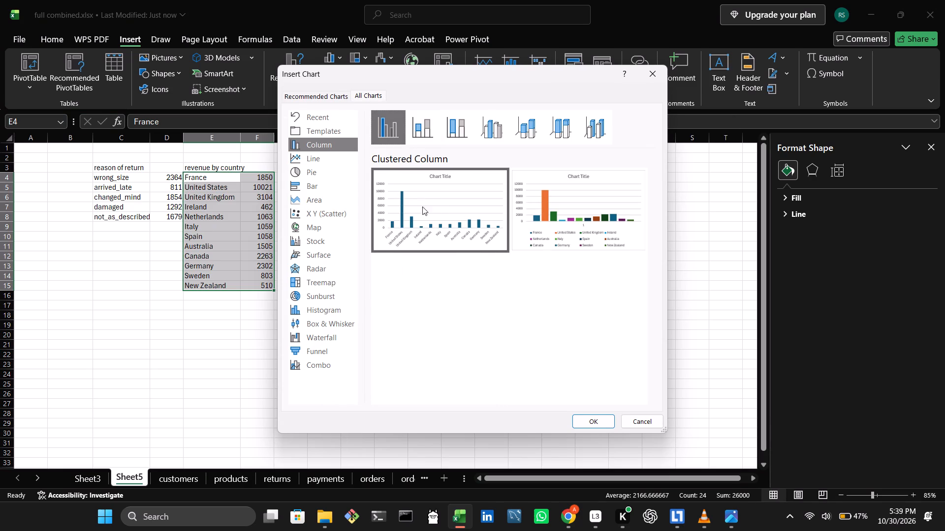
{"action": "left_click", "coordinate": [424, 202]}
{"action": "left_click", "coordinate": [589, 426]}
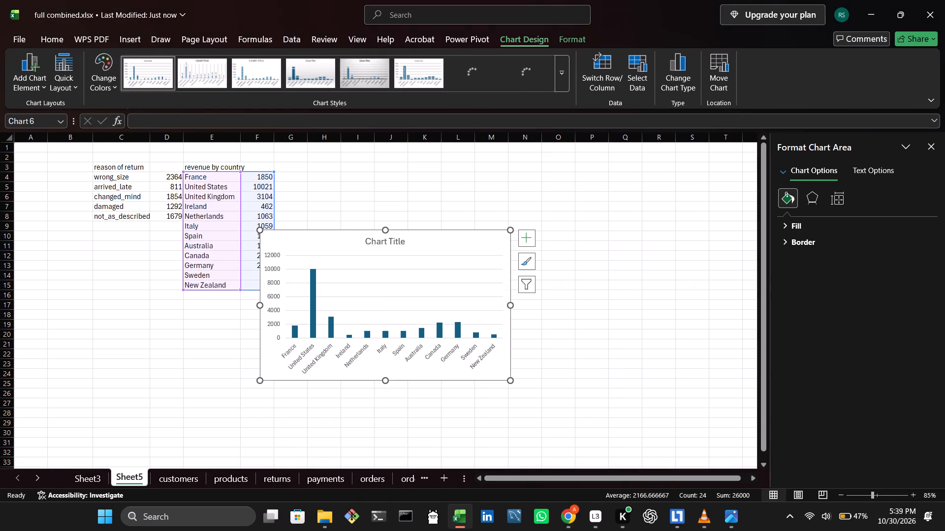
Move the country column chart from Sheet5 to Sheet3, placing it beside the return reasons chart around cell J5.
{"action": "left_click_drag", "start_coordinate": [419, 253], "coordinate": [397, 324]}
{"action": "right_click", "coordinate": [397, 324]}
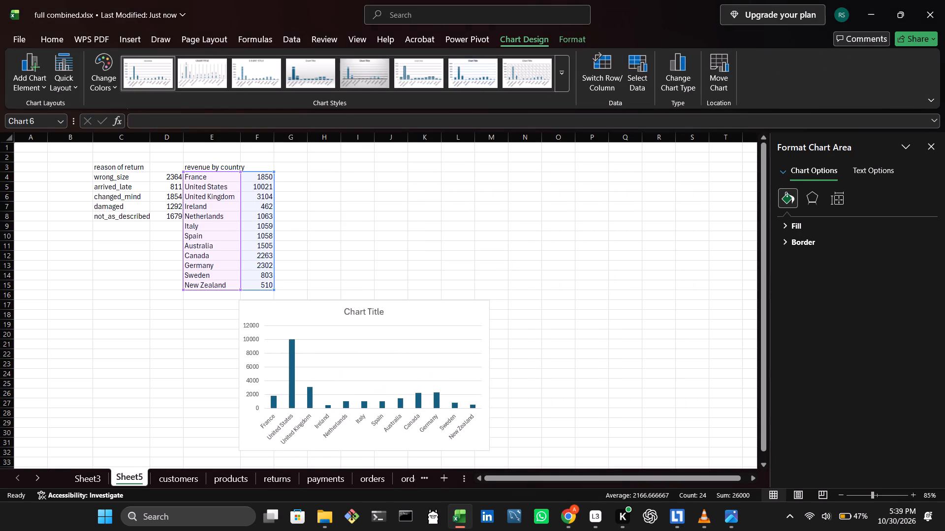
{"action": "left_click", "coordinate": [354, 331]}
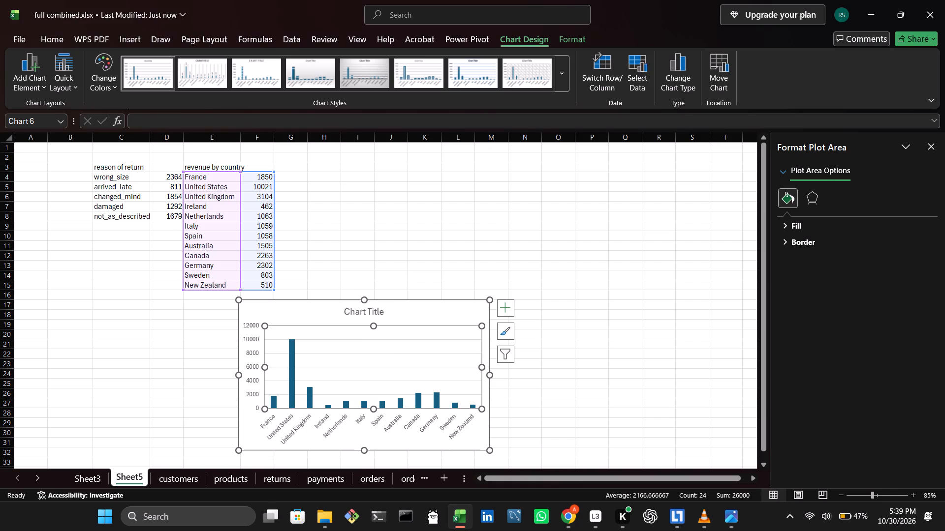
{"action": "left_click", "coordinate": [322, 309]}
{"action": "right_click", "coordinate": [322, 309]}
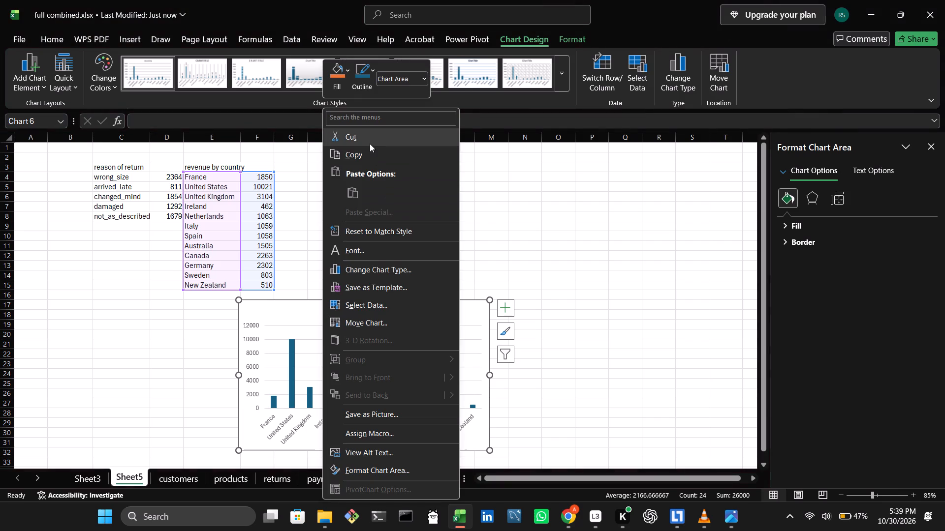
{"action": "left_click", "coordinate": [370, 144]}
{"action": "left_click", "coordinate": [83, 472]}
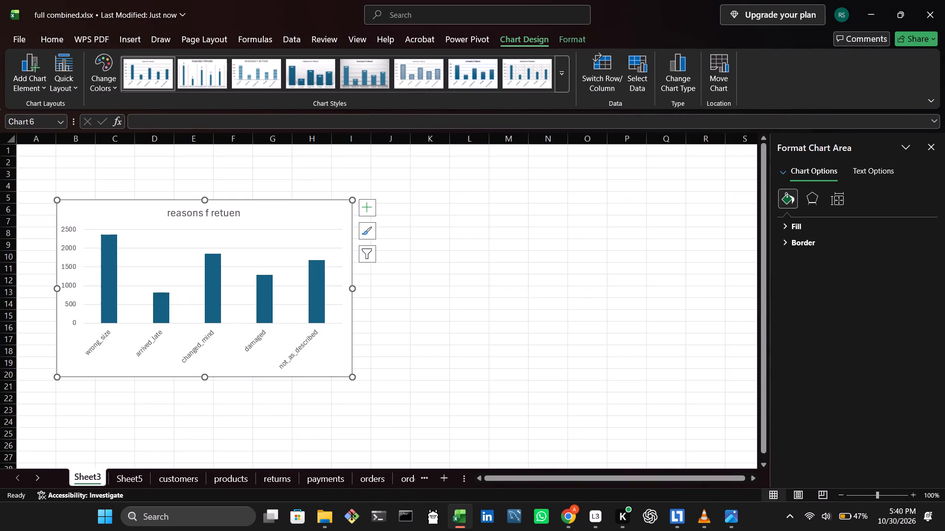
{"action": "left_click_drag", "start_coordinate": [237, 227], "coordinate": [201, 212]}
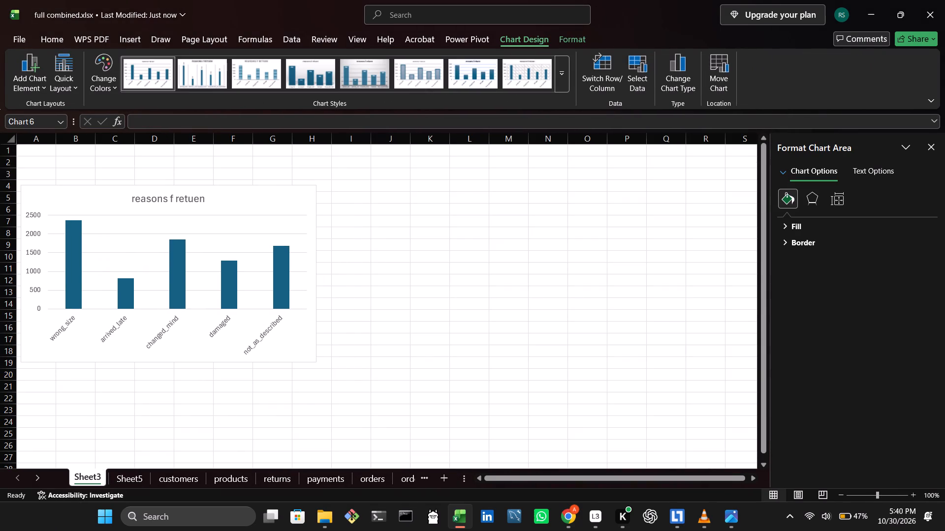
{"action": "left_click_drag", "start_coordinate": [201, 212], "coordinate": [201, 213]}
{"action": "left_click", "coordinate": [377, 197]}
{"action": "right_click", "coordinate": [377, 197]}
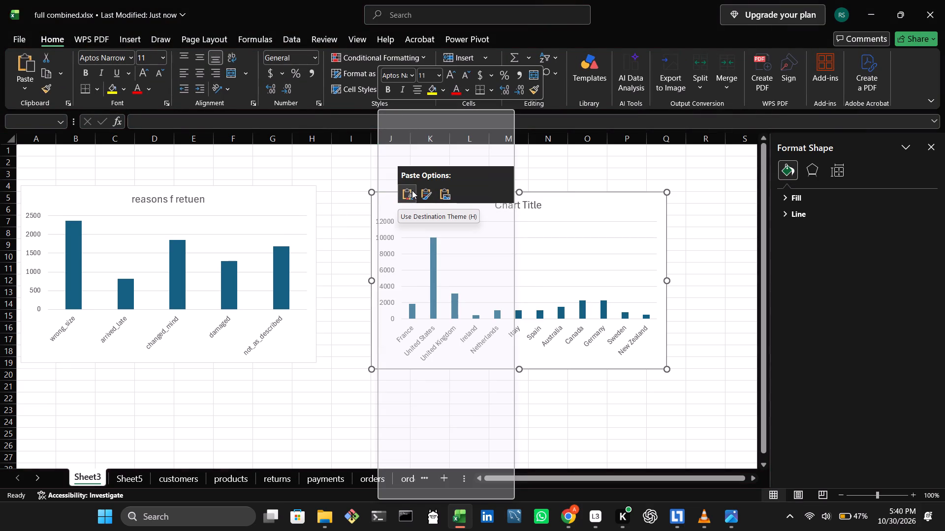
{"action": "left_click", "coordinate": [412, 190]}
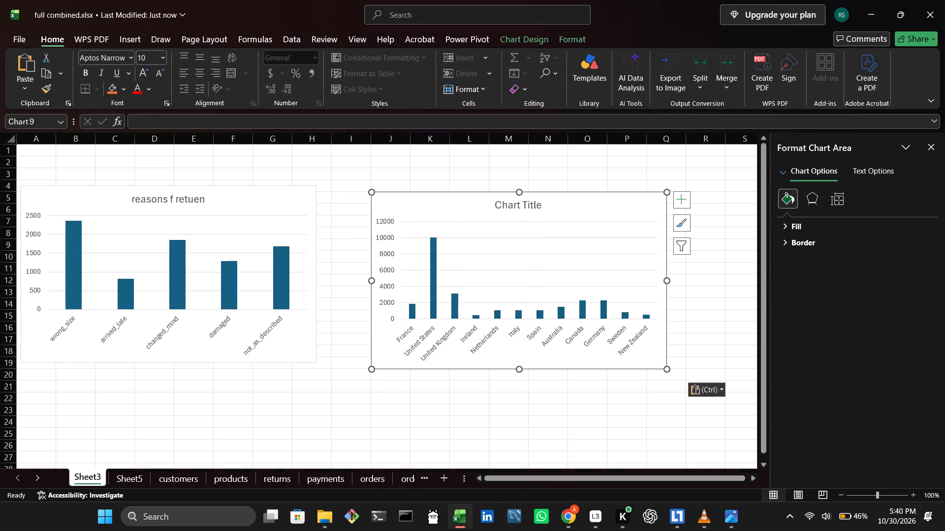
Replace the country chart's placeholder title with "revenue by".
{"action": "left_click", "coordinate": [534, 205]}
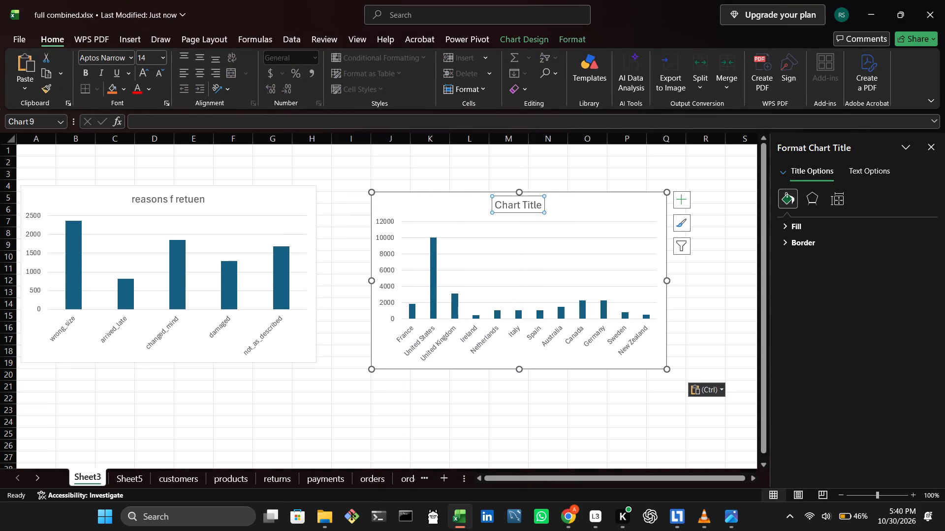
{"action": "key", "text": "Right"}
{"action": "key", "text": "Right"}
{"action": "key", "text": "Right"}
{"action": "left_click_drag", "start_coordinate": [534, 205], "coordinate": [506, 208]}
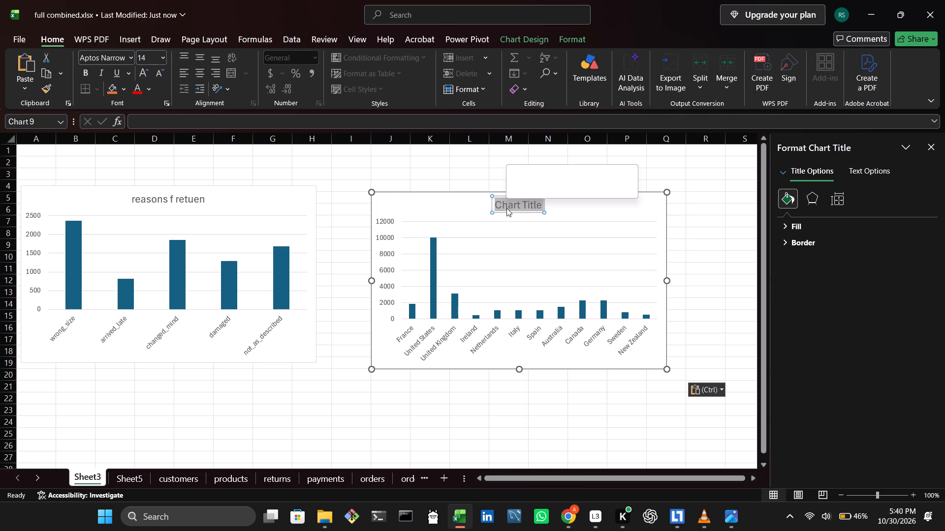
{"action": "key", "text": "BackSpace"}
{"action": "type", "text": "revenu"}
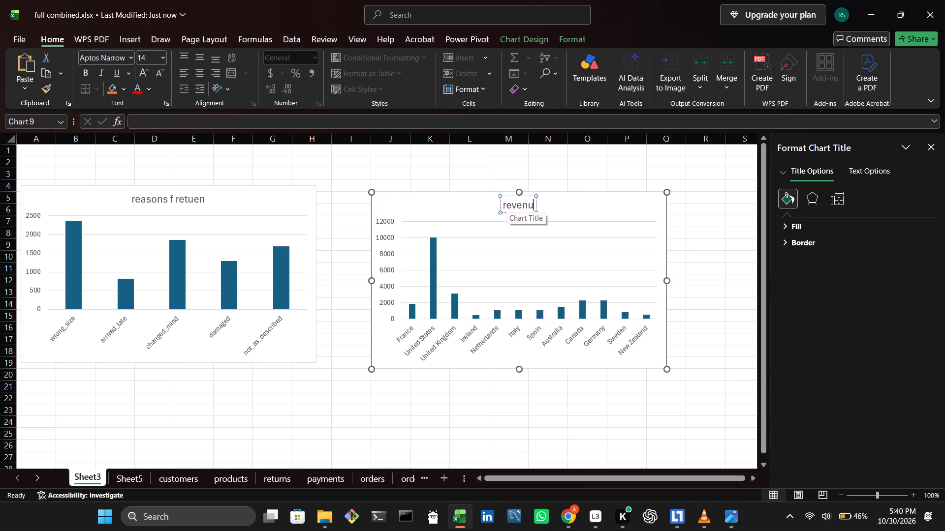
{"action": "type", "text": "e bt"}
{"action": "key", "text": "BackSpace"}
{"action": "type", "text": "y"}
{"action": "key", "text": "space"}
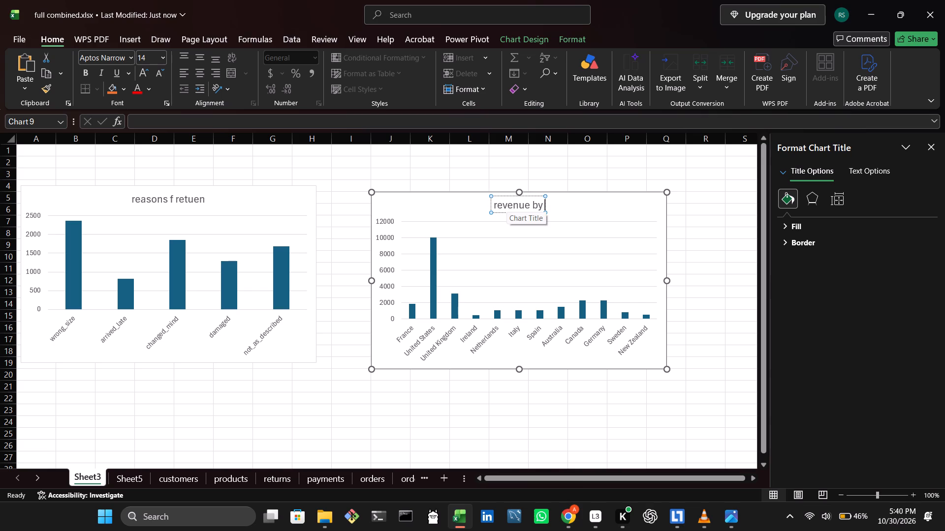
Erase the title text and retitle the country chart "orders by country".
{"action": "key", "text": "BackSpace"}
{"action": "key", "text": "BackSpace"}
{"action": "key", "text": "BackSpace"}
{"action": "key", "text": "BackSpace"}
{"action": "key", "text": "BackSpace"}
{"action": "key", "text": "BackSpace"}
{"action": "key", "text": "BackSpace"}
{"action": "key", "text": "BackSpace"}
{"action": "key", "text": "BackSpace"}
{"action": "key", "text": "BackSpace"}
{"action": "key", "text": "BackSpace"}
{"action": "key", "text": "BackSpace"}
{"action": "key", "text": "BackSpace"}
{"action": "key", "text": "BackSpace"}
{"action": "key", "text": "BackSpace"}
{"action": "type", "text": "orde"}
{"action": "type", "text": "rs"}
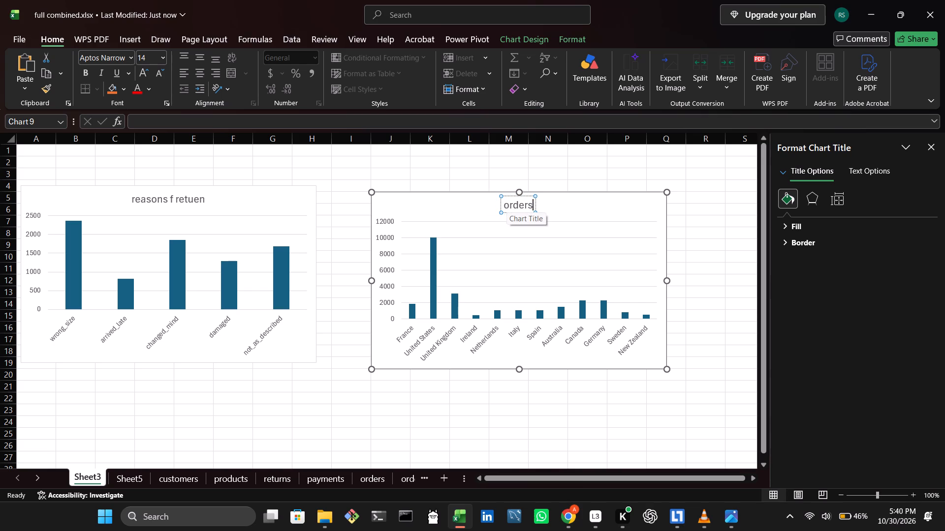
{"action": "key", "text": "space"}
{"action": "type", "text": "by country"}
{"action": "key", "text": "space"}
{"action": "key", "text": "space"}
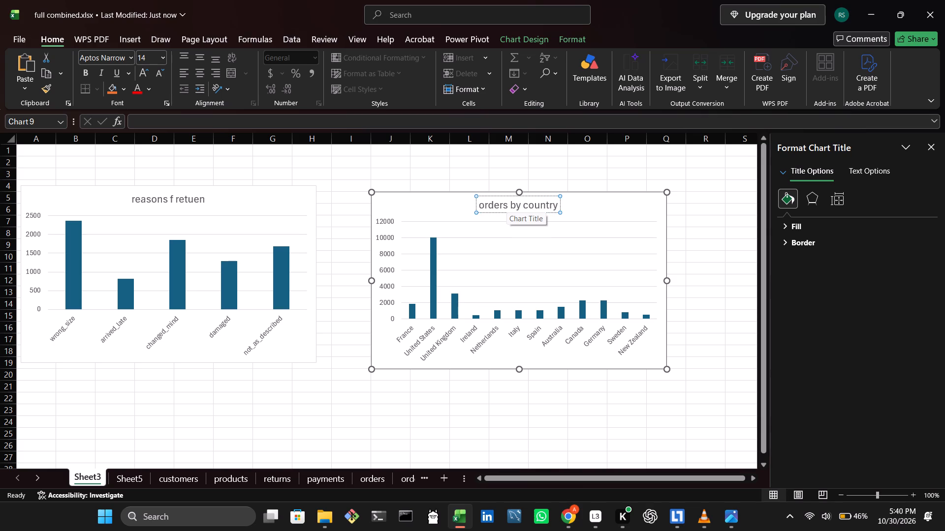
Delete the title of the "reasons f retuen" chart and the chart itself from Sheet3.
{"action": "left_click", "coordinate": [196, 197]}
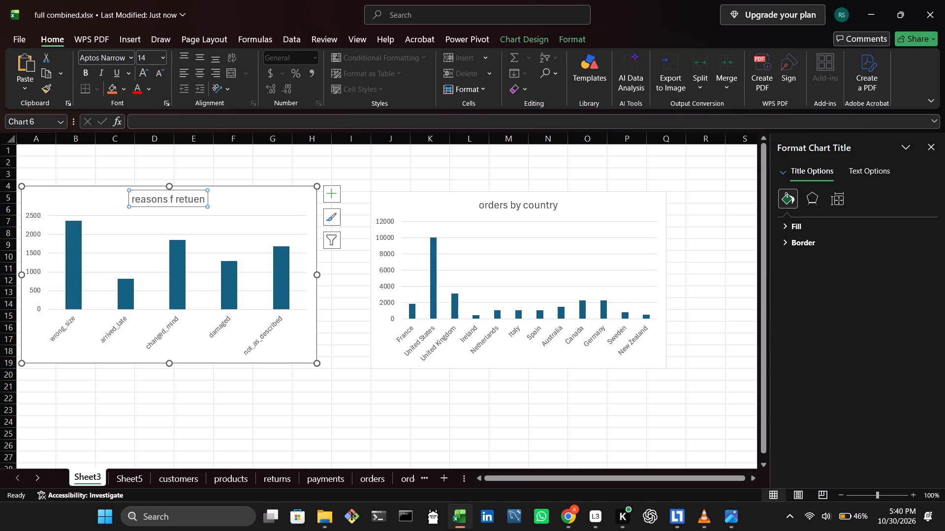
{"action": "key", "text": "BackSpace"}
{"action": "key", "text": "BackSpace"}
{"action": "key", "text": "BackSpace"}
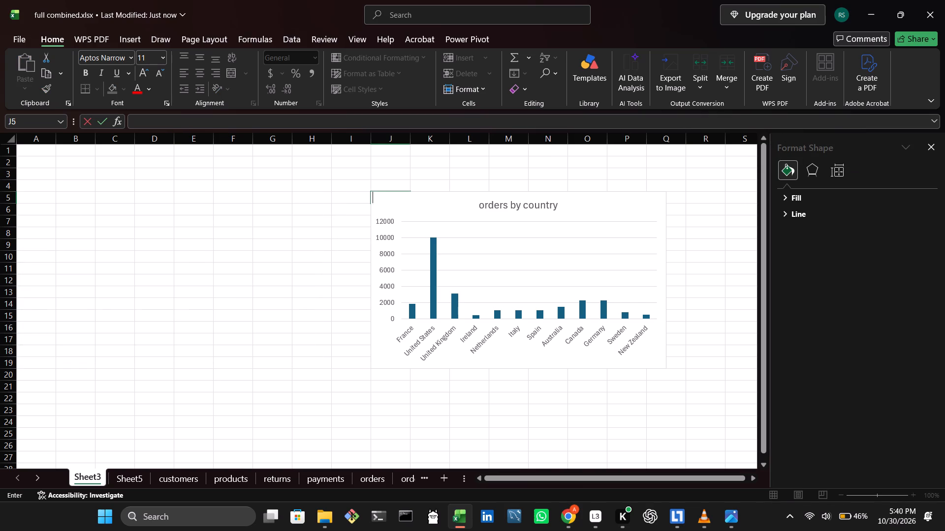
Move the "orders by country" chart to columns B to I from row 5, and select cell J5 beside it.
{"action": "left_click_drag", "start_coordinate": [397, 224], "coordinate": [365, 249]}
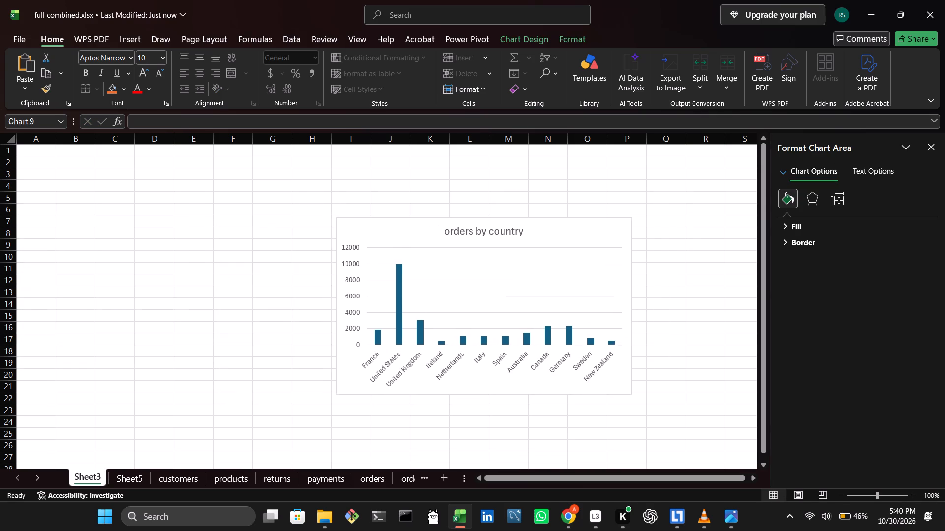
{"action": "left_click_drag", "start_coordinate": [365, 249], "coordinate": [79, 224]}
{"action": "left_click", "coordinate": [565, 314]}
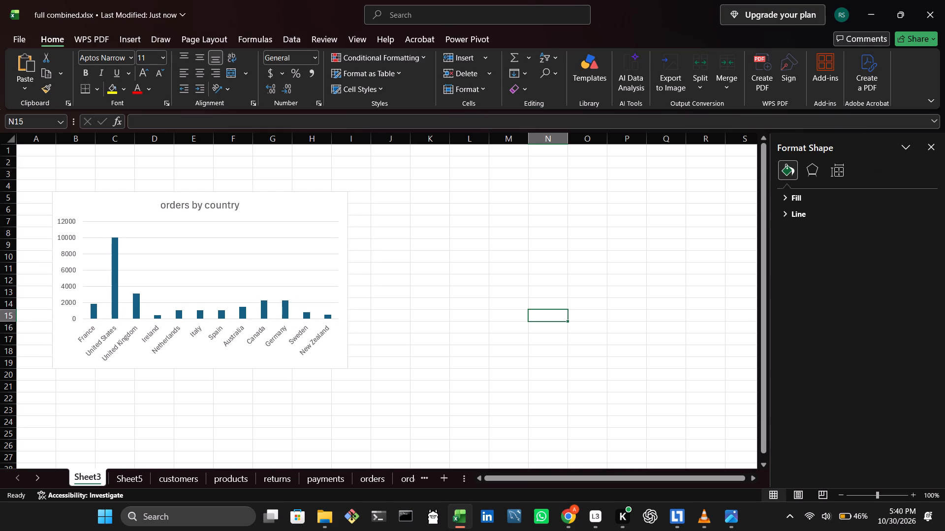
{"action": "left_click", "coordinate": [428, 269]}
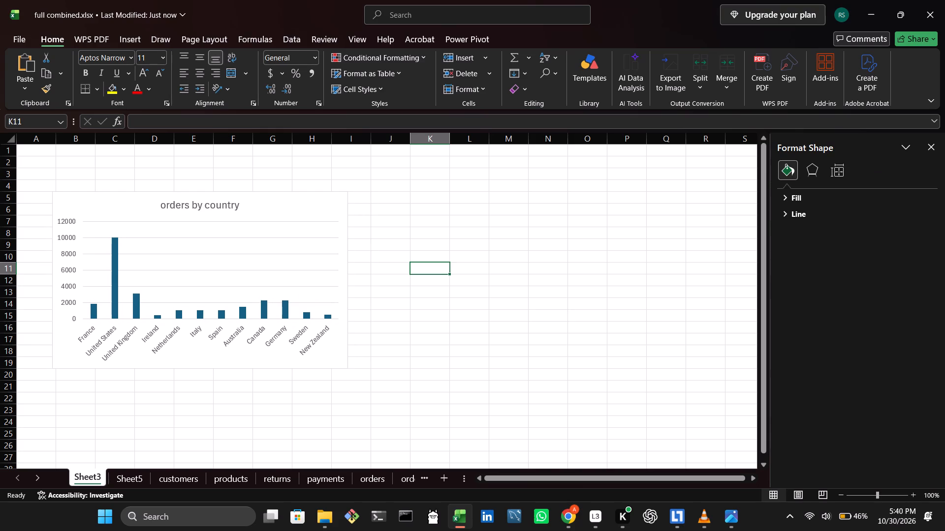
{"action": "left_click", "coordinate": [391, 201]}
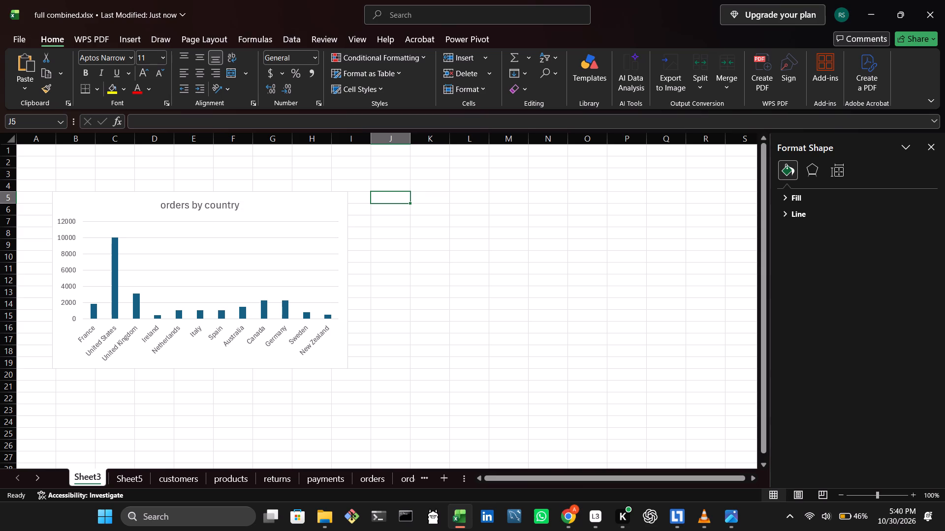
Cut the country names and order counts in E4:F15 of Sheet5 and paste them into Sheet3 at B21, below the chart.
{"action": "left_click_drag", "start_coordinate": [94, 402], "coordinate": [125, 468]}
{"action": "left_click", "coordinate": [125, 477]}
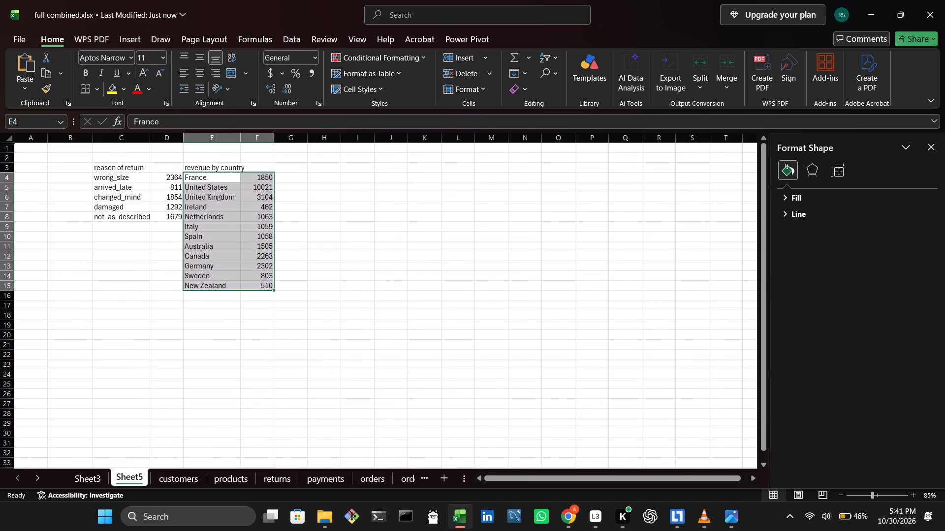
{"action": "left_click", "coordinate": [107, 173]}
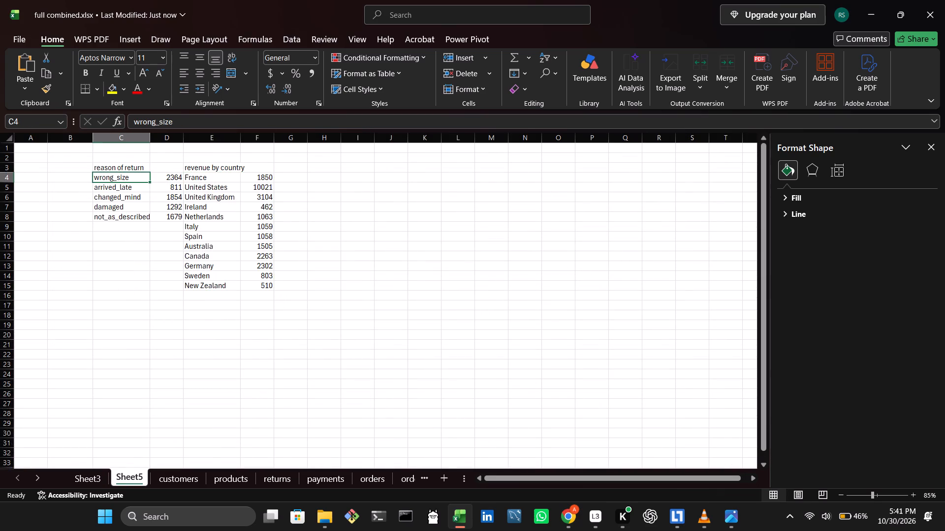
{"action": "left_click_drag", "start_coordinate": [109, 174], "coordinate": [130, 192]}
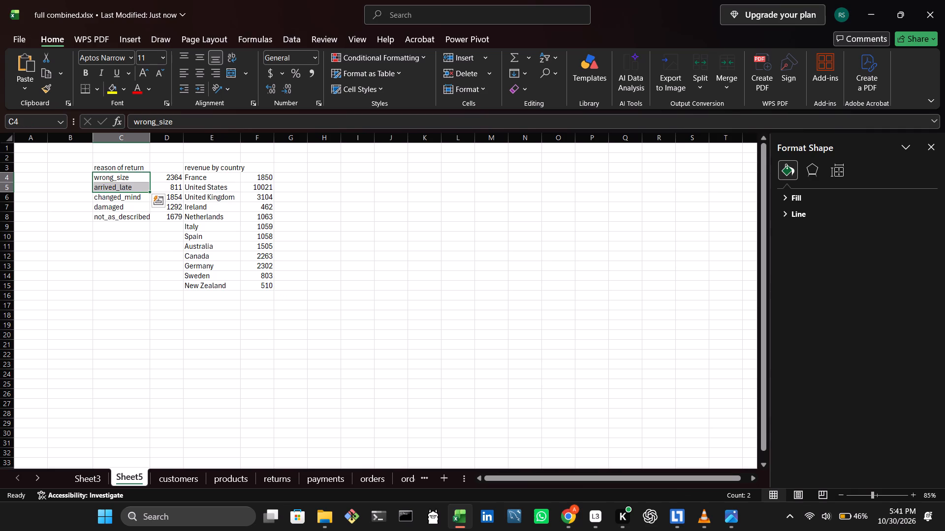
{"action": "left_click_drag", "start_coordinate": [189, 176], "coordinate": [274, 281]}
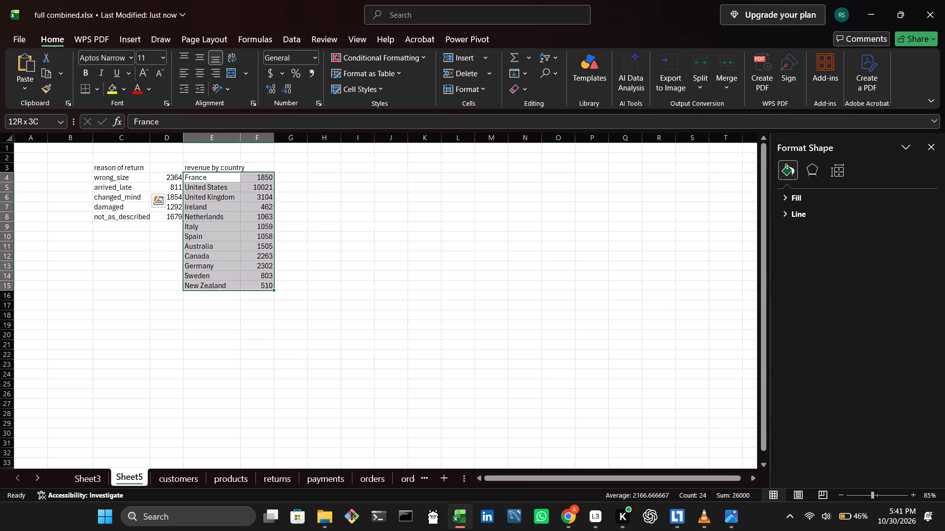
{"action": "left_click_drag", "start_coordinate": [274, 281], "coordinate": [271, 282]}
{"action": "right_click", "coordinate": [271, 282]}
{"action": "left_click", "coordinate": [297, 120]}
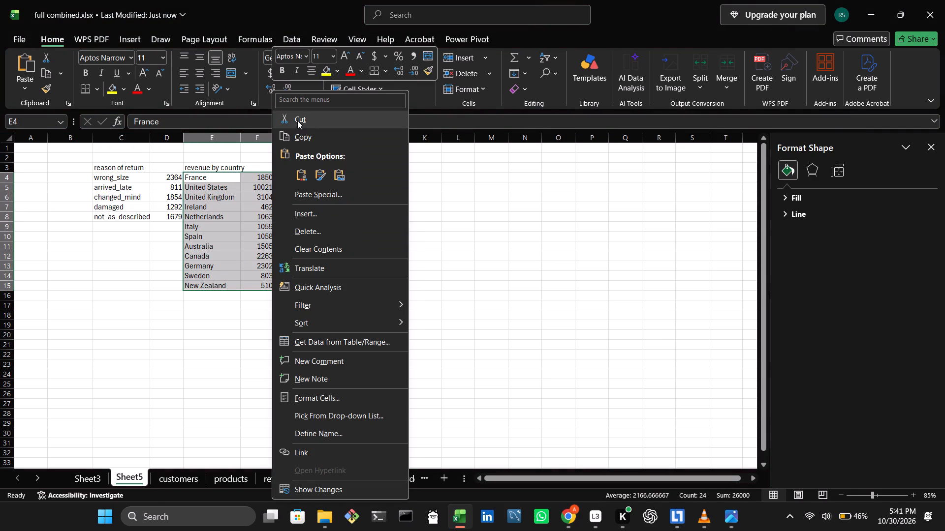
{"action": "left_click", "coordinate": [95, 479]}
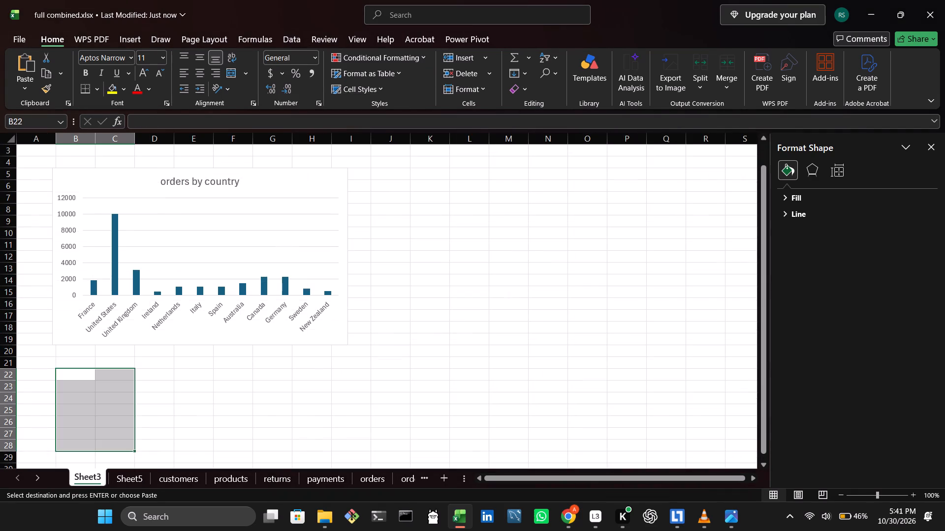
{"action": "left_click", "coordinate": [78, 365]}
{"action": "right_click", "coordinate": [78, 365]}
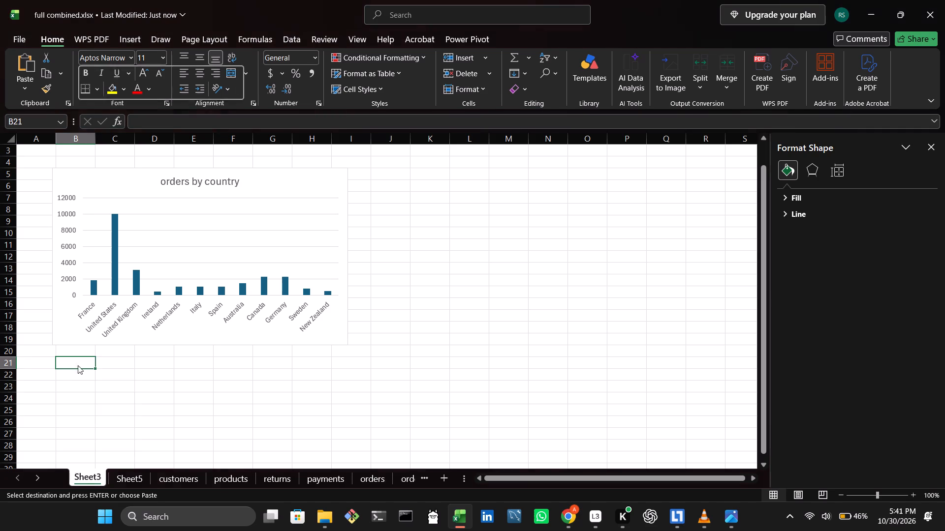
{"action": "left_click", "coordinate": [110, 193]}
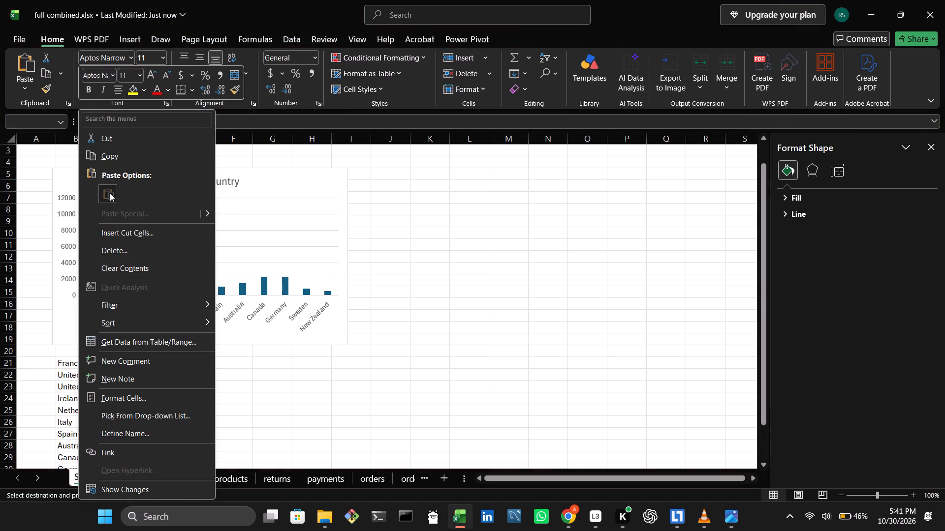
{"action": "left_click", "coordinate": [251, 405]}
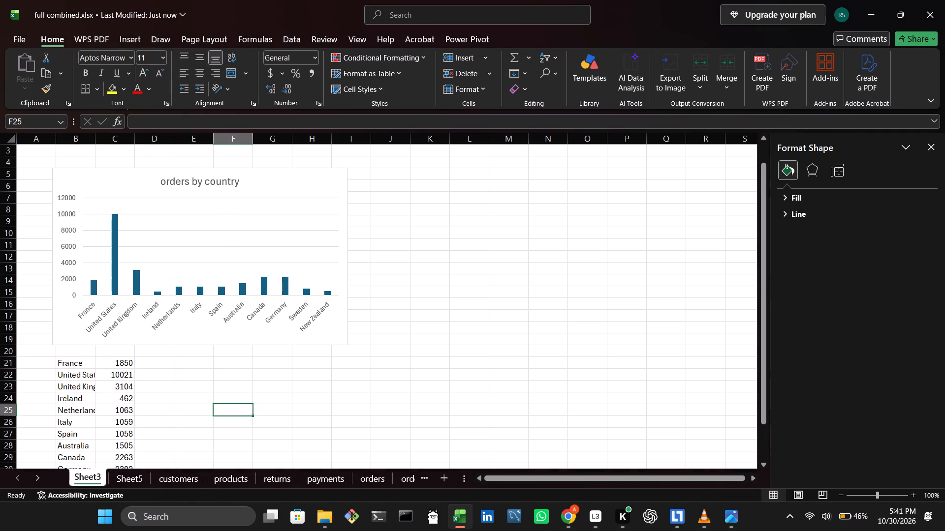
Review the moved country table on Sheet3 and the return-reason range C4:D8 on Sheet5, finishing at cell D21 of Sheet3.
{"action": "left_click", "coordinate": [142, 478]}
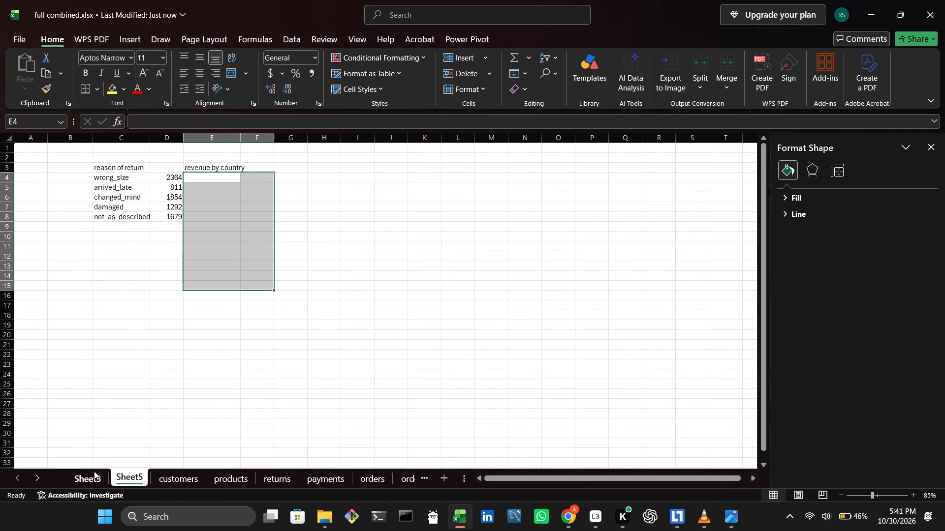
{"action": "left_click", "coordinate": [94, 471]}
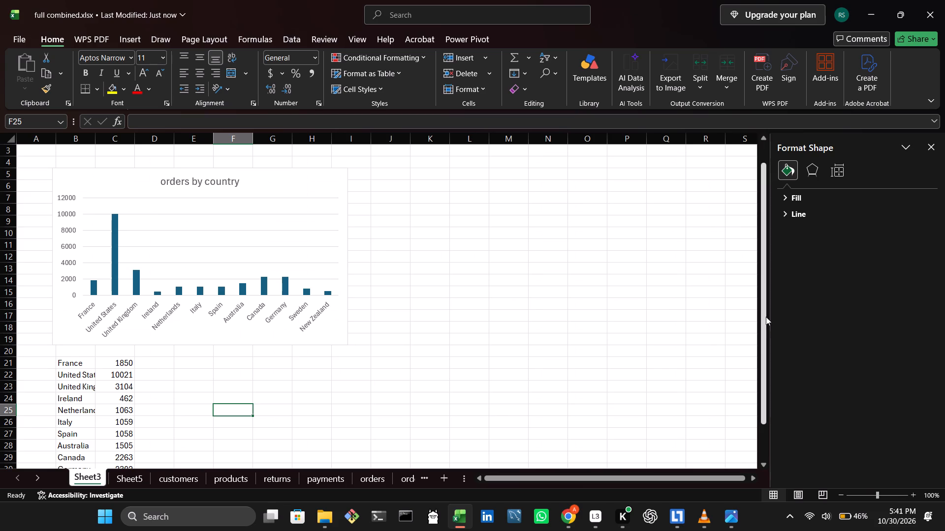
{"action": "left_click_drag", "start_coordinate": [764, 317], "coordinate": [762, 390]}
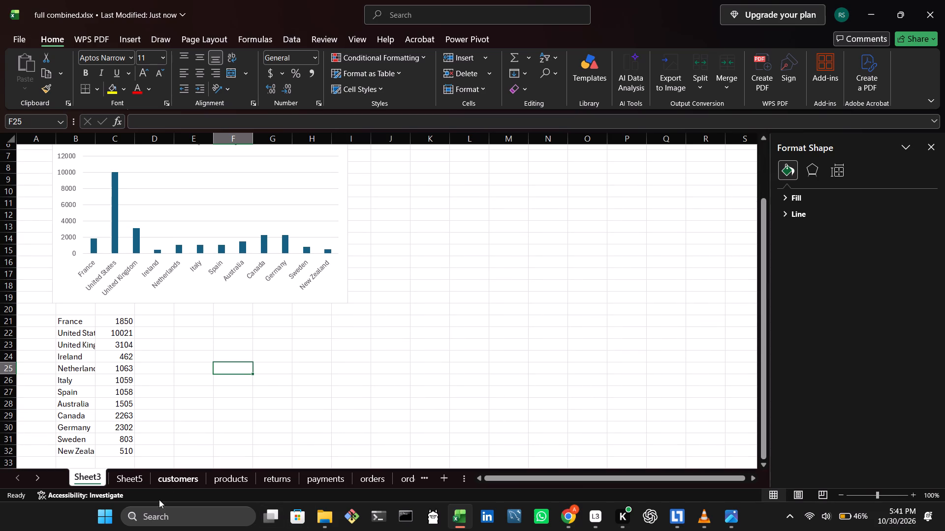
{"action": "left_click", "coordinate": [147, 481]}
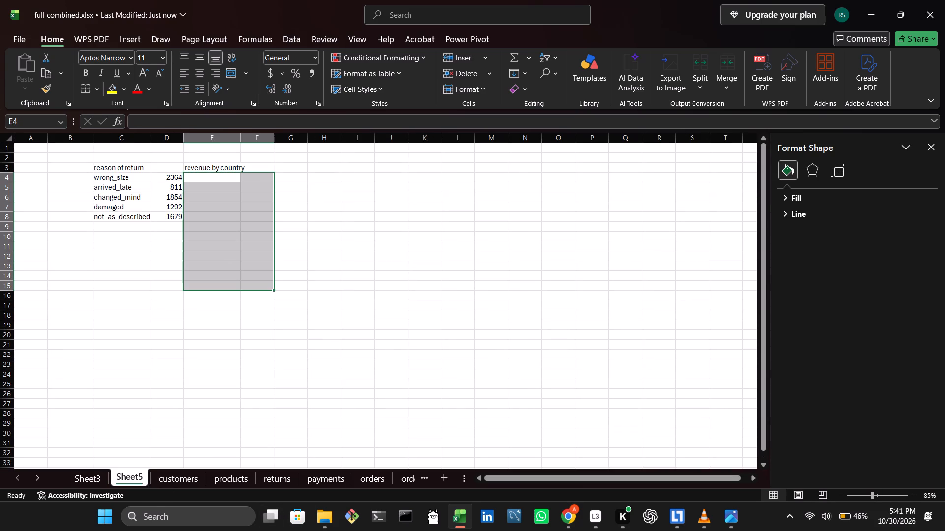
{"action": "left_click_drag", "start_coordinate": [104, 178], "coordinate": [168, 226]}
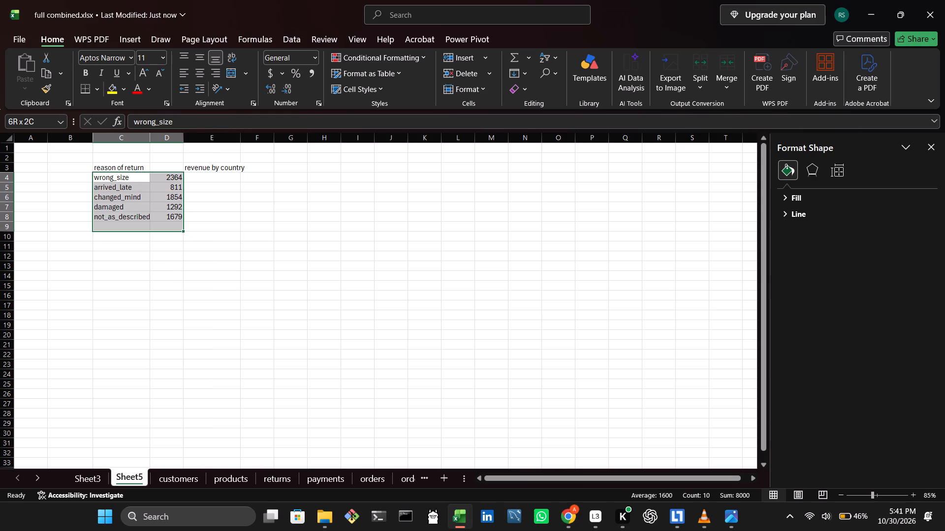
{"action": "left_click_drag", "start_coordinate": [168, 226], "coordinate": [170, 219]}
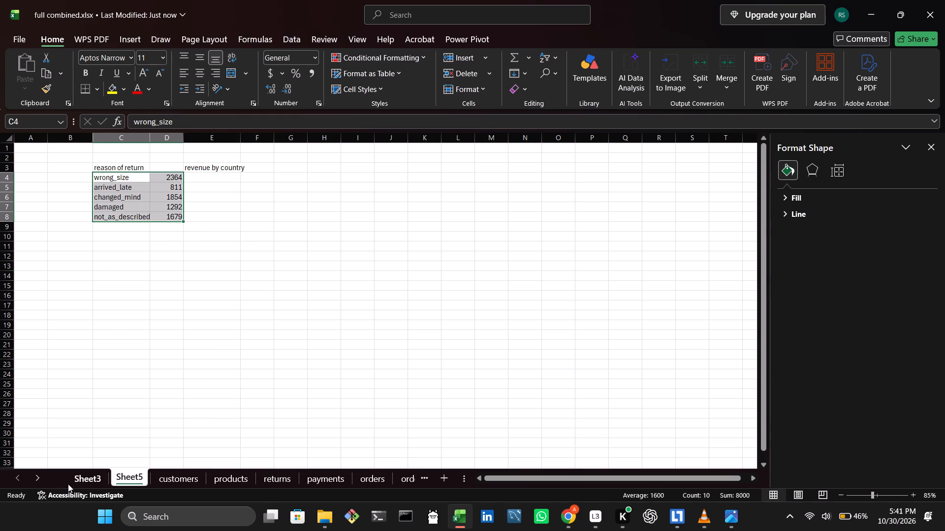
{"action": "left_click", "coordinate": [68, 484]}
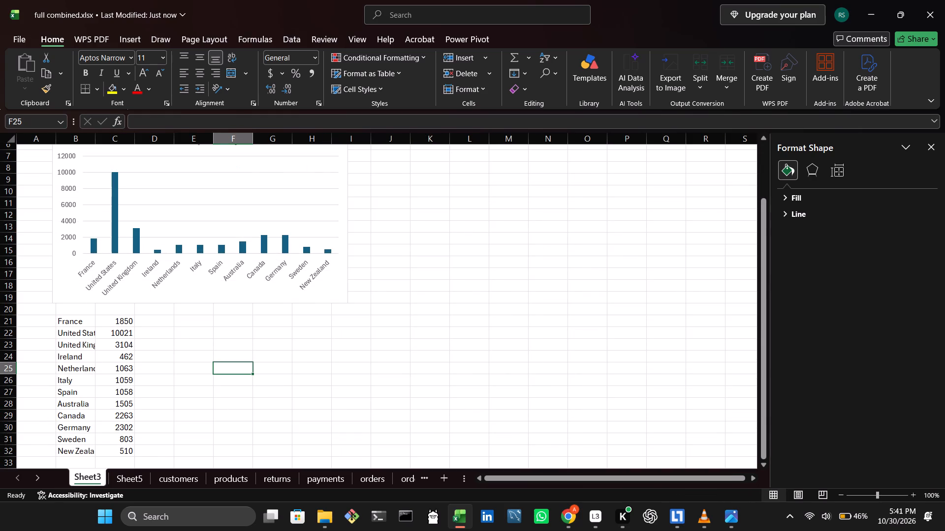
{"action": "left_click", "coordinate": [159, 323]}
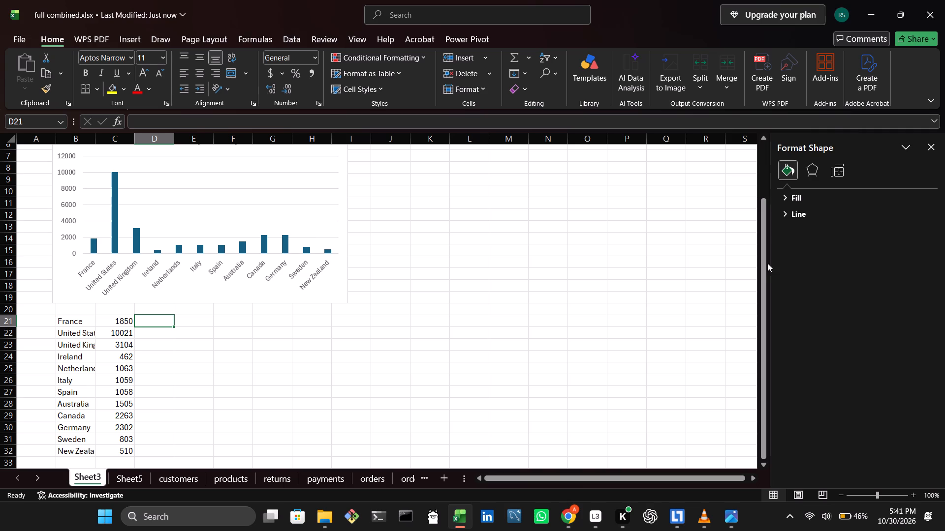
{"action": "left_click_drag", "start_coordinate": [760, 262], "coordinate": [776, 212]}
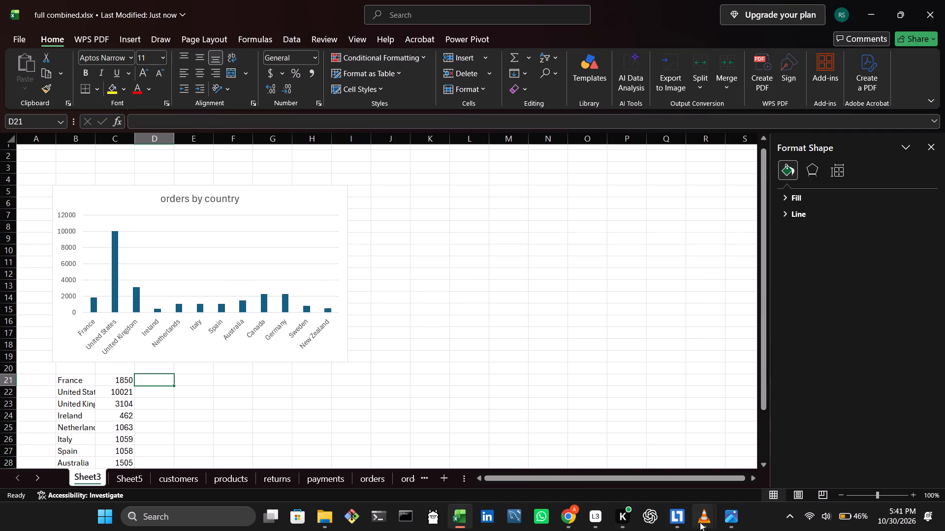
Switch to Photos to examine the Sales Analysis dashboard screenshot as a layout reference, and return to the Excel workbook.
{"action": "left_click", "coordinate": [724, 526]}
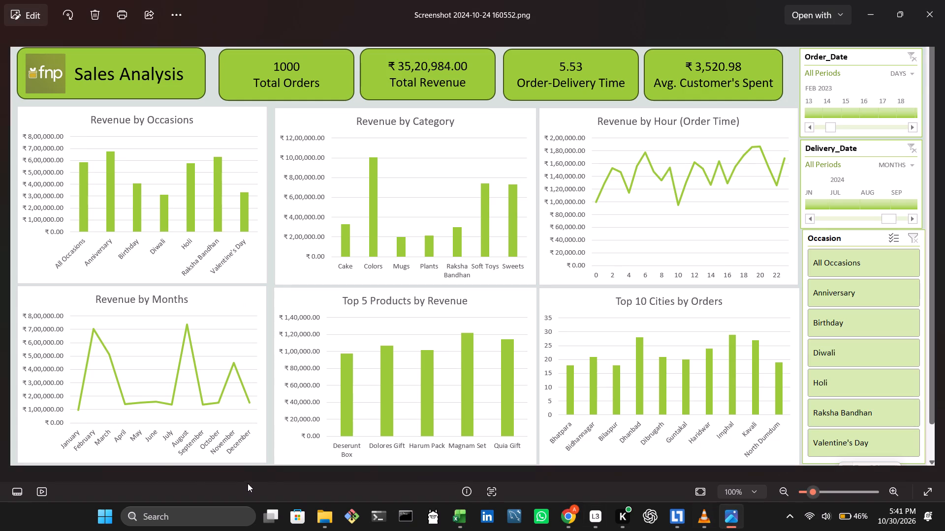
{"action": "left_click", "coordinate": [461, 519]}
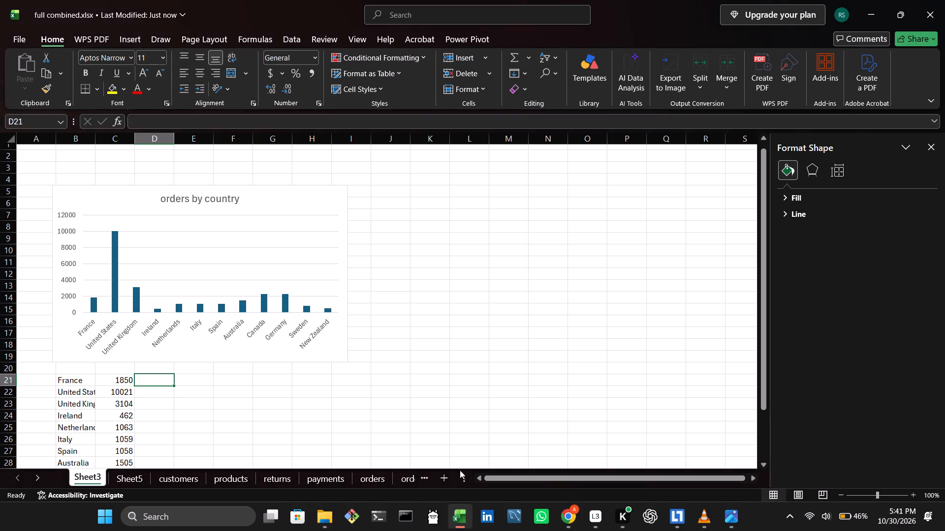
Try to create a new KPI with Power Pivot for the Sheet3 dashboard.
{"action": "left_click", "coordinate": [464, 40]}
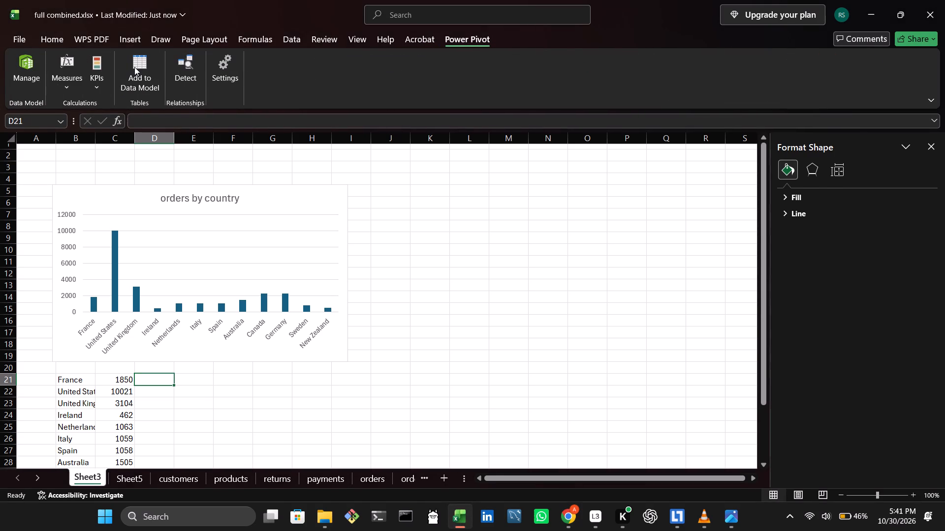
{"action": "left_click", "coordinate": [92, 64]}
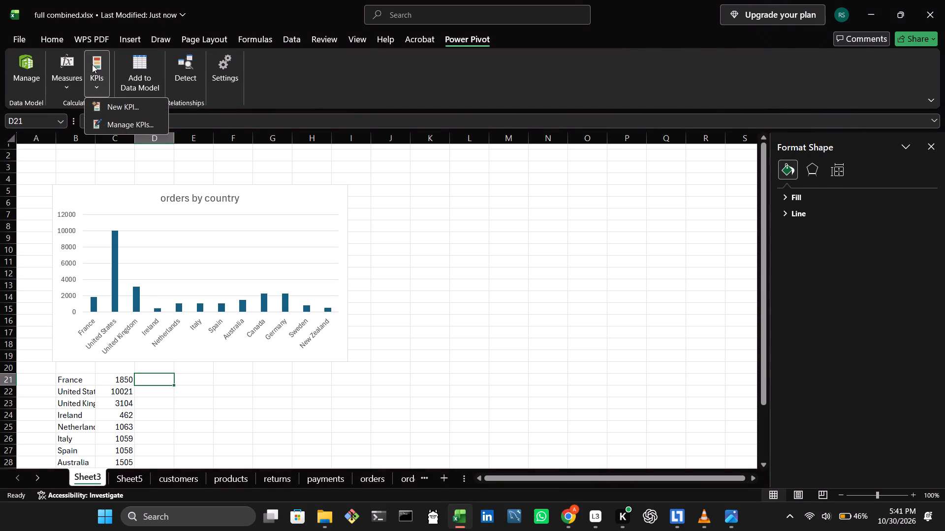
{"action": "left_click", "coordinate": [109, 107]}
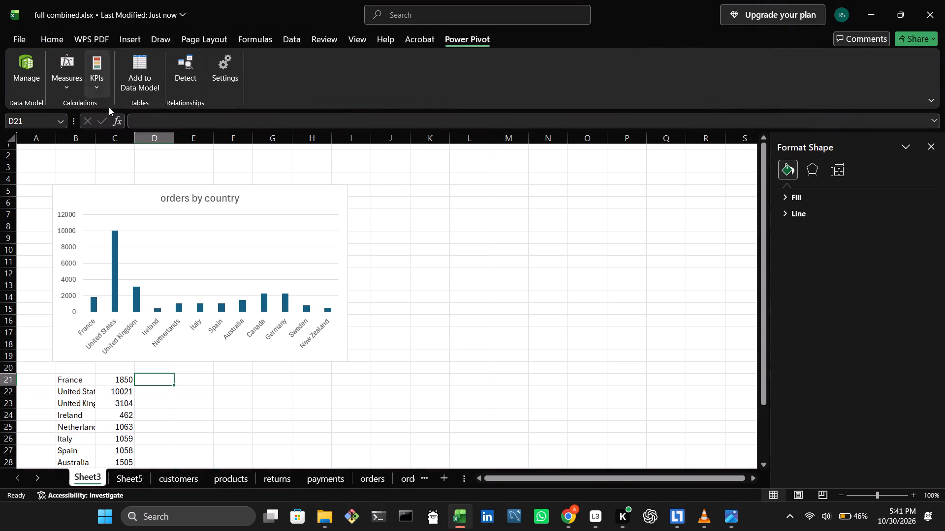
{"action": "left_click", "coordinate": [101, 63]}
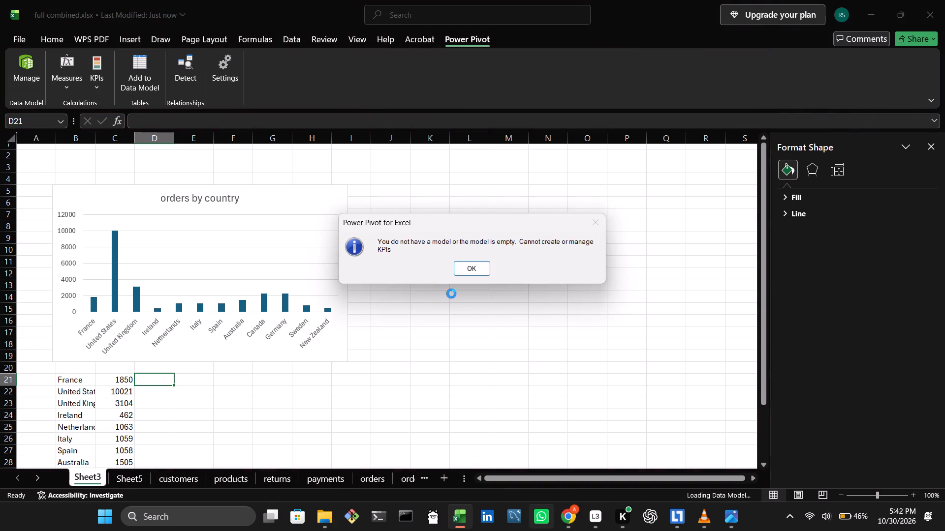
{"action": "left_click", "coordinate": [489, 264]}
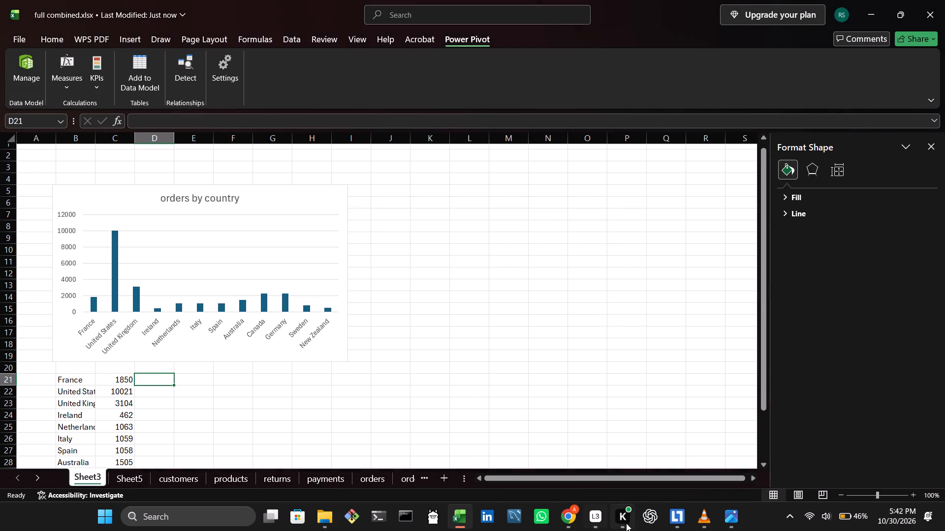
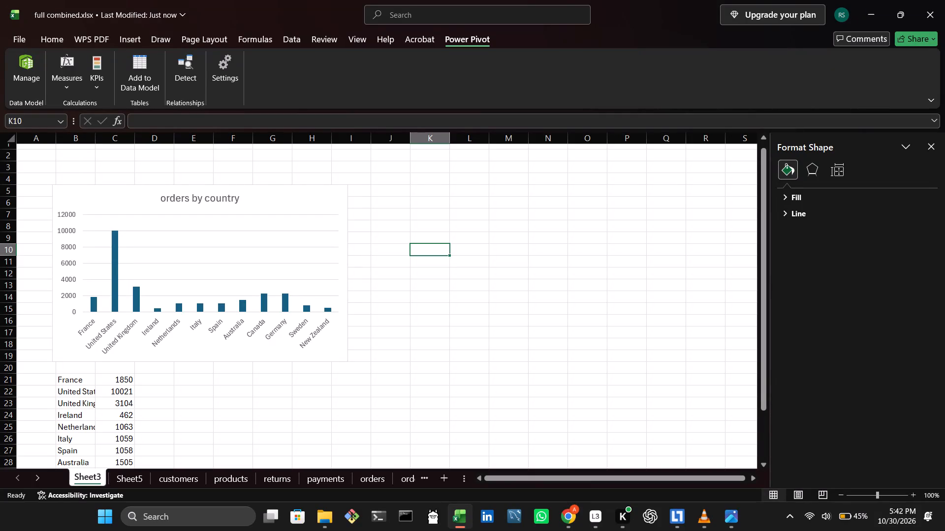
Recolour the orders by country chart on Sheet3 with the fourth Colorful palette, which starts with green.
{"action": "left_click", "coordinate": [399, 210]}
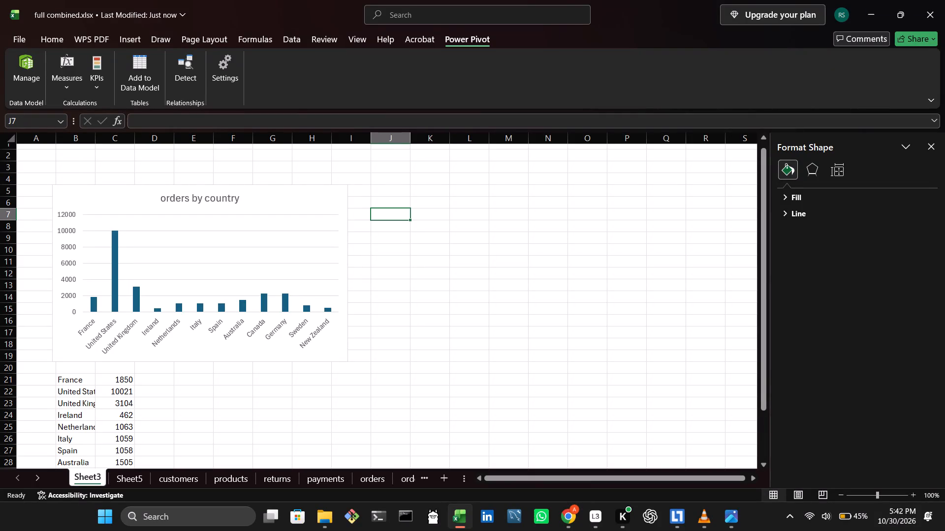
{"action": "left_click", "coordinate": [238, 204]}
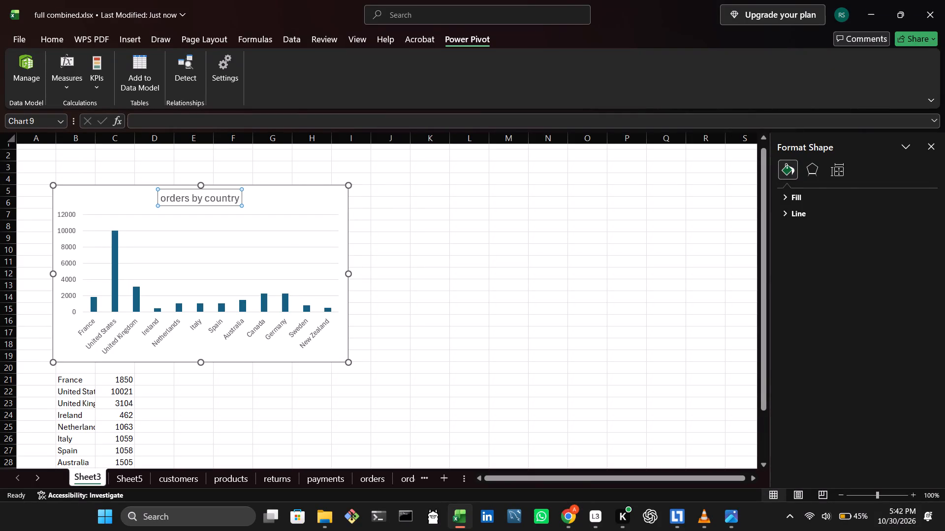
{"action": "left_click", "coordinate": [364, 215]}
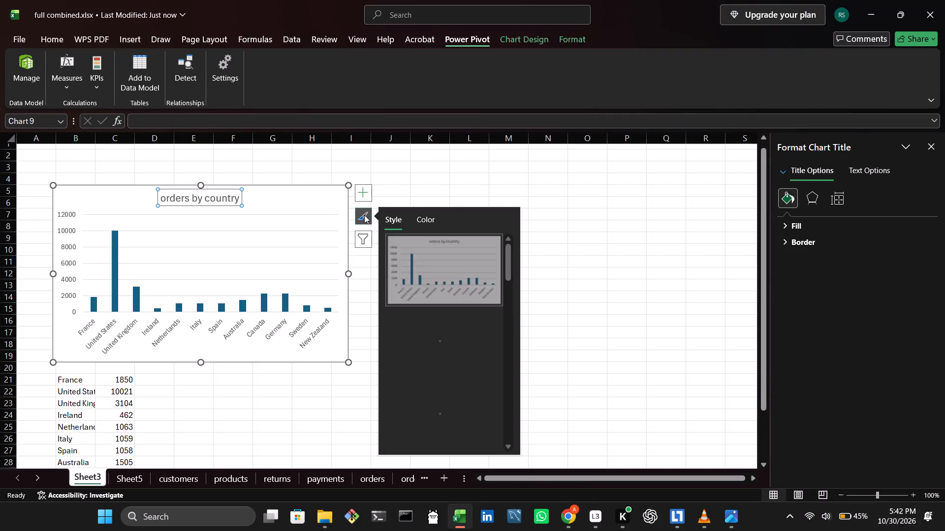
{"action": "left_click", "coordinate": [425, 228]}
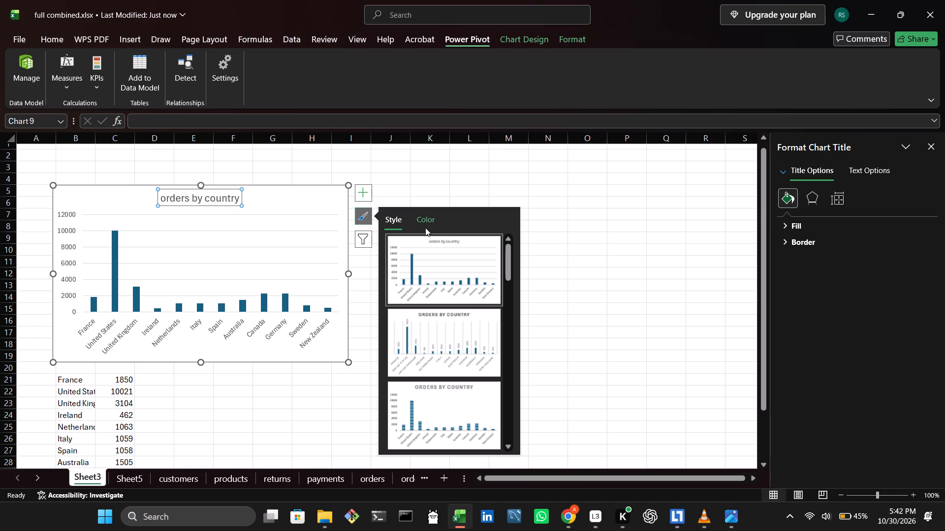
{"action": "left_click", "coordinate": [421, 252]}
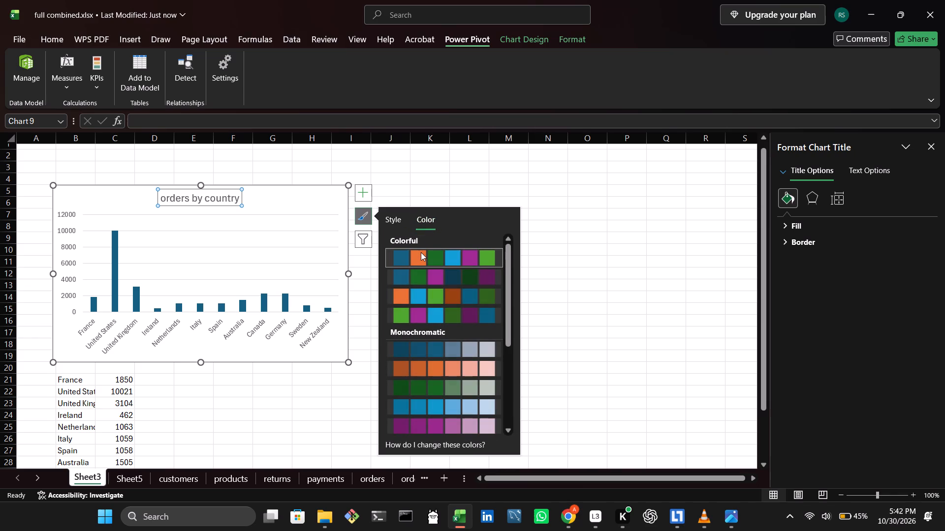
{"action": "left_click", "coordinate": [432, 255]}
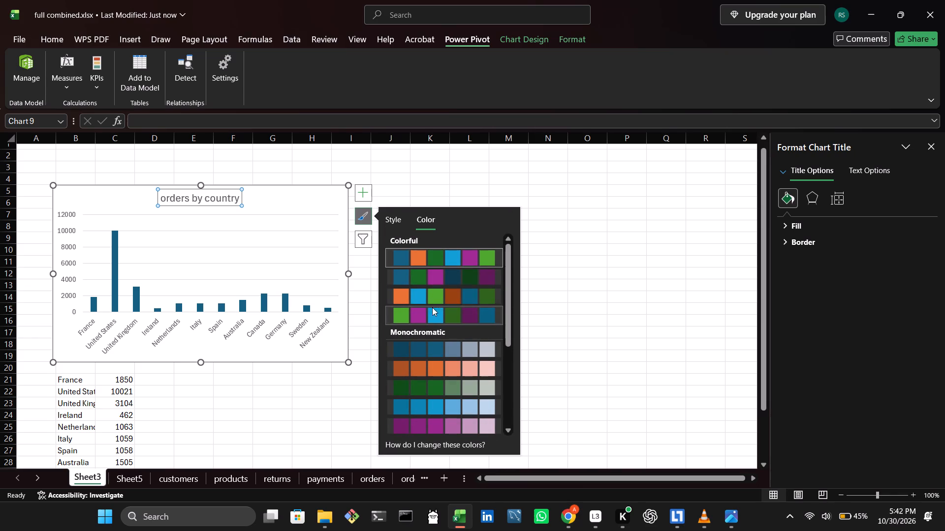
{"action": "left_click", "coordinate": [422, 311]}
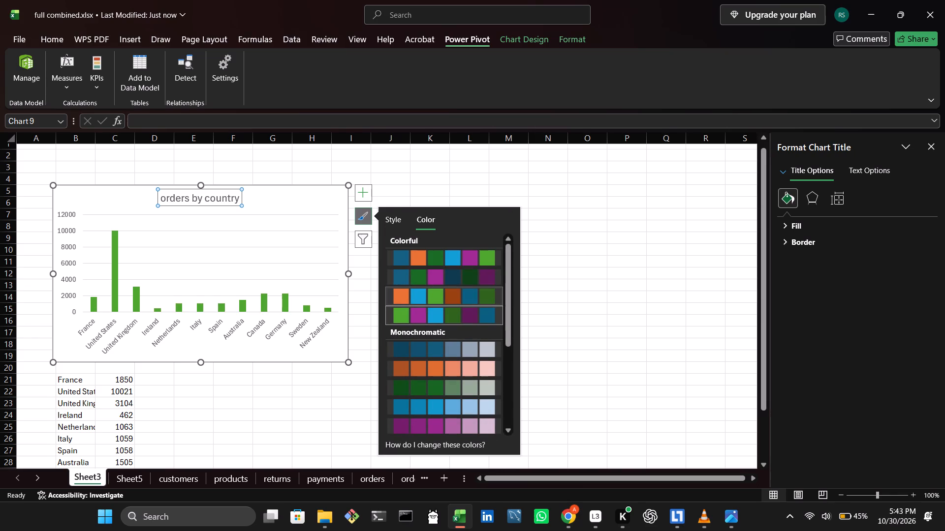
Apply the dark grey gradient chart style with data labels to the orders by country chart, and deselect it.
{"action": "left_click", "coordinate": [392, 218]}
{"action": "left_click", "coordinate": [472, 271]}
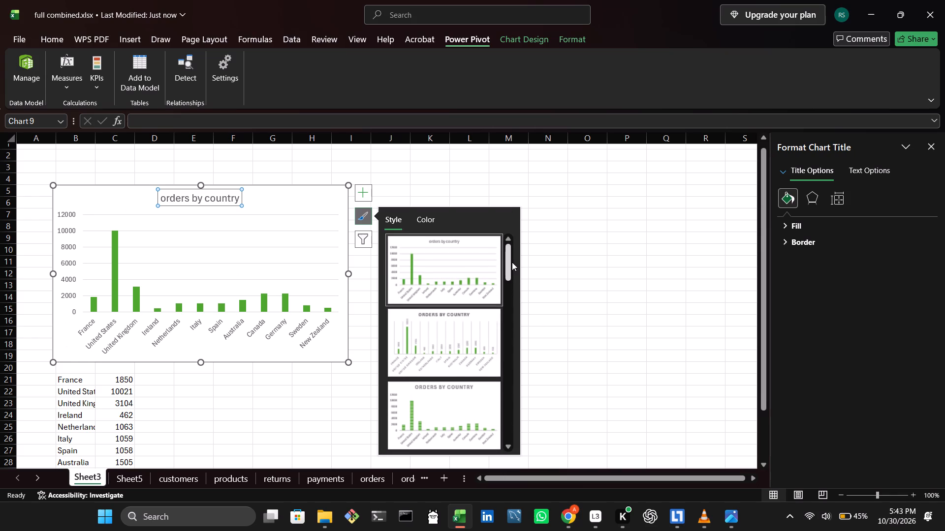
{"action": "left_click_drag", "start_coordinate": [512, 262], "coordinate": [509, 302]}
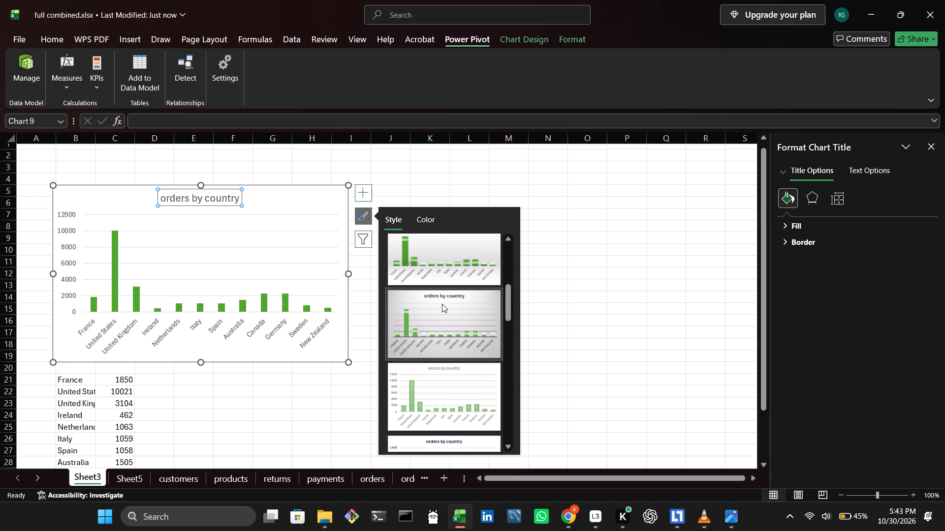
{"action": "left_click", "coordinate": [442, 304]}
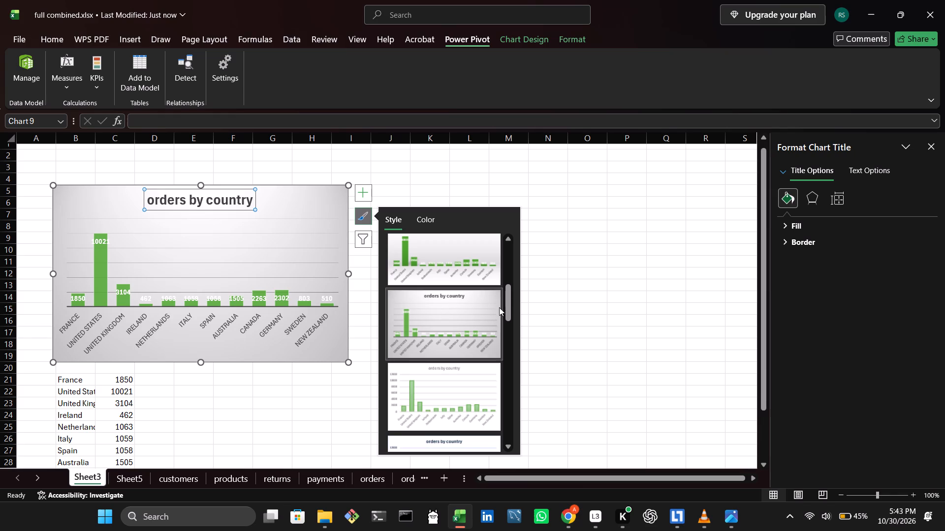
{"action": "left_click_drag", "start_coordinate": [510, 306], "coordinate": [514, 337]}
{"action": "left_click", "coordinate": [448, 405]}
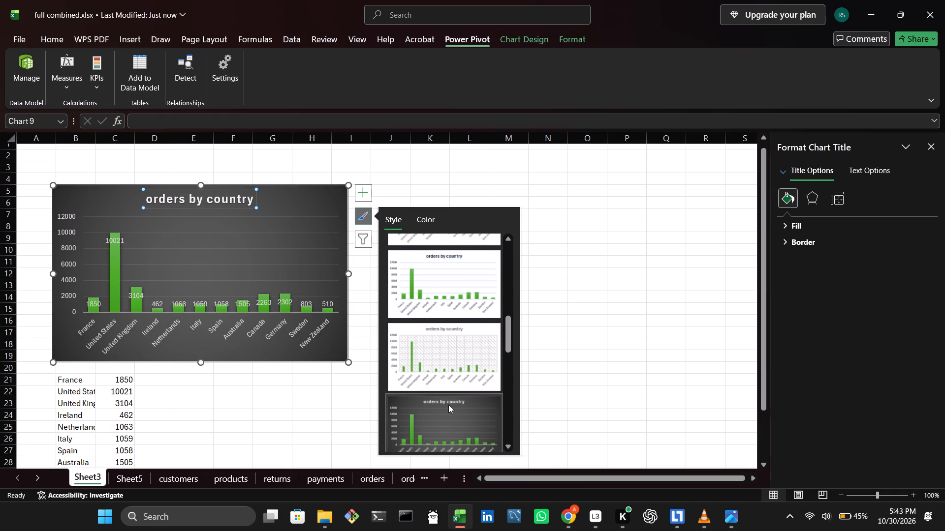
{"action": "left_click", "coordinate": [618, 356]}
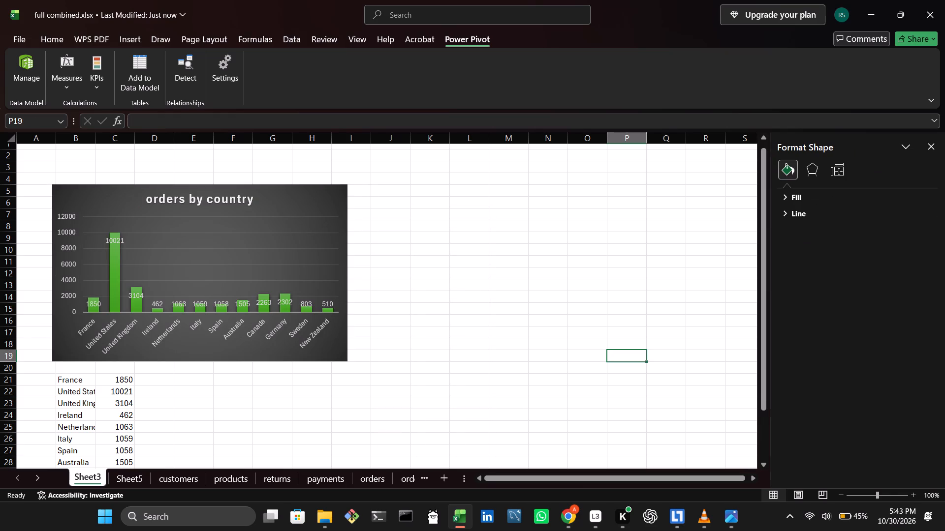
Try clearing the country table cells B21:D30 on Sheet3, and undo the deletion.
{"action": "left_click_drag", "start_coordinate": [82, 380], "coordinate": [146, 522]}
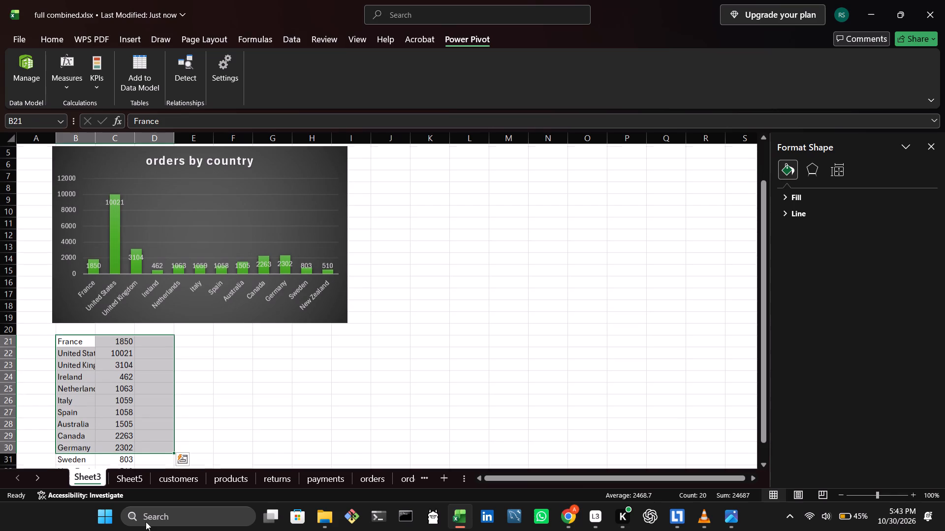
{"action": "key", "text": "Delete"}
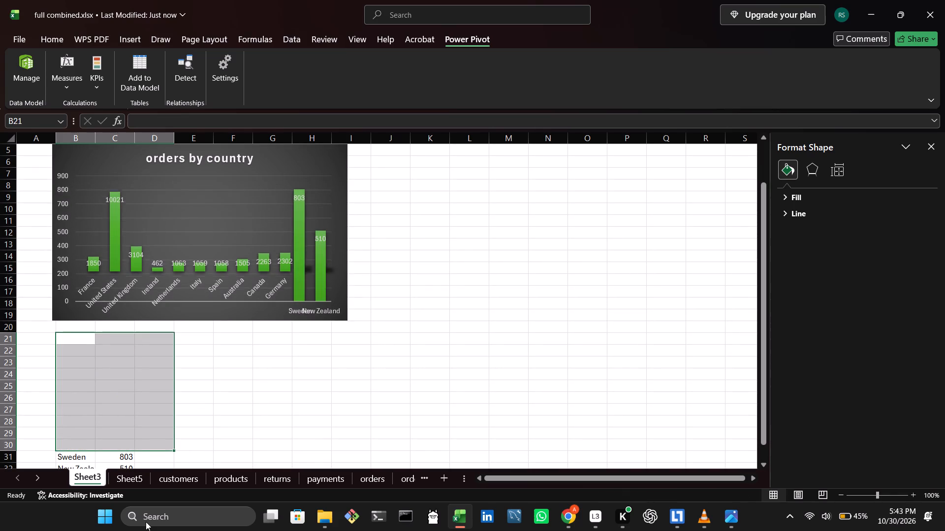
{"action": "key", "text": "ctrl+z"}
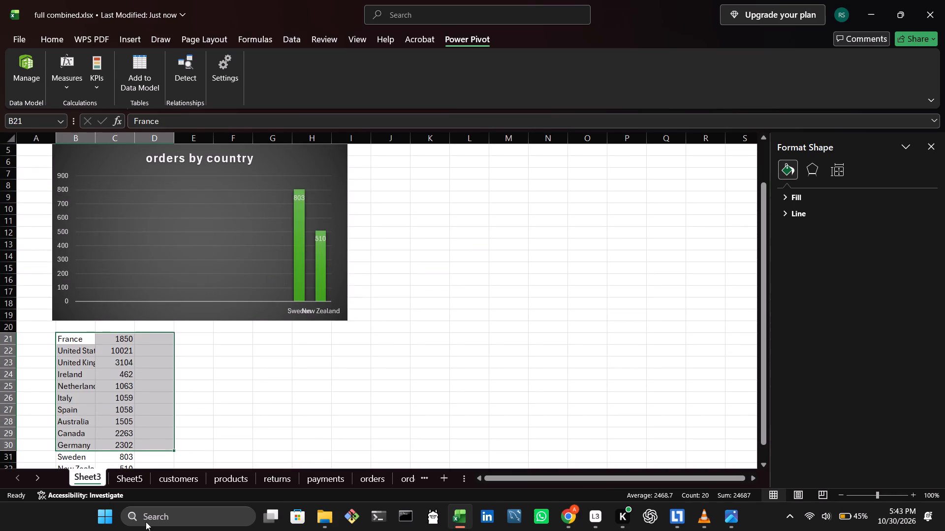
Cut the country names and order counts in B21:C32 of Sheet3 and paste them into Sheet5 at E4.
{"action": "left_click", "coordinate": [67, 337]}
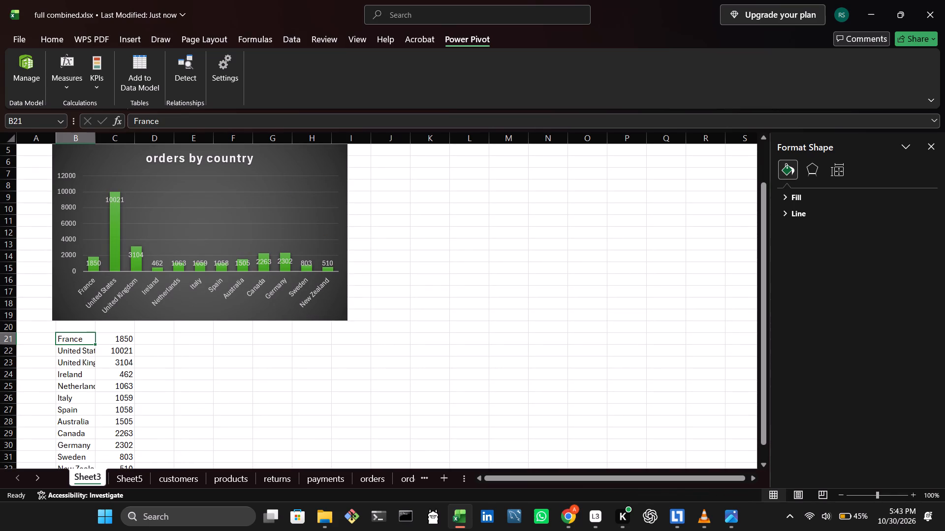
{"action": "left_click_drag", "start_coordinate": [67, 337], "coordinate": [129, 343]}
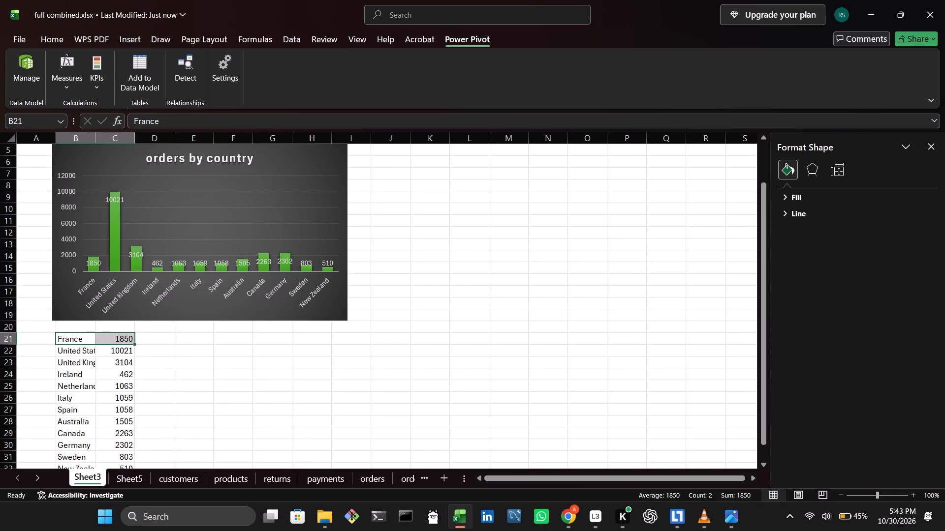
{"action": "key", "text": "ctrl+shift+Down"}
{"action": "key", "text": "ctrl+x"}
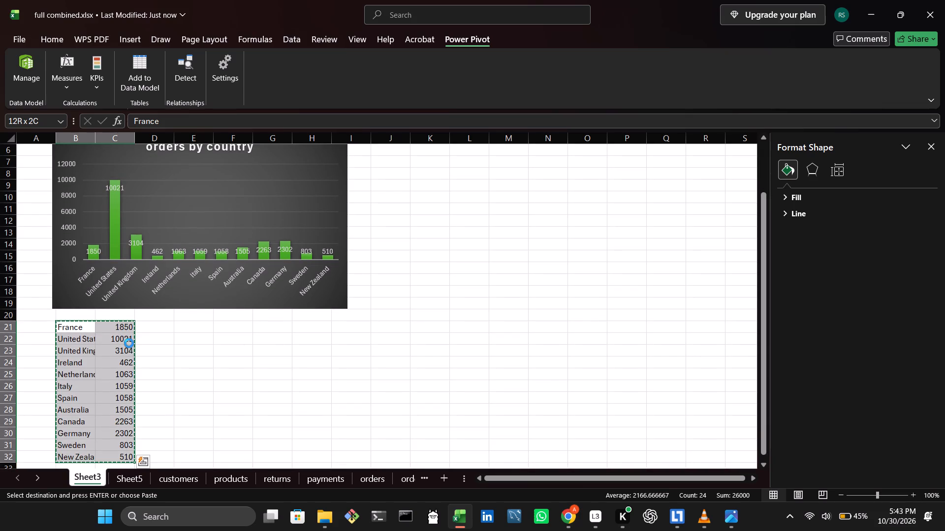
{"action": "left_click", "coordinate": [125, 483]}
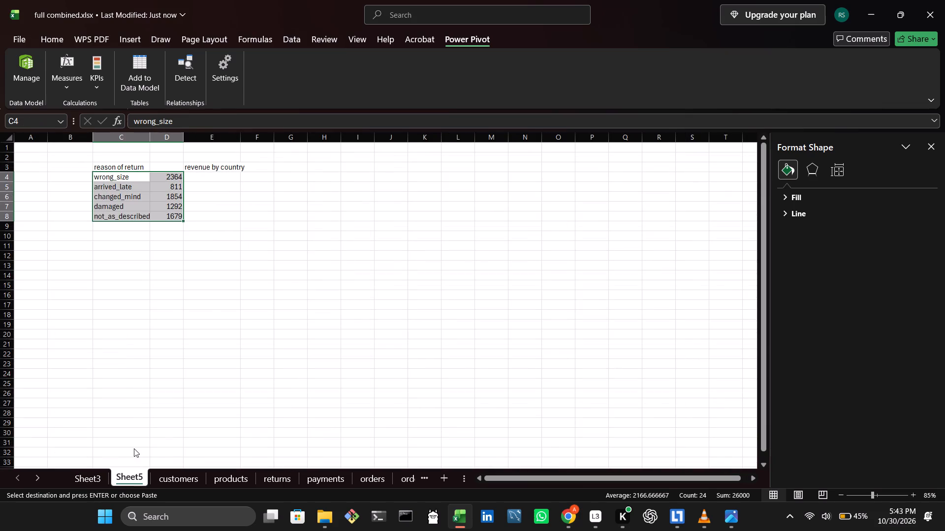
{"action": "left_click", "coordinate": [222, 175]}
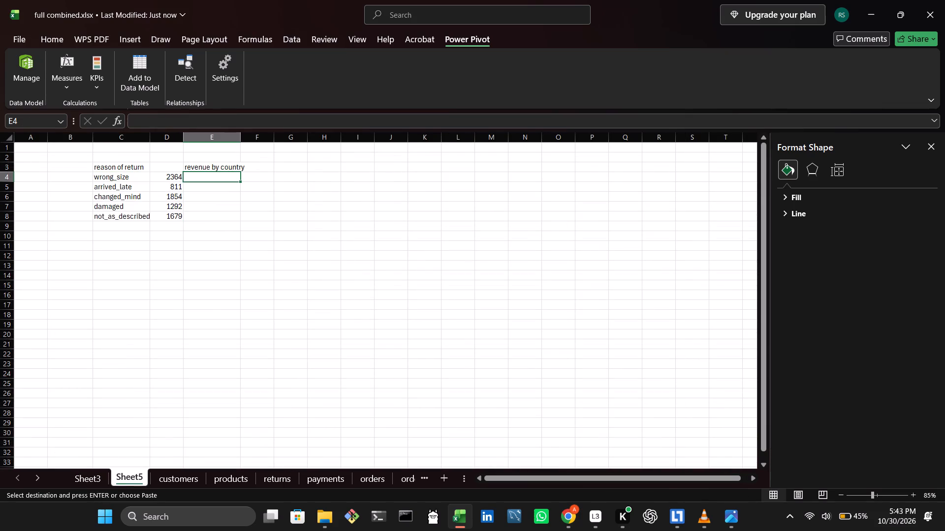
{"action": "key", "text": "ctrl+v"}
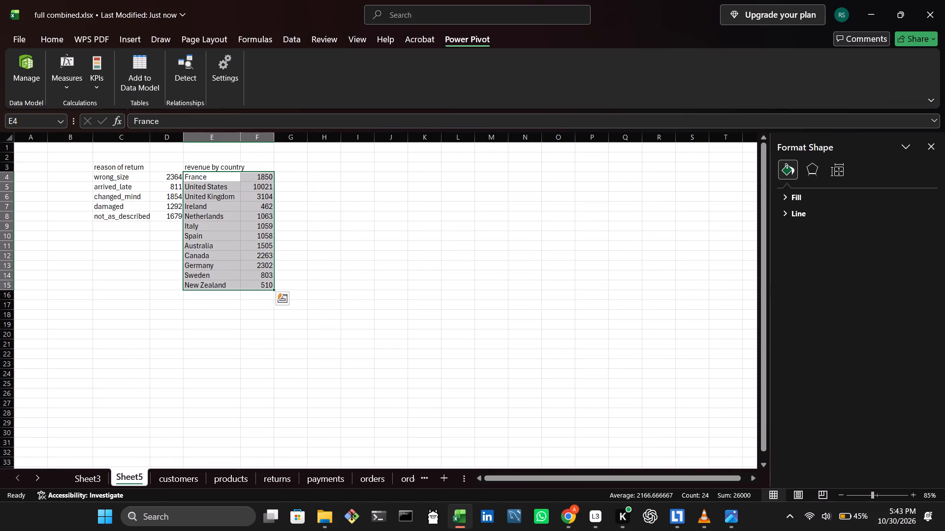
Select G3 on Sheet5 and look through the products, customers, returns and payments sheets, finishing on orders.
{"action": "left_click", "coordinate": [292, 165]}
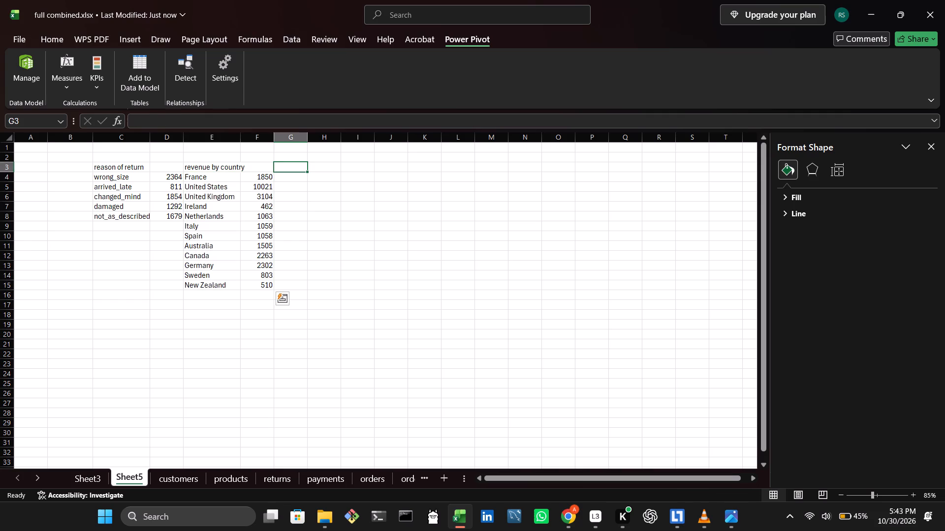
{"action": "left_click", "coordinate": [292, 165]}
{"action": "left_click", "coordinate": [222, 483]}
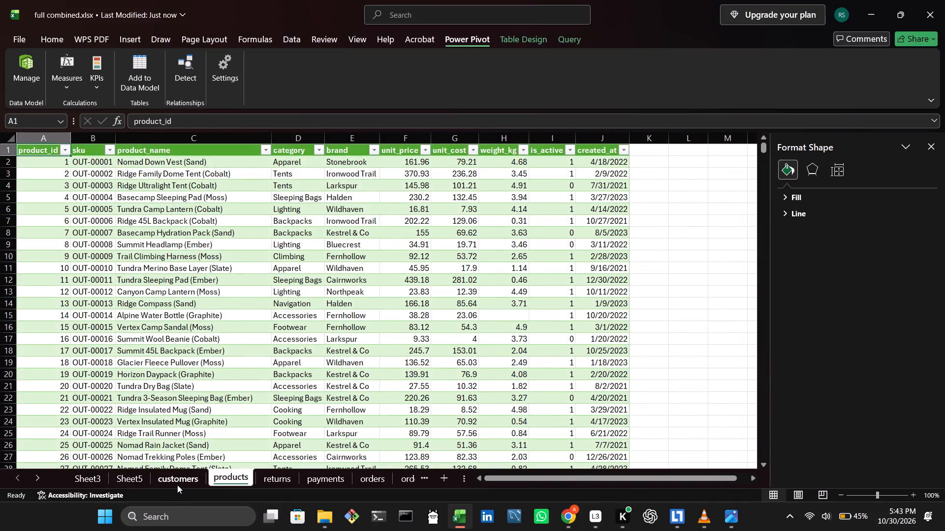
{"action": "left_click", "coordinate": [178, 485]}
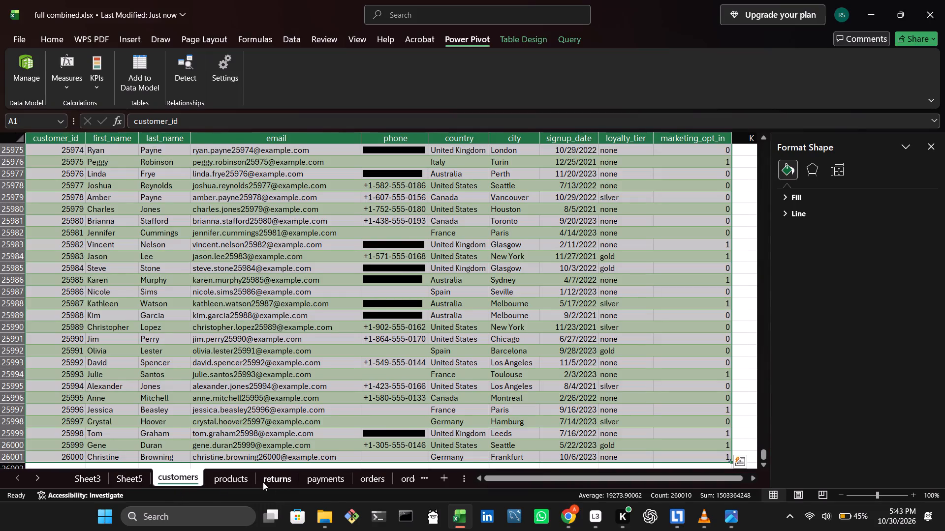
{"action": "left_click_drag", "start_coordinate": [282, 491], "coordinate": [281, 479]}
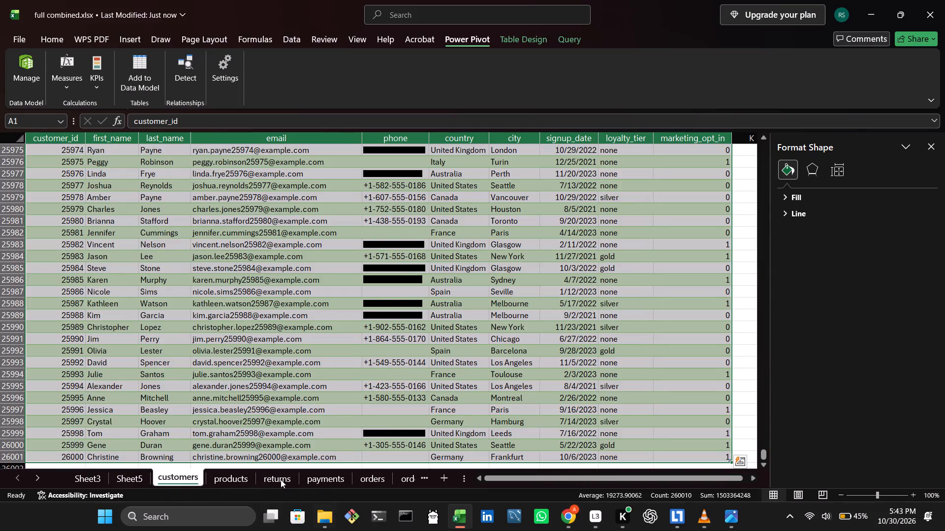
{"action": "left_click_drag", "start_coordinate": [281, 479], "coordinate": [280, 474]}
{"action": "left_click", "coordinate": [280, 474]}
{"action": "left_click", "coordinate": [317, 482]}
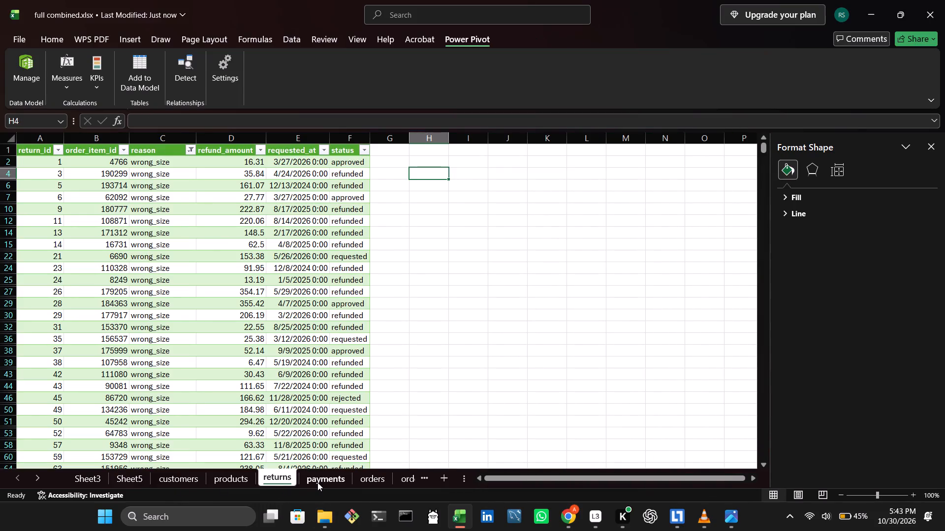
{"action": "left_click", "coordinate": [366, 483]}
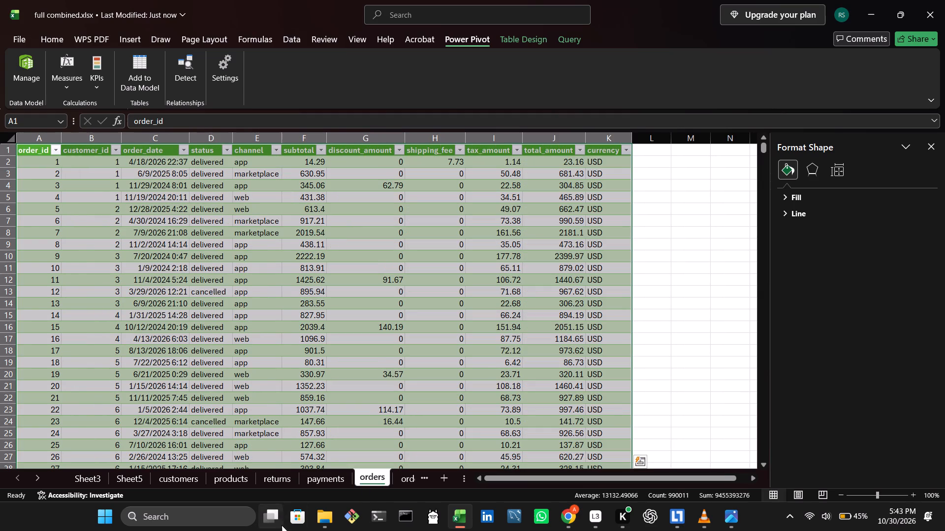
Start a formula with an equals sign in cell L2 of the orders sheet.
{"action": "left_click", "coordinate": [644, 158]}
{"action": "double_click", "coordinate": [644, 158]}
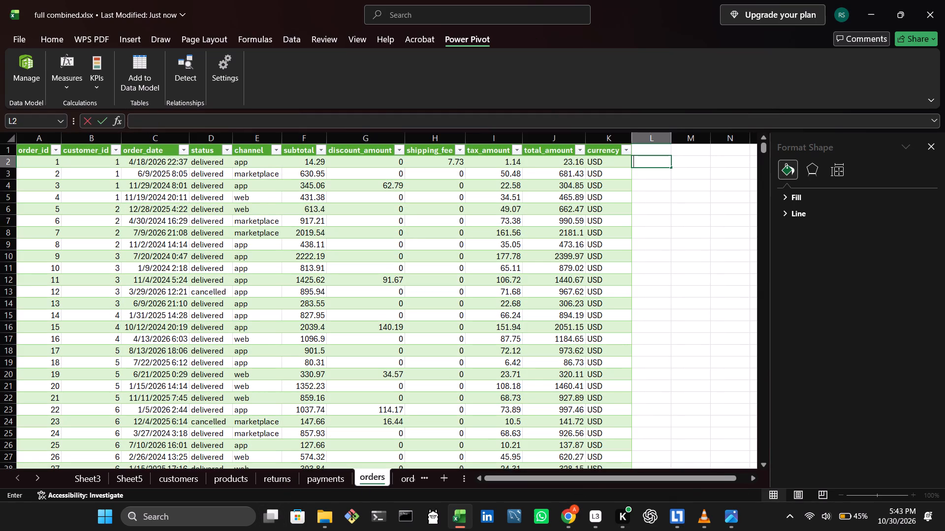
{"action": "key", "text": "equal"}
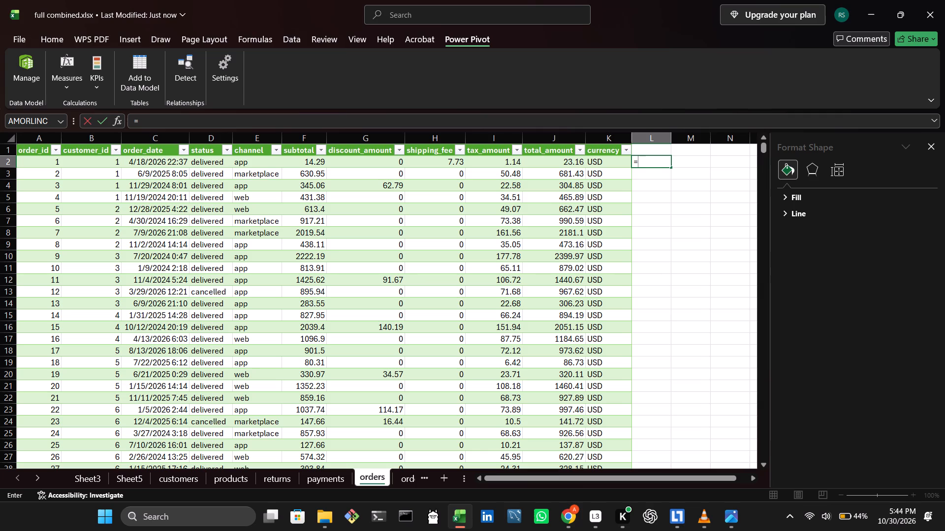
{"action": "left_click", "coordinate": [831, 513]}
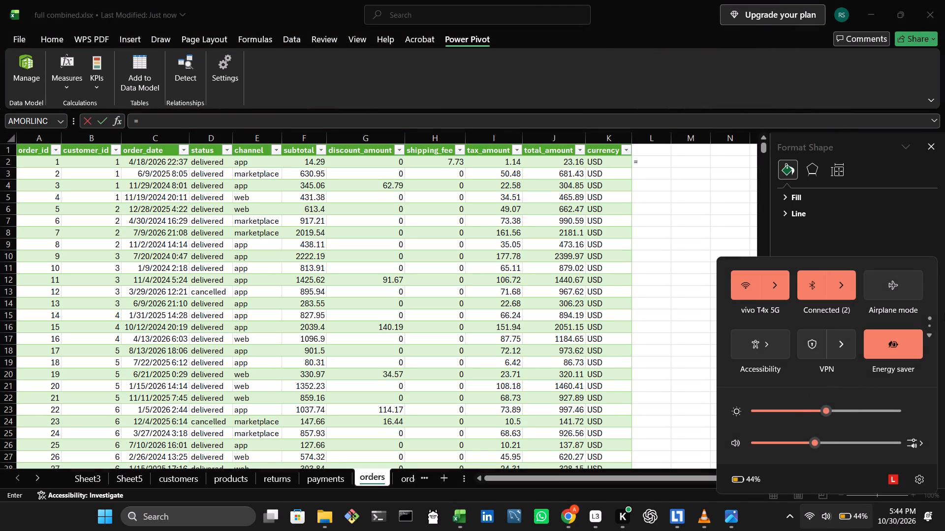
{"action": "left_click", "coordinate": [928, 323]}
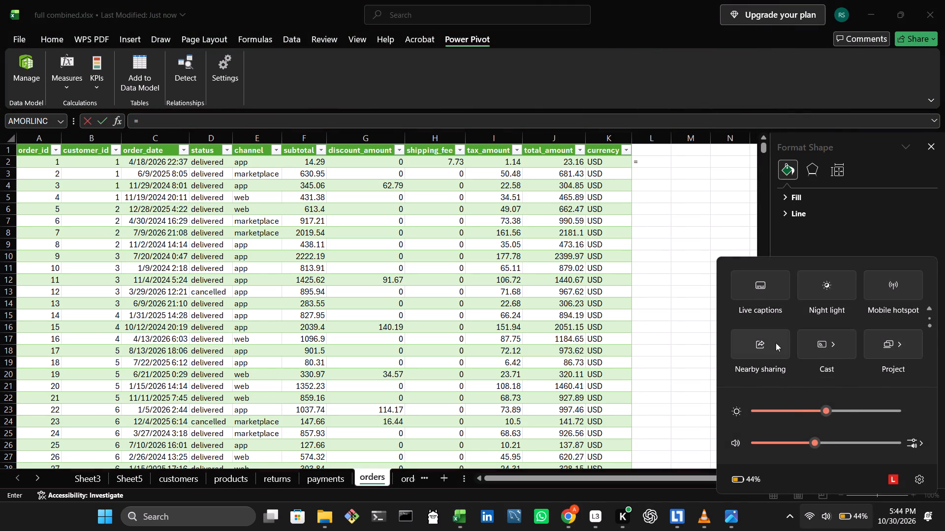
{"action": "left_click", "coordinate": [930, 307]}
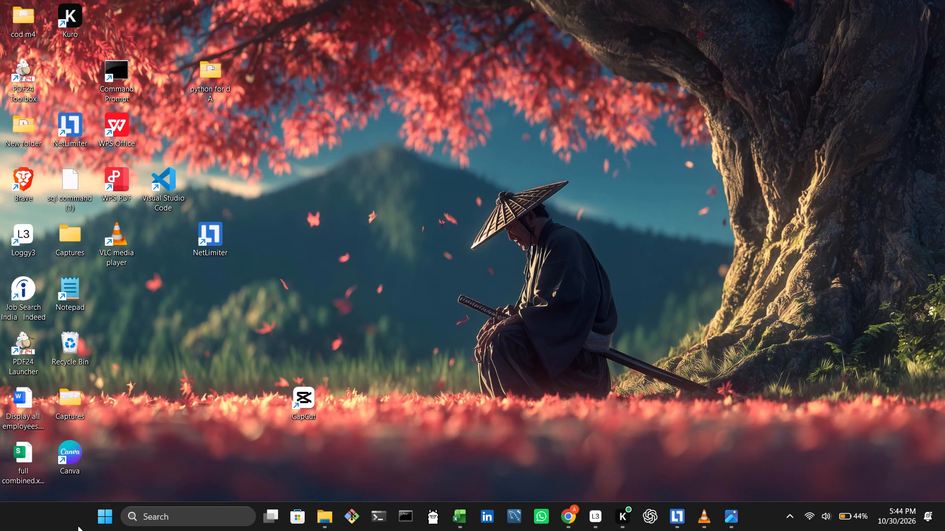
Find the Calculator app from the desktop and open it.
{"action": "left_click", "coordinate": [102, 527]}
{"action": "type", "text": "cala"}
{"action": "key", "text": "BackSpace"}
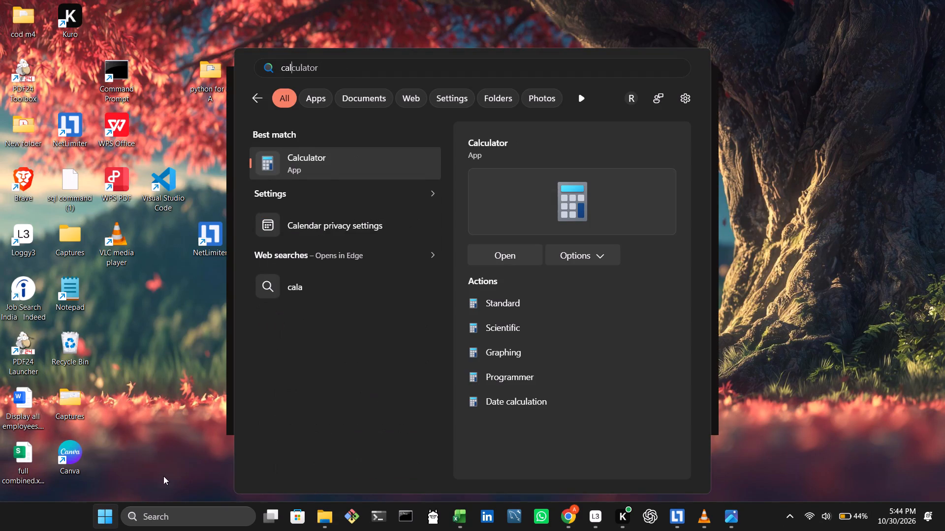
{"action": "left_click", "coordinate": [517, 260]}
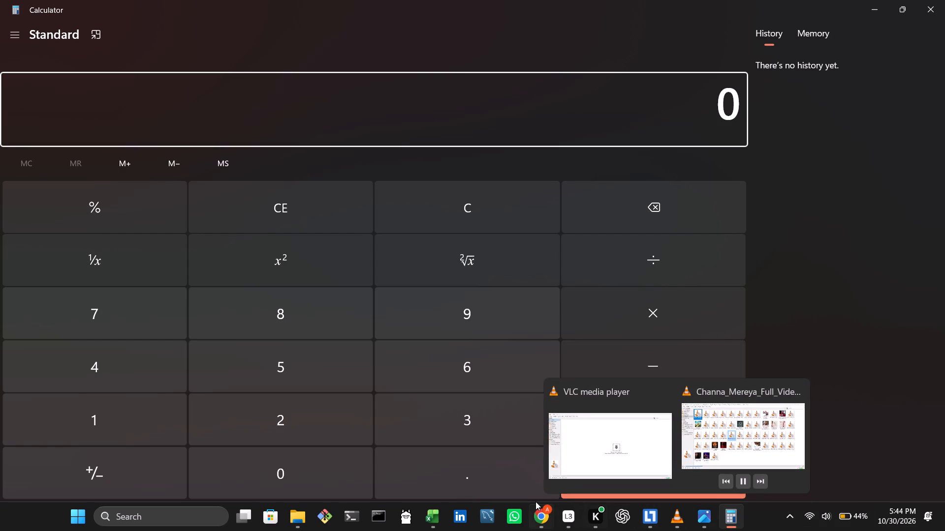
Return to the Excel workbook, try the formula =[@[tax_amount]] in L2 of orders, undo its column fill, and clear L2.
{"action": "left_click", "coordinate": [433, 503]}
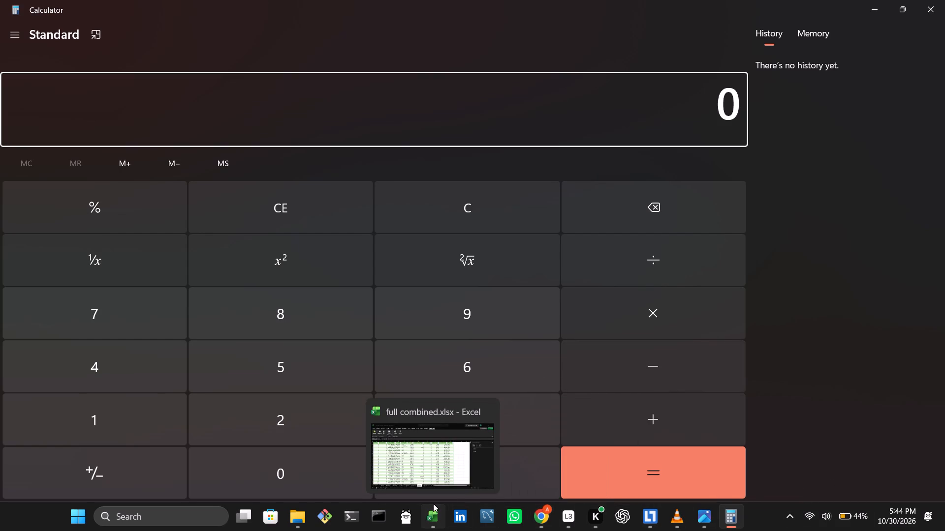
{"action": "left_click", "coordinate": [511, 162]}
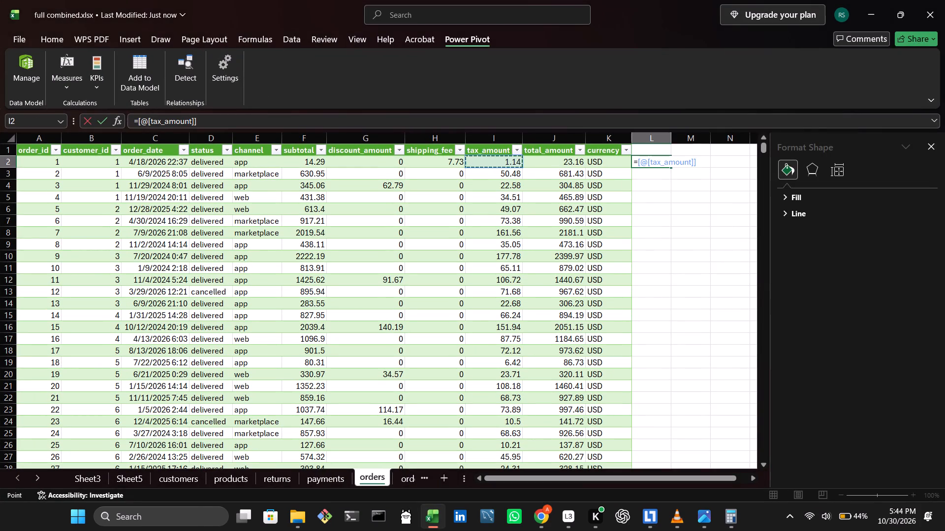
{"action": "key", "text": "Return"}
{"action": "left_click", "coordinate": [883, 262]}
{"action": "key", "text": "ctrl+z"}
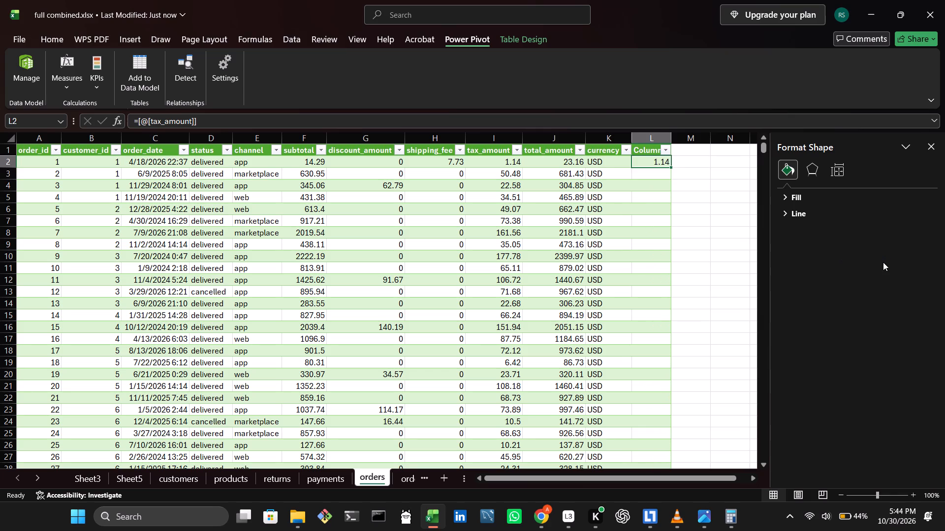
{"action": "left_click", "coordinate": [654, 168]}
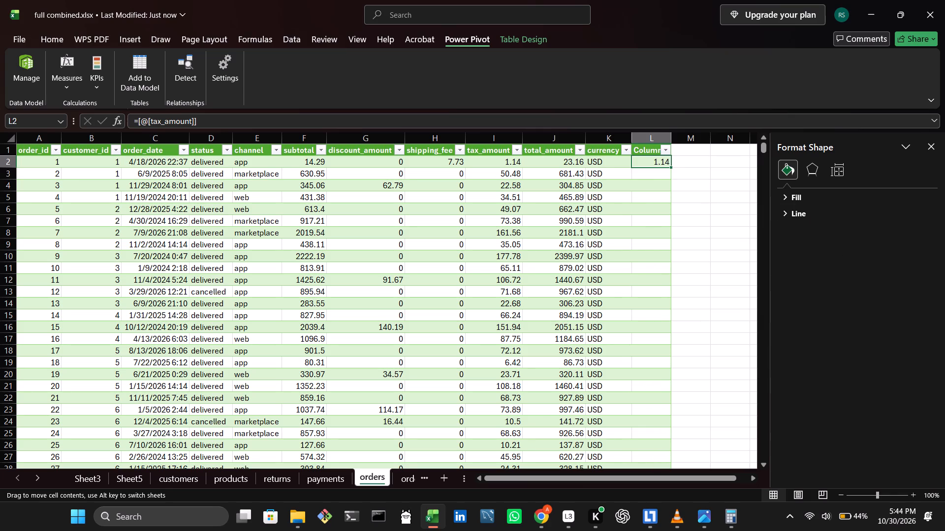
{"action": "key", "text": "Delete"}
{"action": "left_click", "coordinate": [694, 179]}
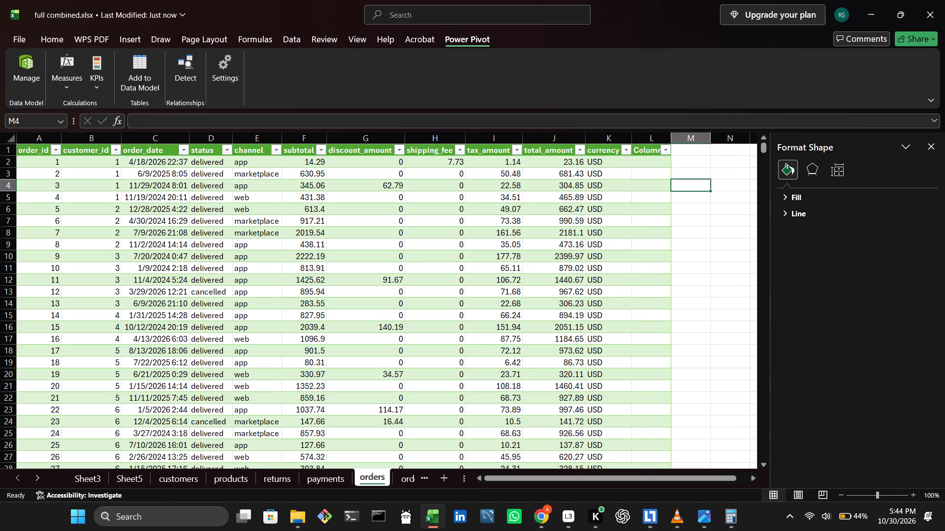
Enter a SUM formula in M2 of orders adding the row's shipping_fee, discount_amount and tax_amount, as a new calculated column.
{"action": "left_click", "coordinate": [441, 162]}
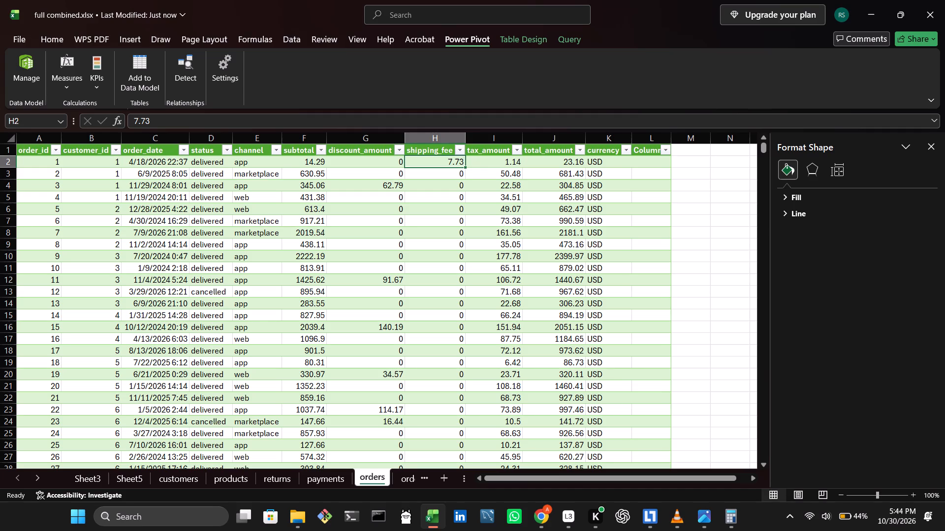
{"action": "left_click", "coordinate": [690, 169]}
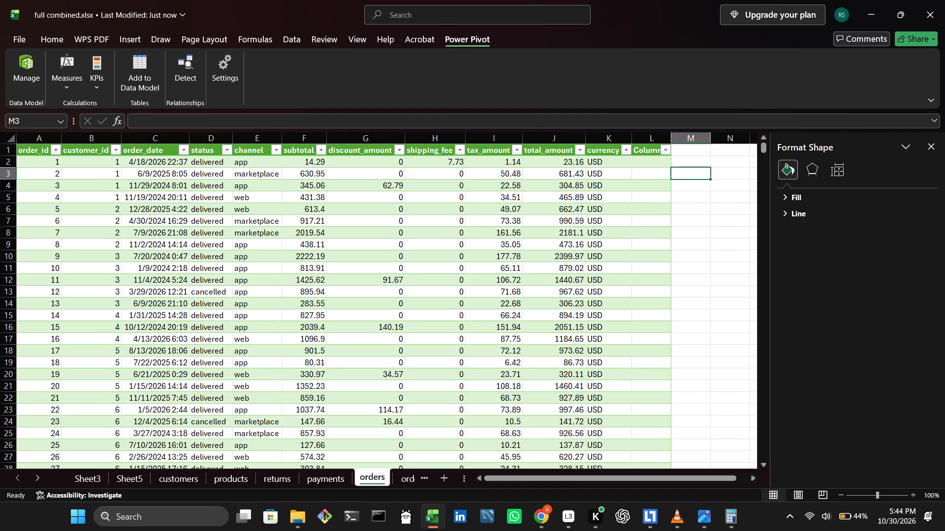
{"action": "left_click", "coordinate": [690, 161]}
{"action": "key", "text": "equal"}
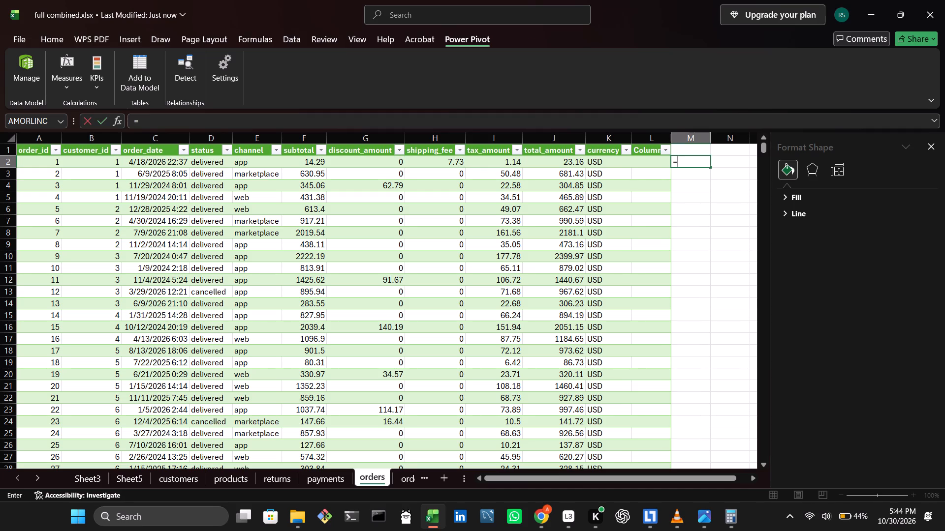
{"action": "type", "text": "su"}
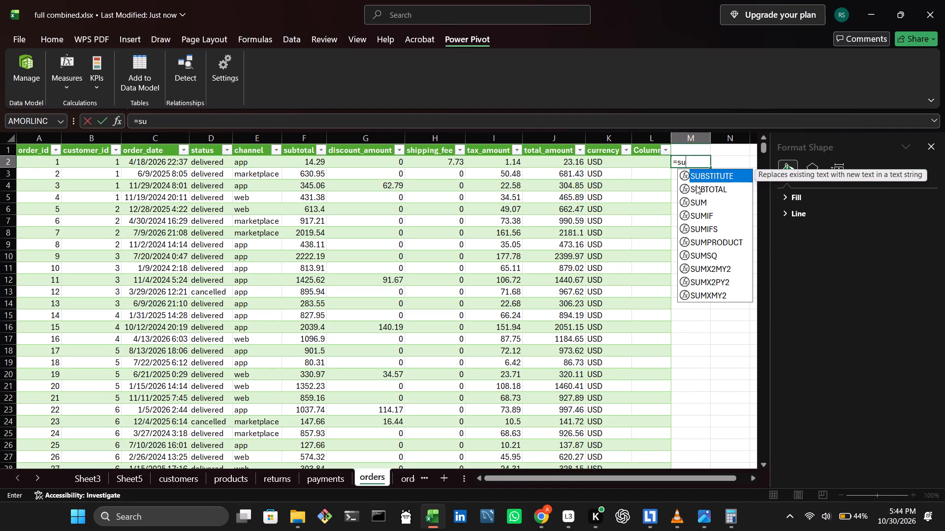
{"action": "double_click", "coordinate": [692, 199]}
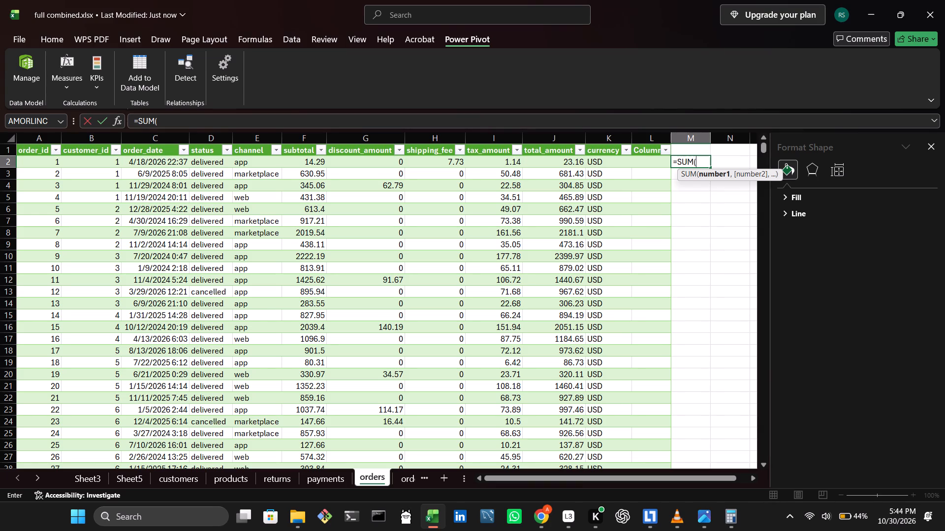
{"action": "left_click", "coordinate": [436, 163]}
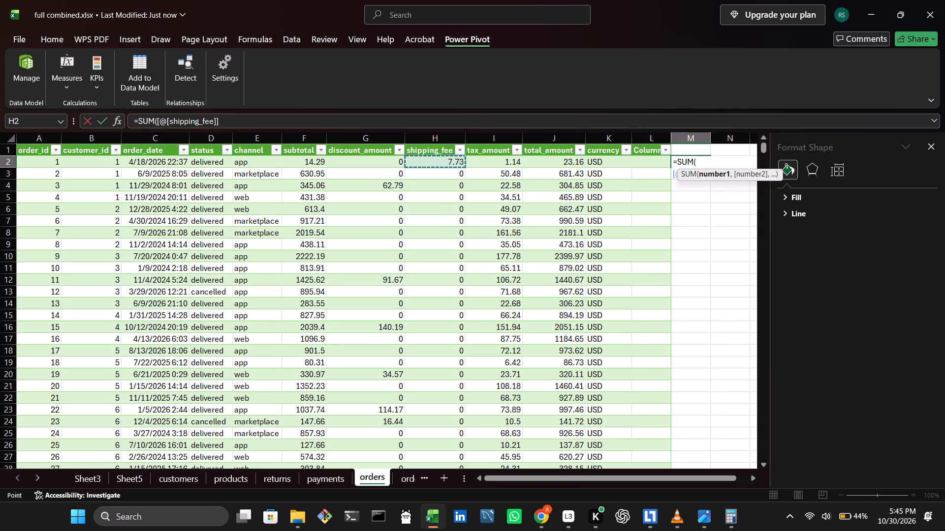
{"action": "key", "text": "comma"}
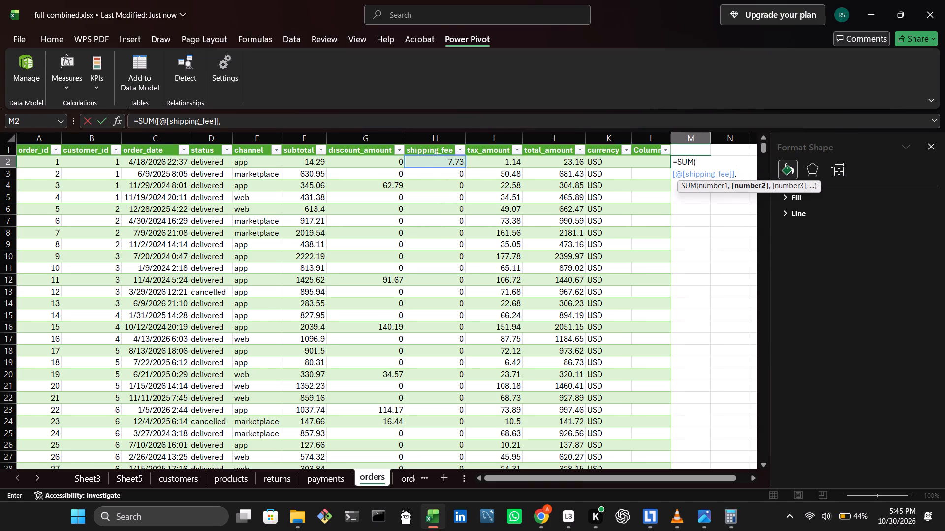
{"action": "left_click", "coordinate": [384, 161]}
{"action": "key", "text": "comma"}
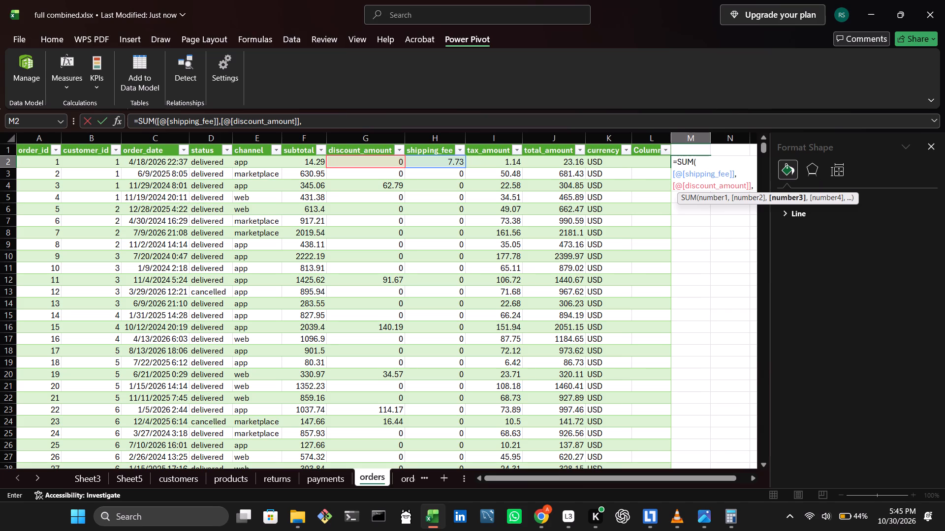
{"action": "left_click", "coordinate": [515, 167]}
{"action": "key", "text": "comma"}
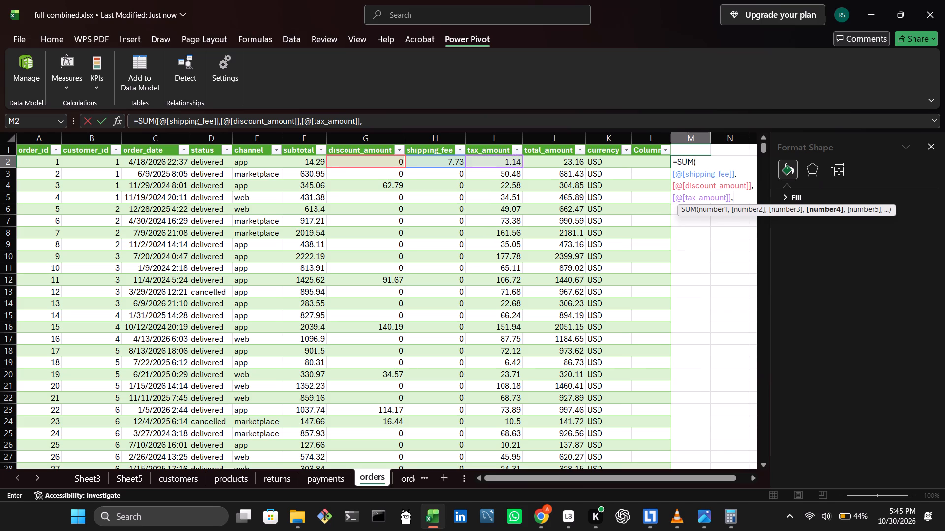
{"action": "key", "text": "Return"}
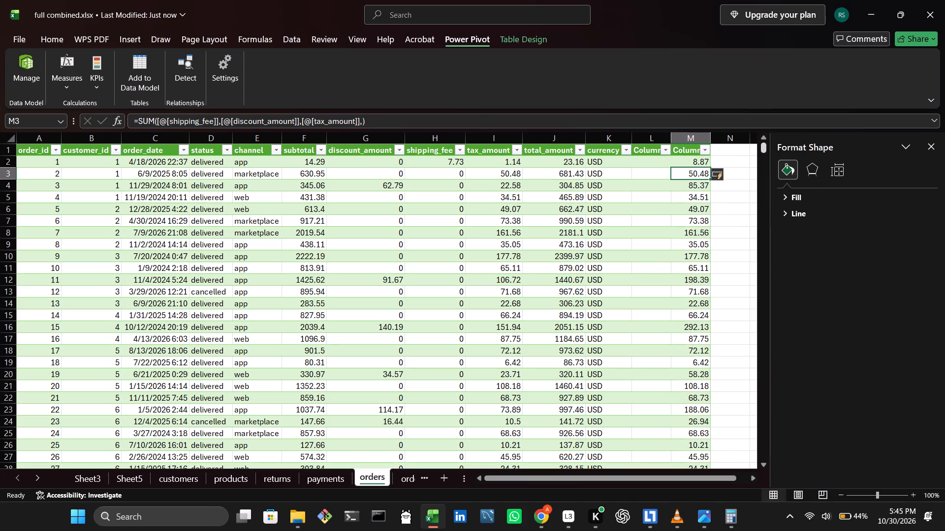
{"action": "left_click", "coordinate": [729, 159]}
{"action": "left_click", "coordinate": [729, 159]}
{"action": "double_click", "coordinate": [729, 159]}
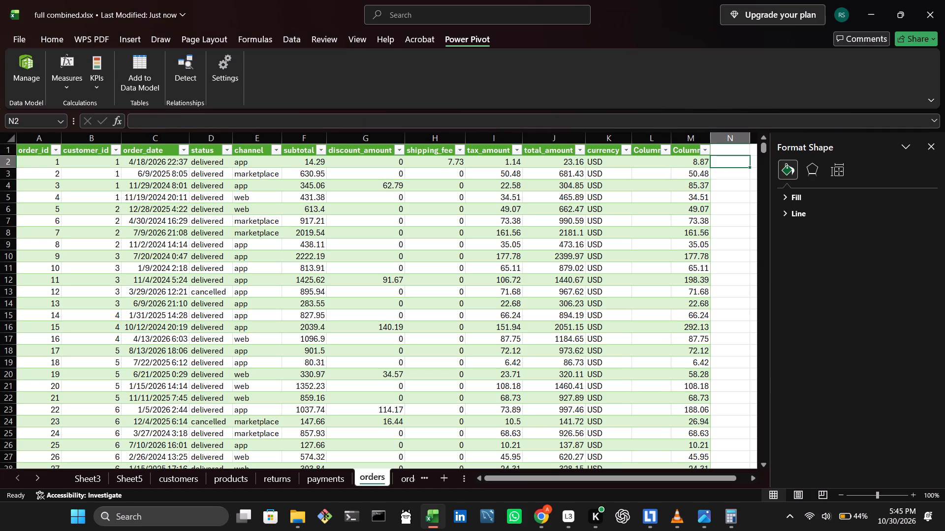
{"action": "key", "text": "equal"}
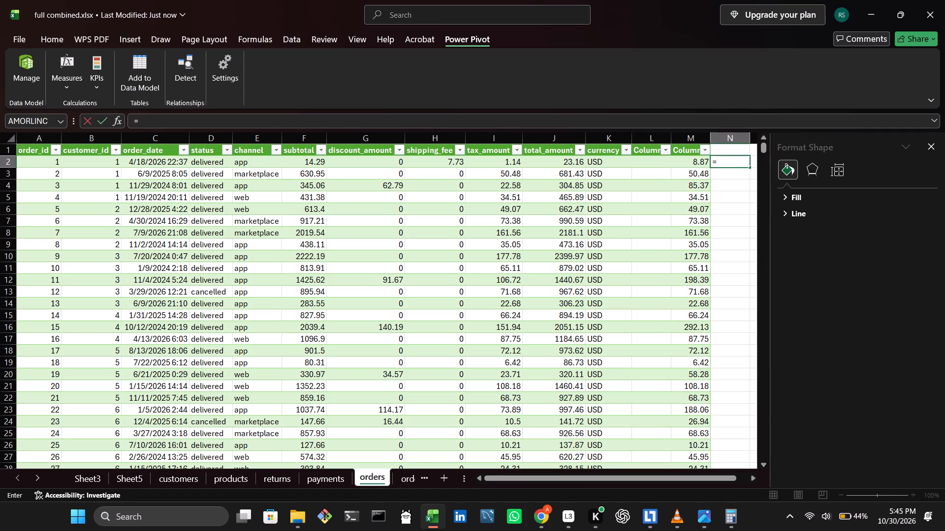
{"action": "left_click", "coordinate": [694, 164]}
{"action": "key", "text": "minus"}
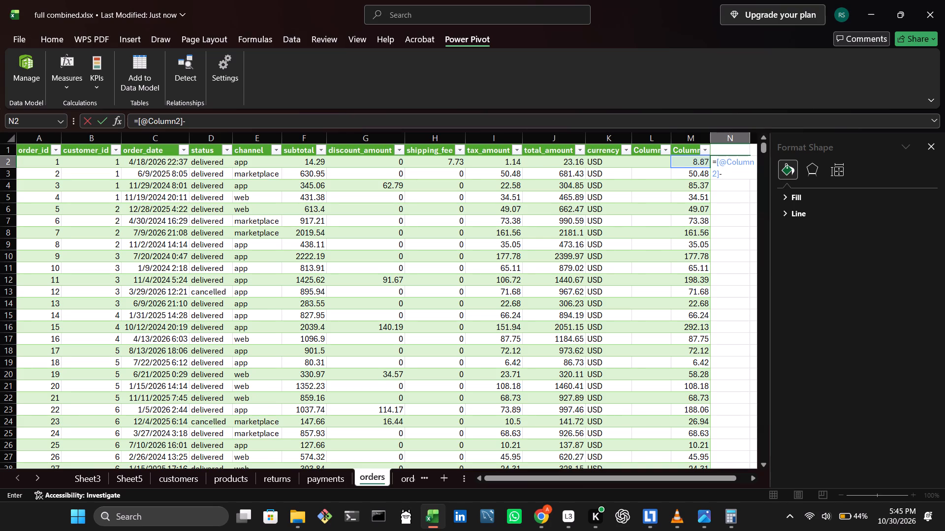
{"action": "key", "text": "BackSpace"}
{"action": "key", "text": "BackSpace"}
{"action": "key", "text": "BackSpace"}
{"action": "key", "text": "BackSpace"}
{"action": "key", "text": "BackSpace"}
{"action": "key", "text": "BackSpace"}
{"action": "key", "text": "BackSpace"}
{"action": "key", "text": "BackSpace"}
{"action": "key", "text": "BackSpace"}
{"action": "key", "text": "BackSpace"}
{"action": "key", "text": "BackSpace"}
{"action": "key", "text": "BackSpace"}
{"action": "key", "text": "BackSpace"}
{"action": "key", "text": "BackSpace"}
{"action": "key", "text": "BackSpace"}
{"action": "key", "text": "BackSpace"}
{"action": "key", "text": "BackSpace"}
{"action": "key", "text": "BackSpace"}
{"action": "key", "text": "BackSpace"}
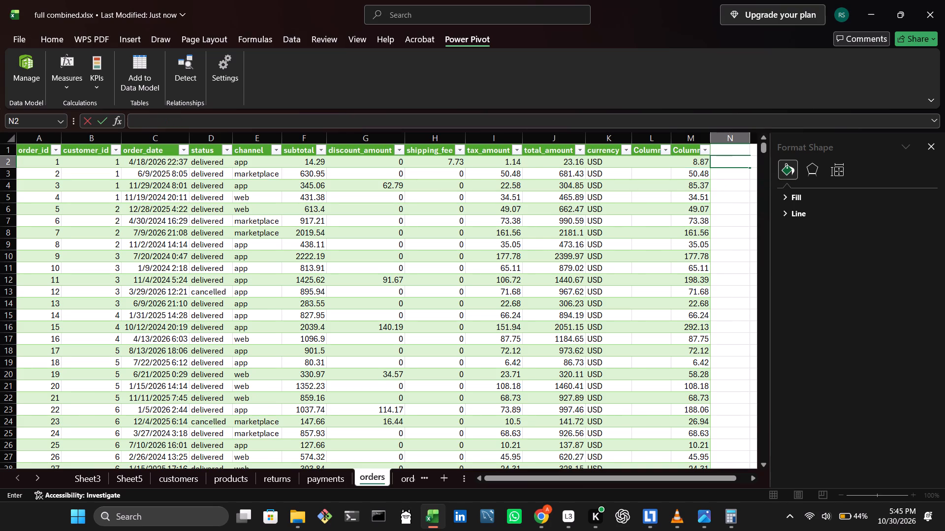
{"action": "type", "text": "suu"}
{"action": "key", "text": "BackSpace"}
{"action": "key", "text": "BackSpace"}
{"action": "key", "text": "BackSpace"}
{"action": "key", "text": "equal"}
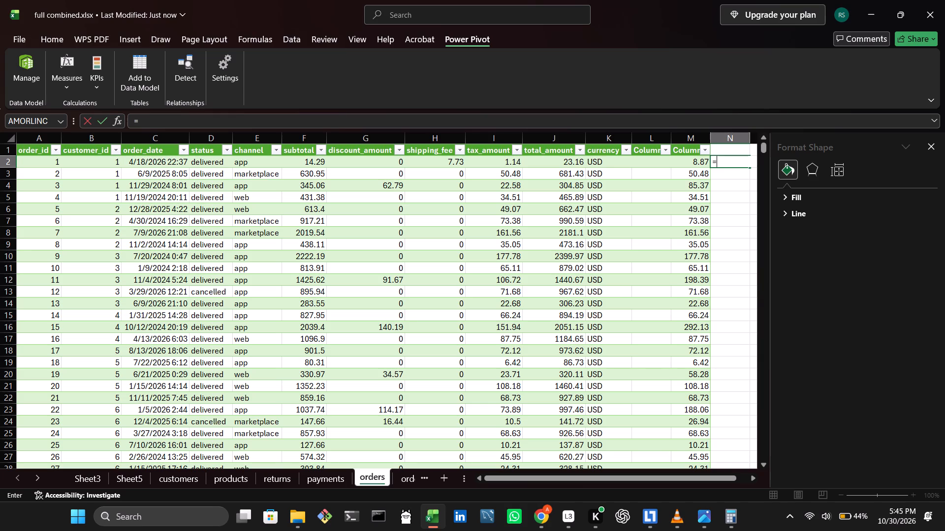
{"action": "type", "text": "su"}
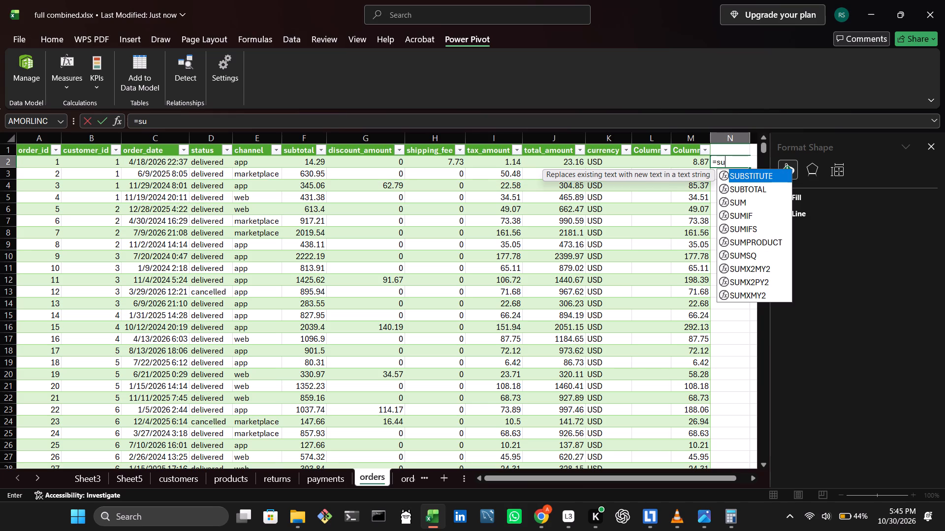
{"action": "double_click", "coordinate": [736, 204]}
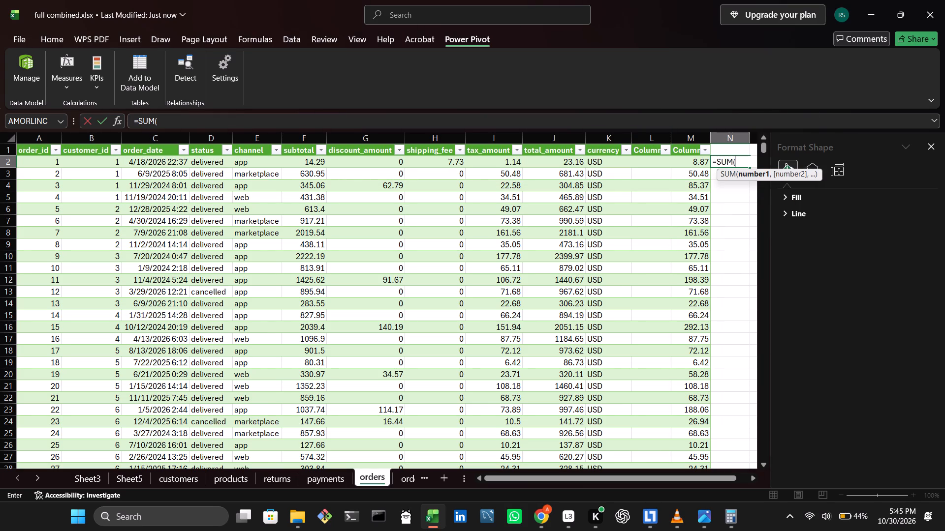
{"action": "left_click", "coordinate": [682, 161]}
{"action": "key", "text": "comma"}
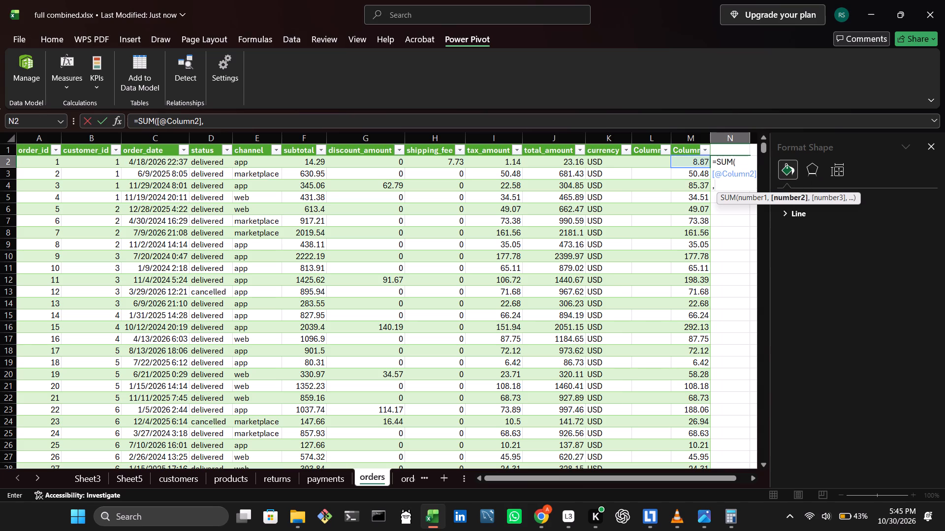
{"action": "left_click", "coordinate": [538, 165]}
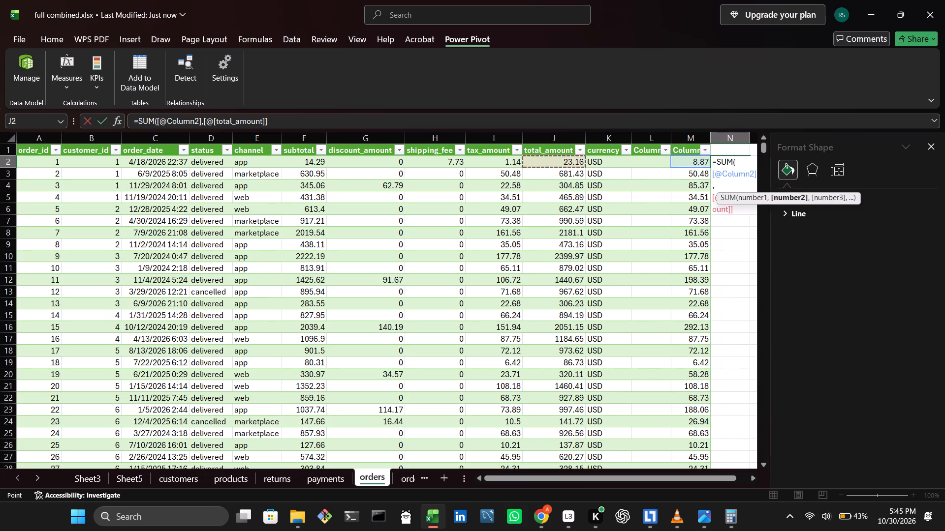
{"action": "key", "text": "Return"}
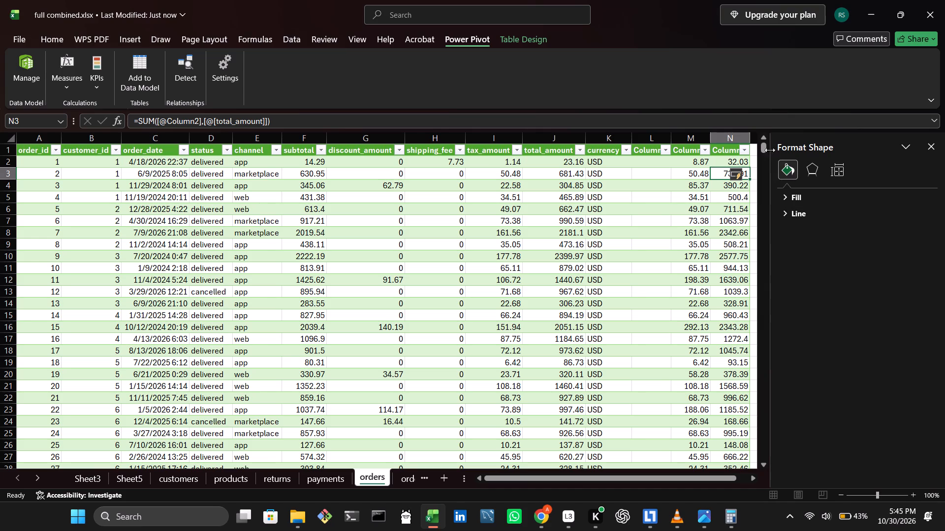
Close the Format Shape pane to widen the view of the orders sheet.
{"action": "left_click_drag", "start_coordinate": [766, 148], "coordinate": [756, 80]}
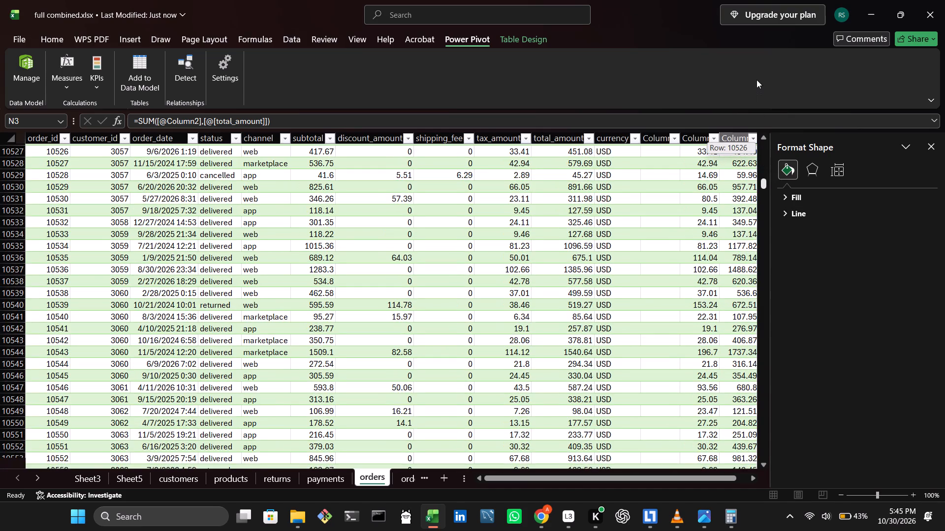
{"action": "left_click_drag", "start_coordinate": [756, 80], "coordinate": [756, 62]}
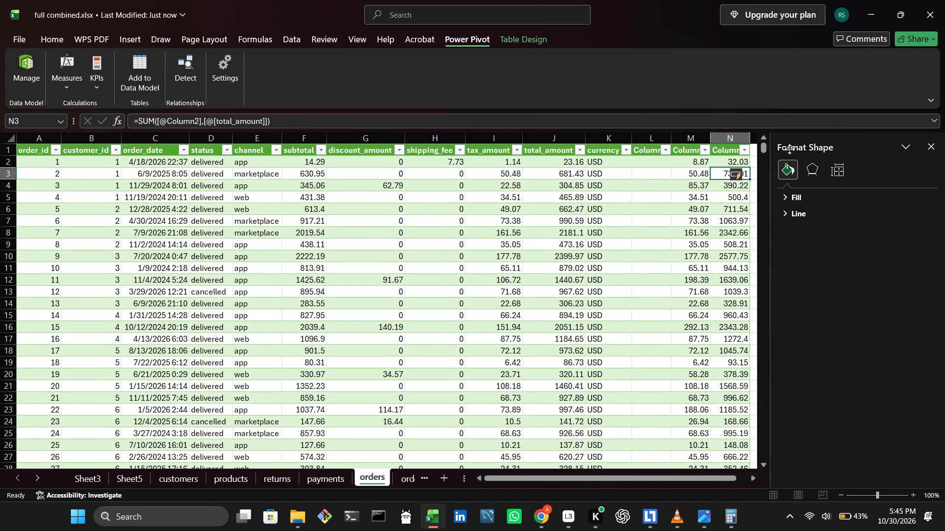
{"action": "left_click", "coordinate": [940, 148]}
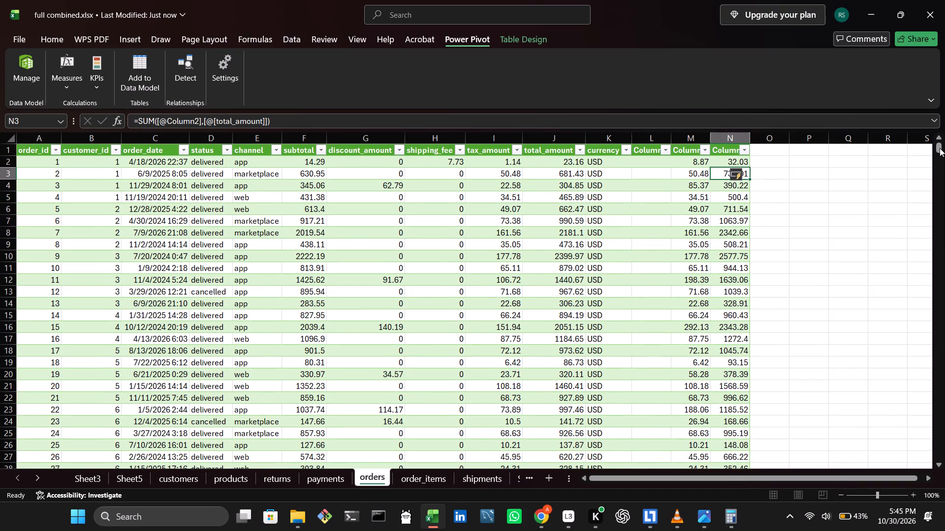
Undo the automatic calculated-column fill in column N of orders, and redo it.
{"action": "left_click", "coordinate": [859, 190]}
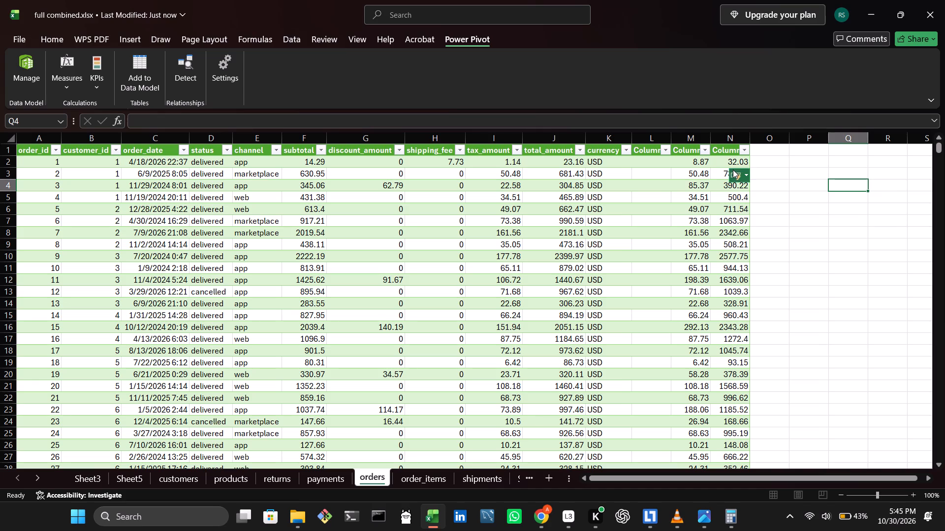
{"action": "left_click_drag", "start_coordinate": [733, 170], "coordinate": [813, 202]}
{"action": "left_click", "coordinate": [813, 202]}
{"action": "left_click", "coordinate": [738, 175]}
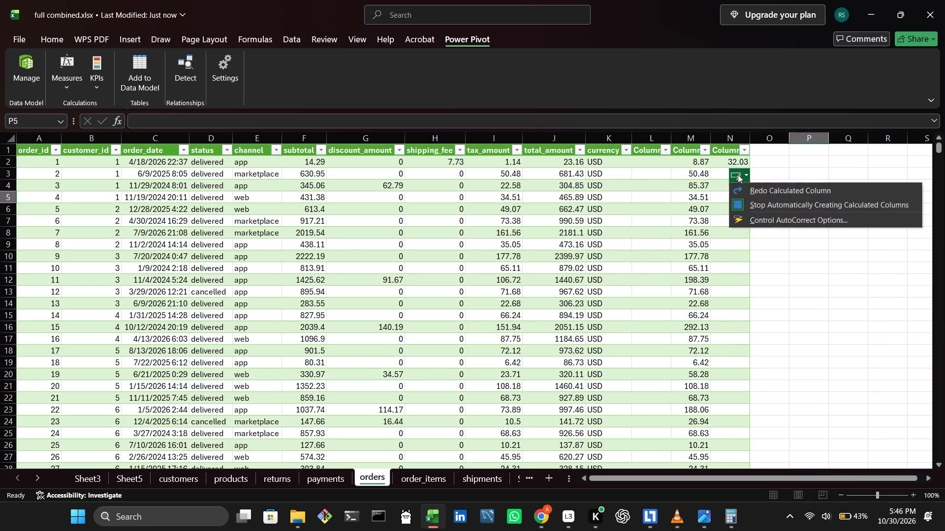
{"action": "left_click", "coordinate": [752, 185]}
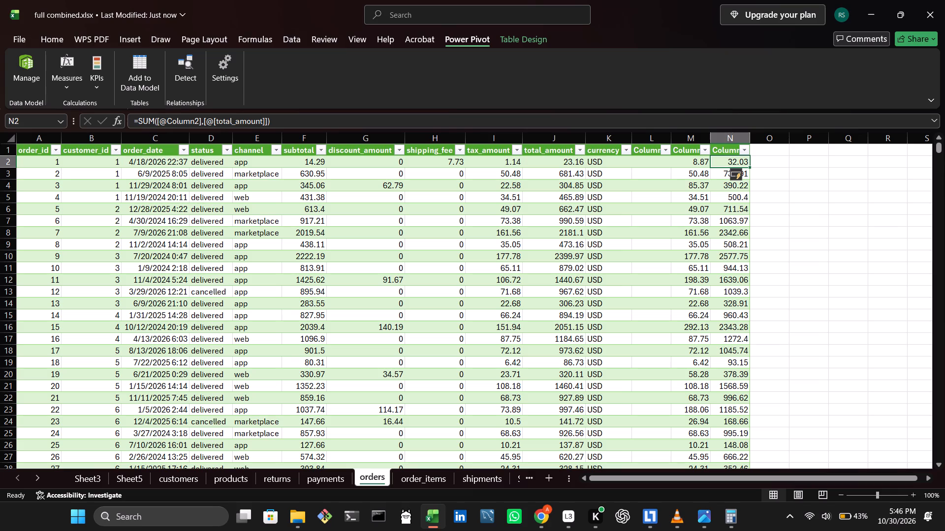
Enter the check formula =7.73+1.14 in P2 of orders, adding the first order's shipping fee and tax.
{"action": "left_click", "coordinate": [800, 159]}
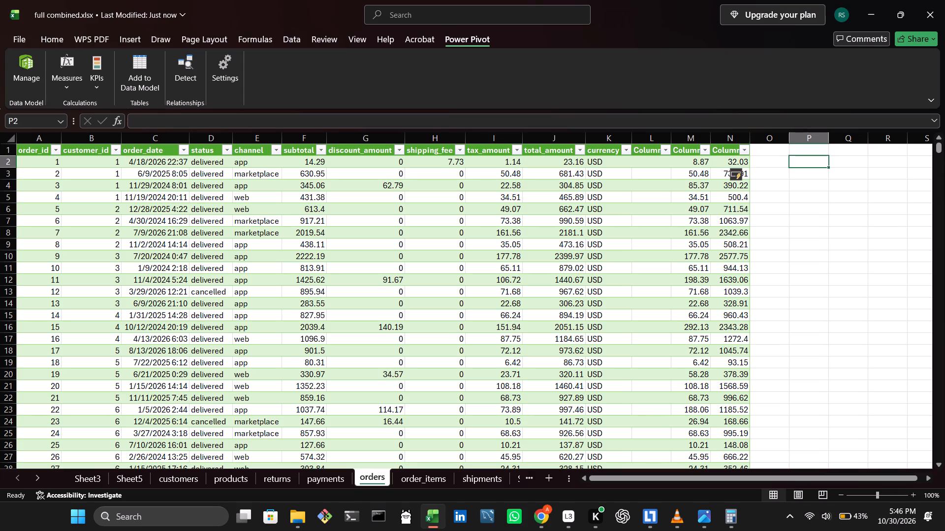
{"action": "key", "text": "equal"}
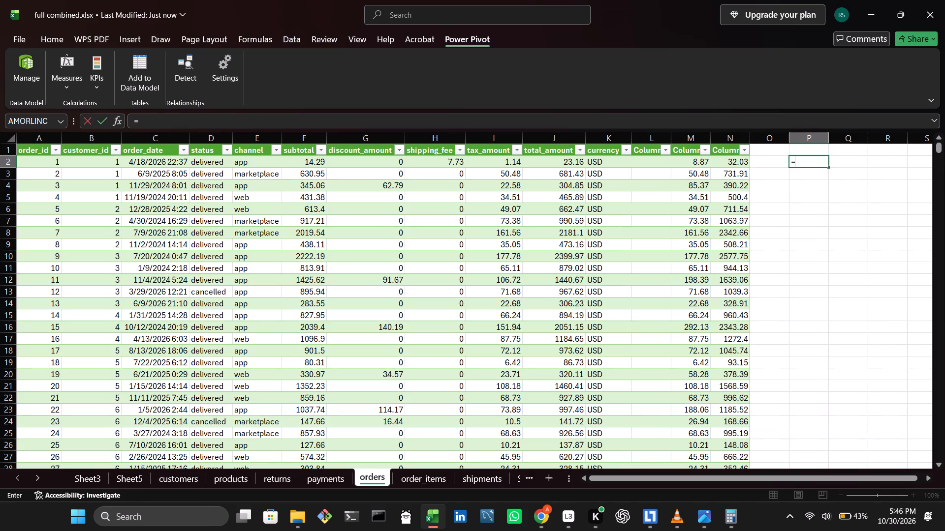
{"action": "type", "text": "7."}
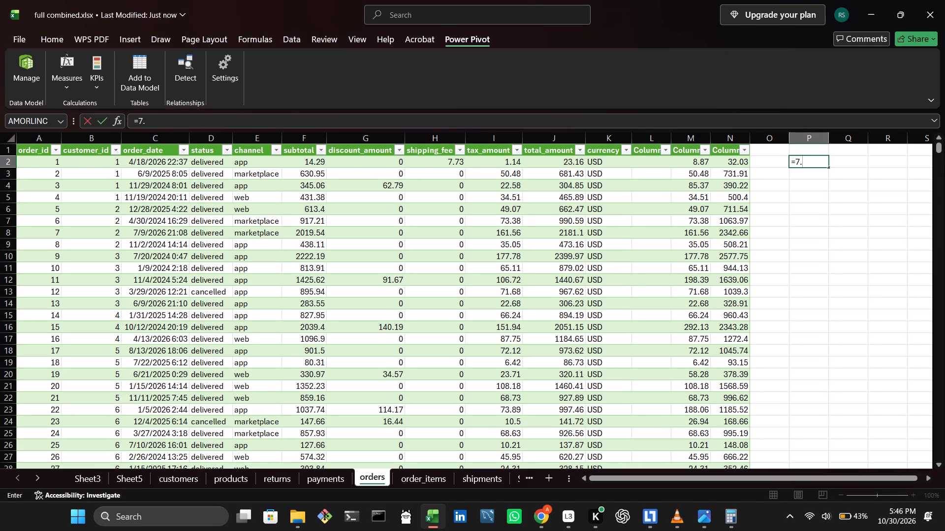
{"action": "key", "text": "7"}
{"action": "key", "text": "3"}
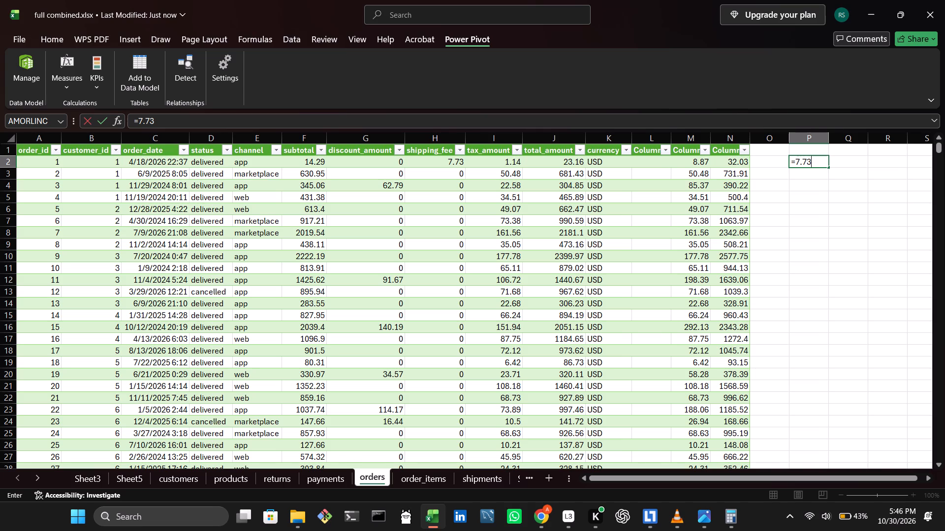
{"action": "key", "text": "period"}
{"action": "key", "text": "BackSpace"}
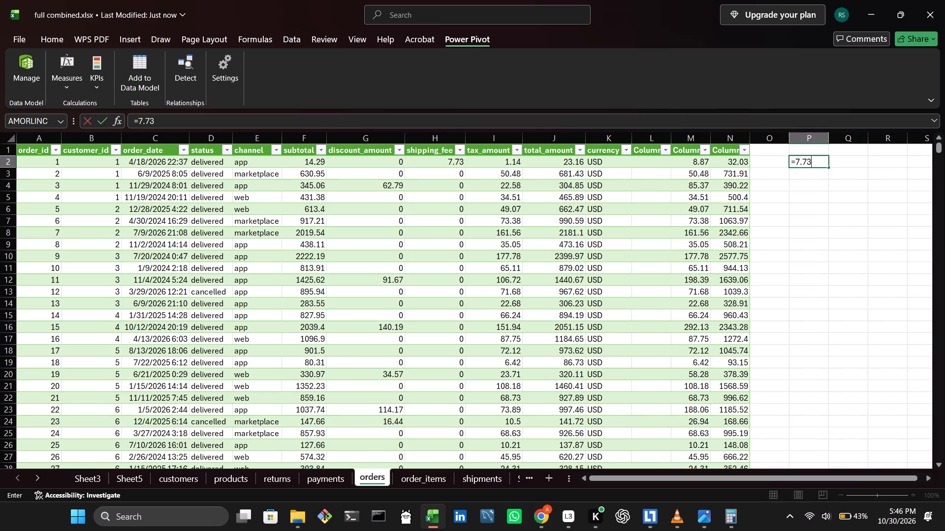
{"action": "key", "text": "plus"}
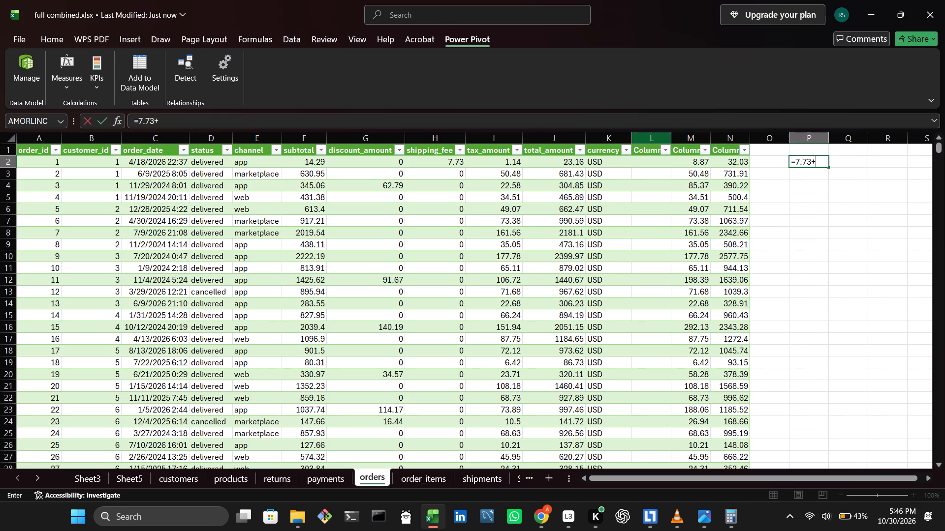
{"action": "type", "text": "1.14"}
{"action": "key", "text": "Return"}
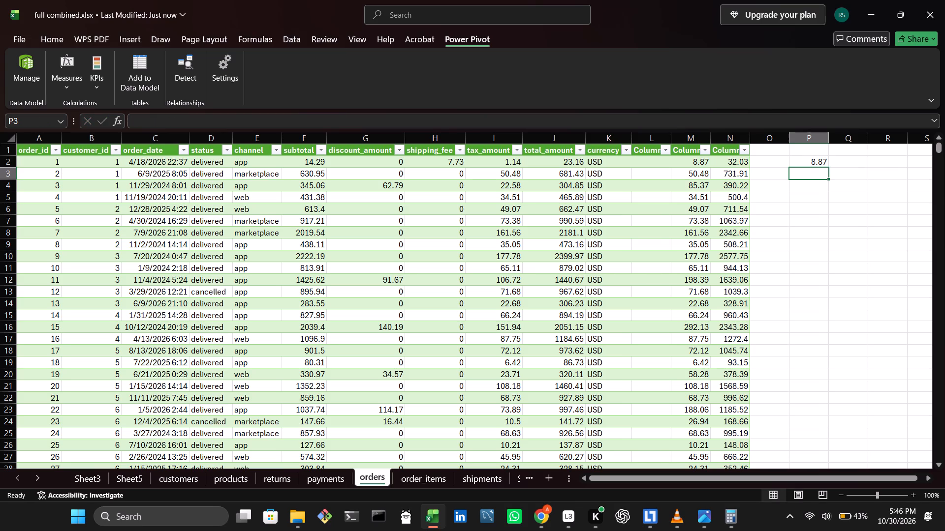
Enter a formula in Q2 of orders adding P2 to the first order's total_amount.
{"action": "left_click", "coordinate": [840, 161]}
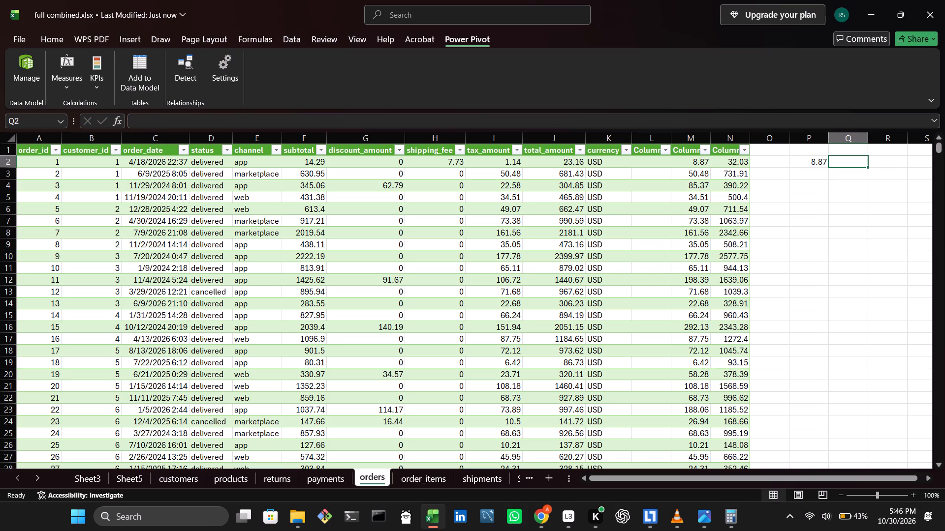
{"action": "key", "text": "BackSpace"}
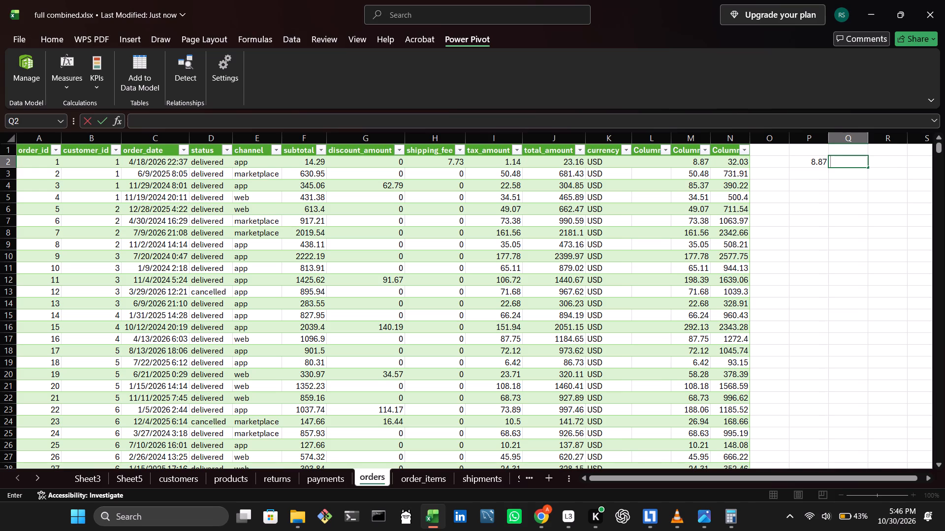
{"action": "key", "text": "BackSpace"}
{"action": "key", "text": "equal"}
{"action": "left_click", "coordinate": [821, 162]}
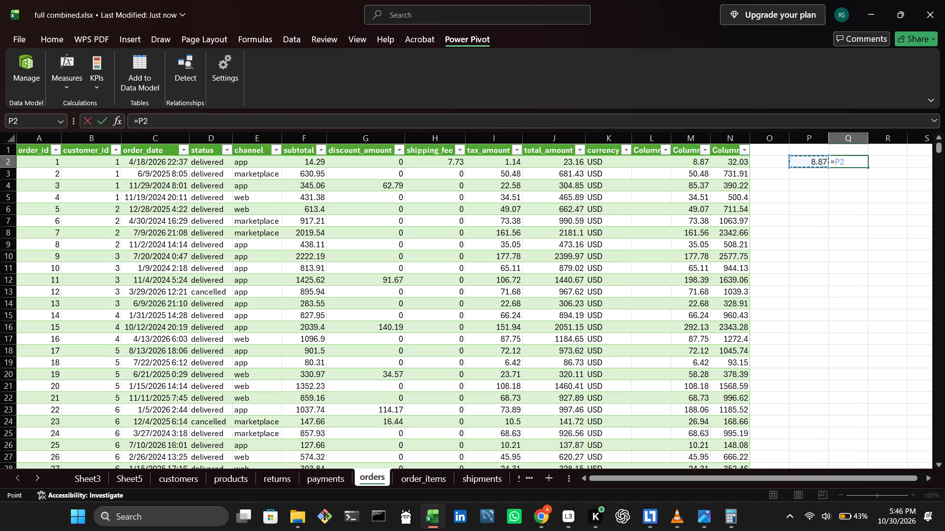
{"action": "key", "text": "Return"}
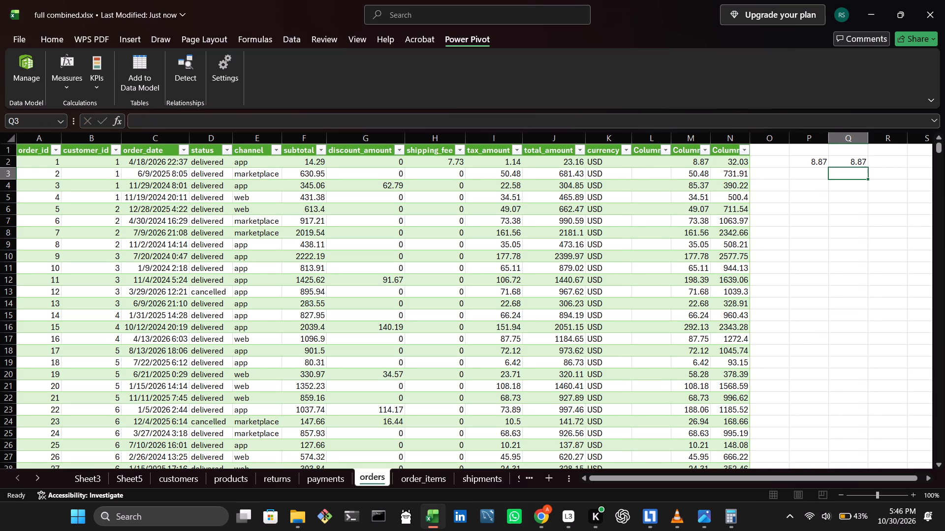
{"action": "double_click", "coordinate": [837, 162]}
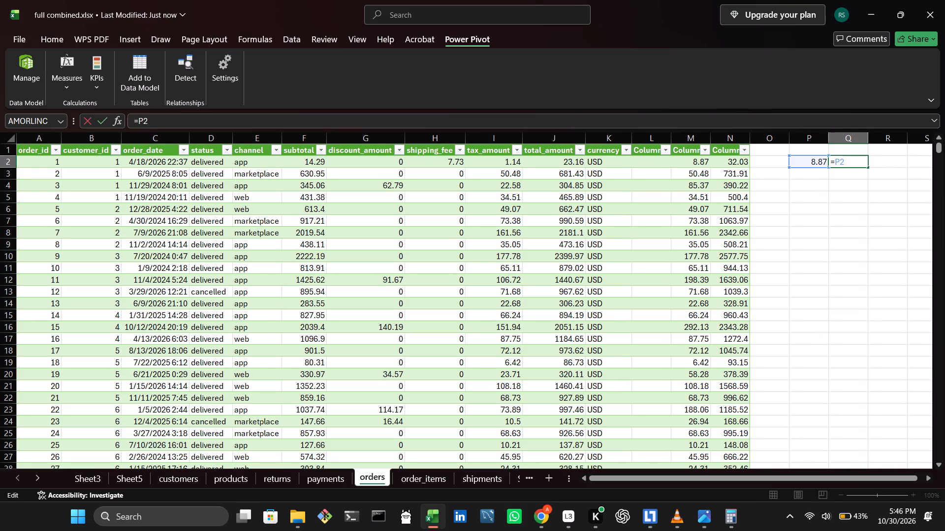
{"action": "left_click", "coordinate": [844, 161]}
{"action": "key", "text": "plus"}
{"action": "left_click", "coordinate": [559, 158]}
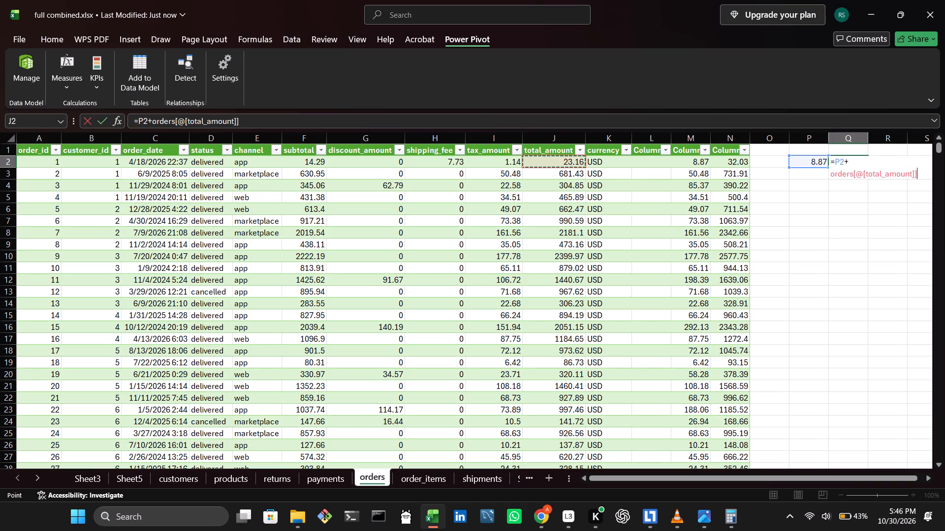
{"action": "key", "text": "Return"}
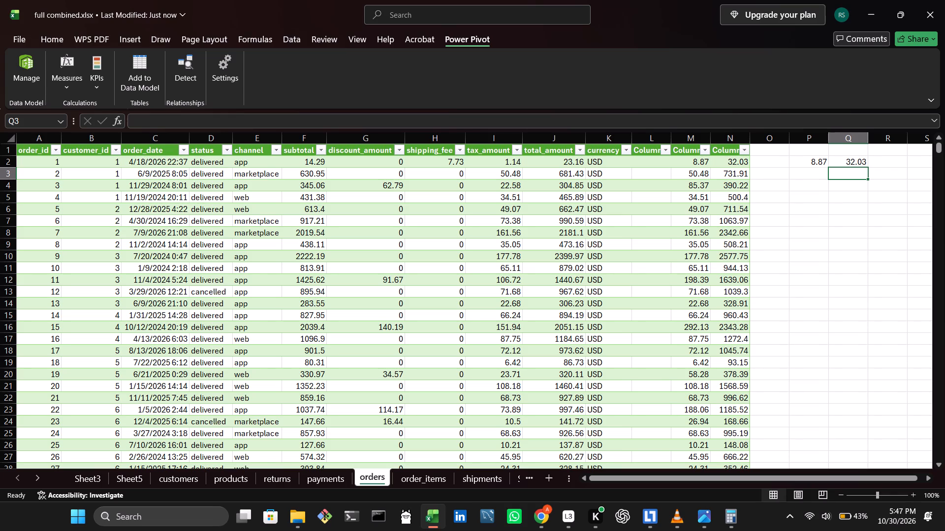
Enter the check formula =14.29+P2 in P4 of orders, adding the first order's subtotal to its charges.
{"action": "left_click", "coordinate": [816, 183]}
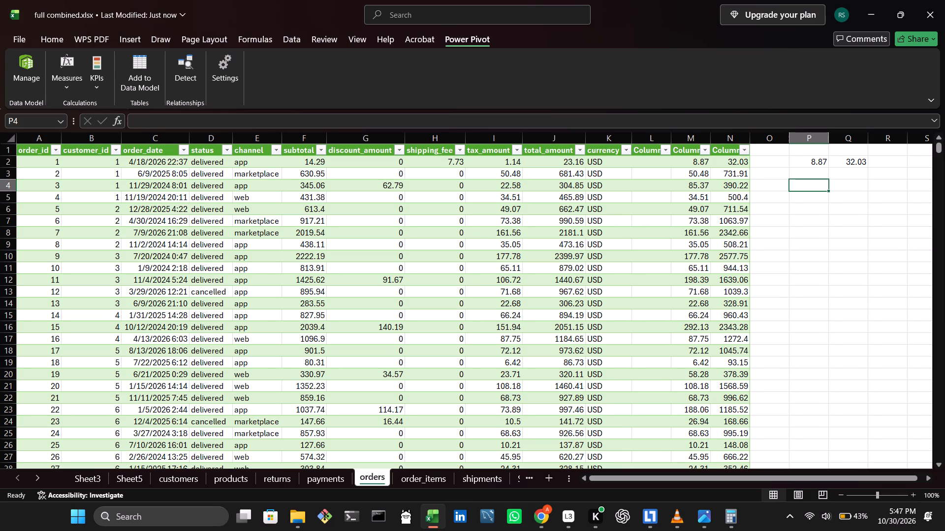
{"action": "key", "text": "BackSpace"}
{"action": "left_click", "coordinate": [816, 183]}
{"action": "key", "text": "equal"}
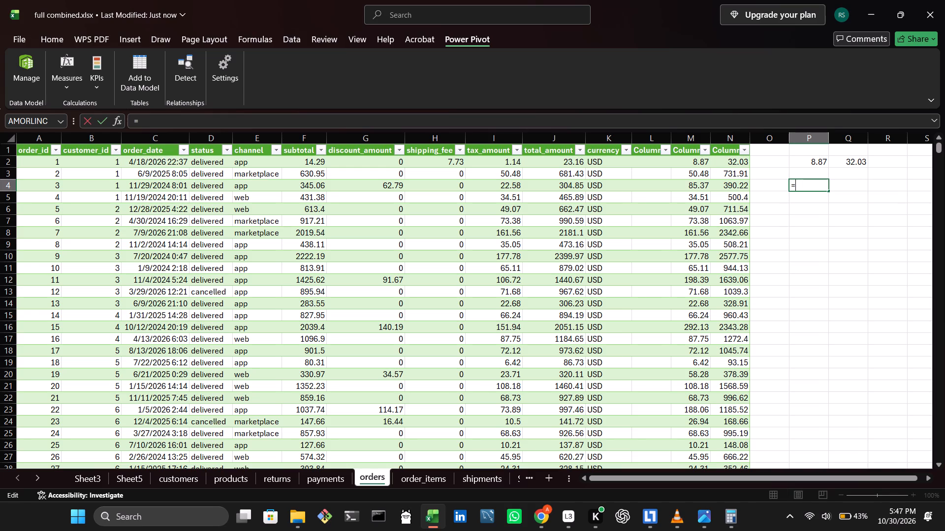
{"action": "type", "text": "14"}
{"action": "type", "text": ".2"}
{"action": "key", "text": "9"}
{"action": "key", "text": "plus"}
{"action": "left_click", "coordinate": [810, 164]}
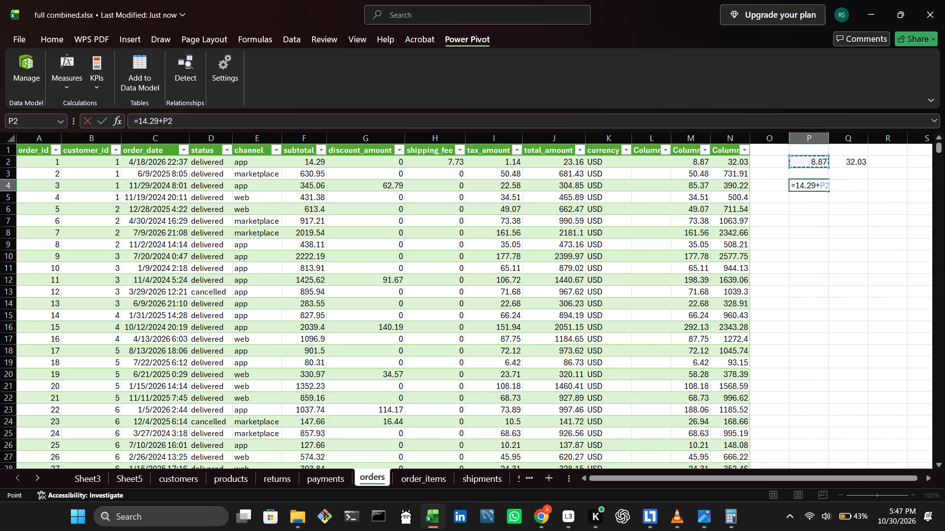
{"action": "key", "text": "Return"}
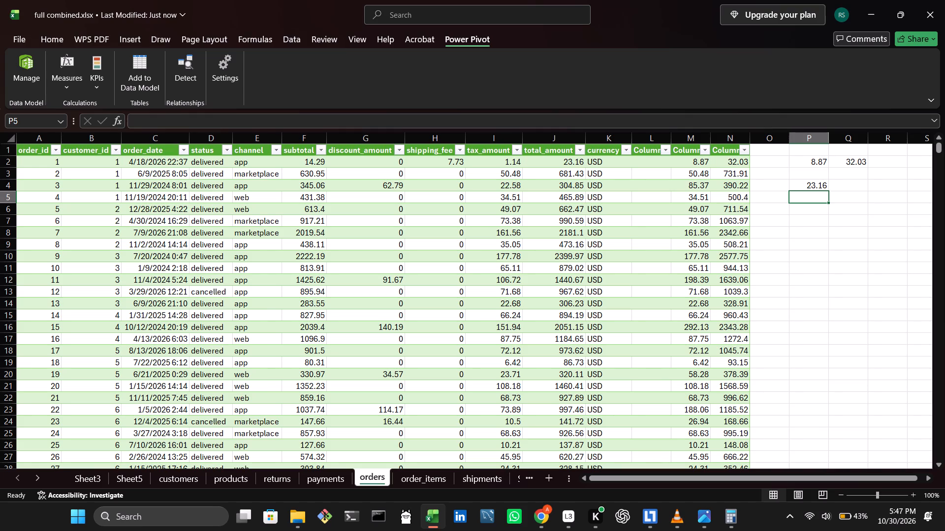
Examine the subtotal values in F2:F27 of orders, and look over the order_items, shipments and returns sheets.
{"action": "left_click_drag", "start_coordinate": [305, 163], "coordinate": [297, 269]}
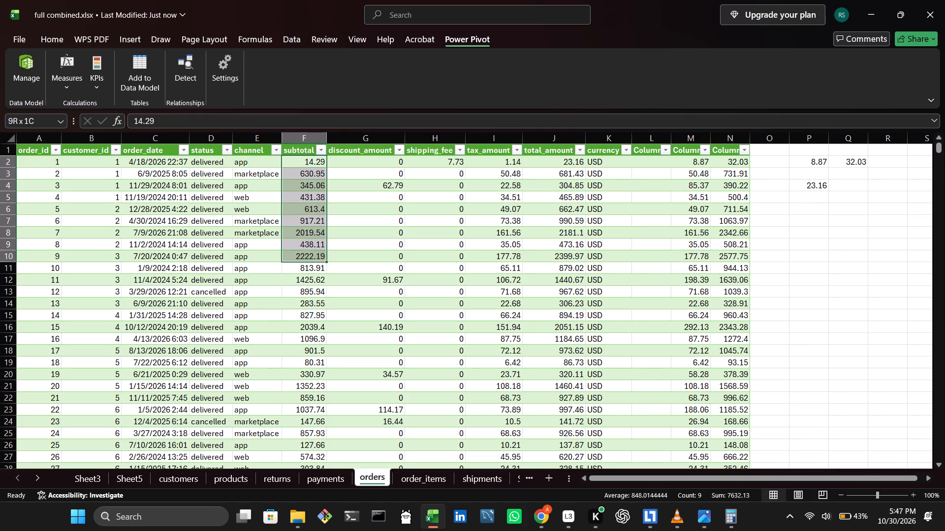
{"action": "left_click_drag", "start_coordinate": [297, 269], "coordinate": [325, 451]}
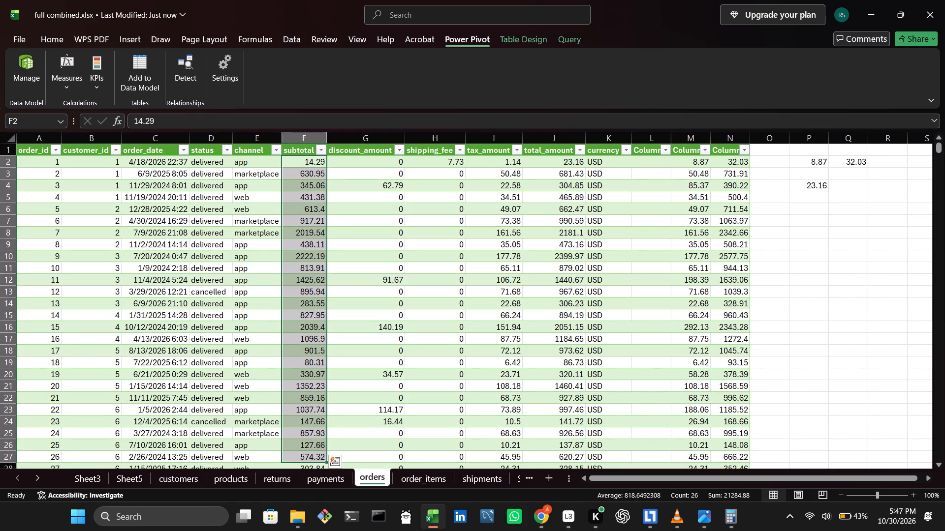
{"action": "left_click", "coordinate": [437, 474]}
{"action": "left_click", "coordinate": [437, 474]}
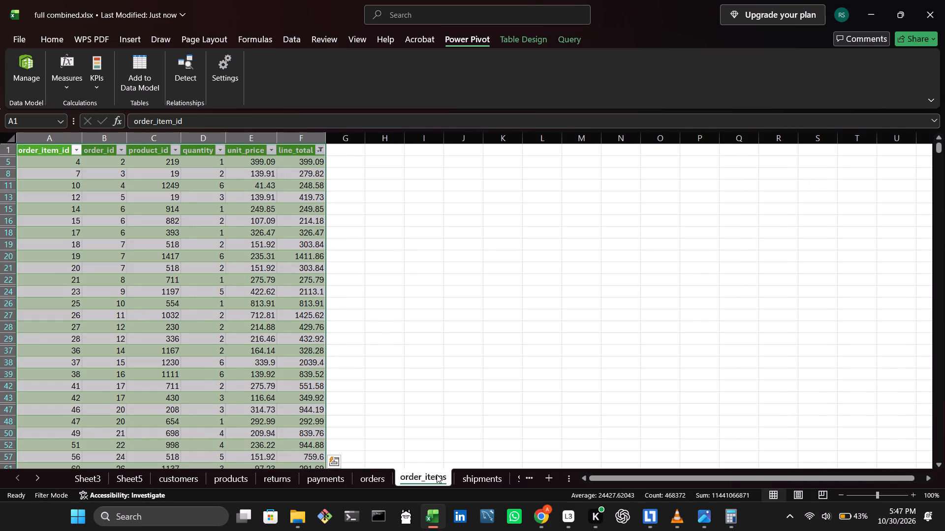
{"action": "left_click", "coordinate": [467, 486]}
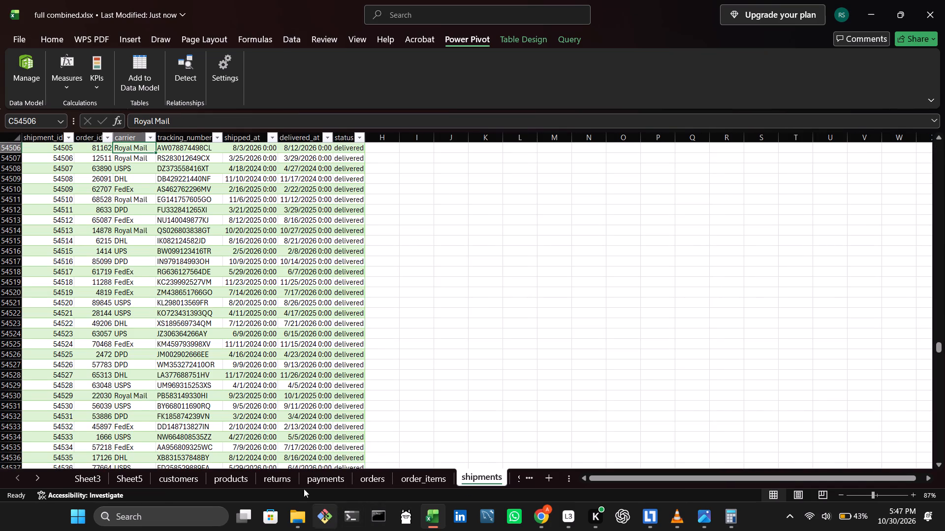
{"action": "left_click", "coordinate": [293, 482]}
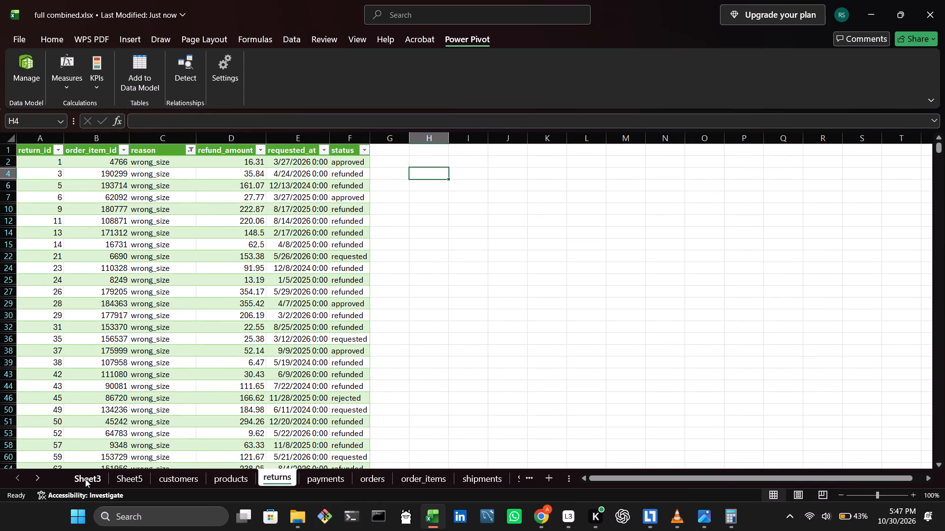
Move the orders by country chart on Sheet3 down so its top edge sits at about row 11.
{"action": "left_click", "coordinate": [85, 479]}
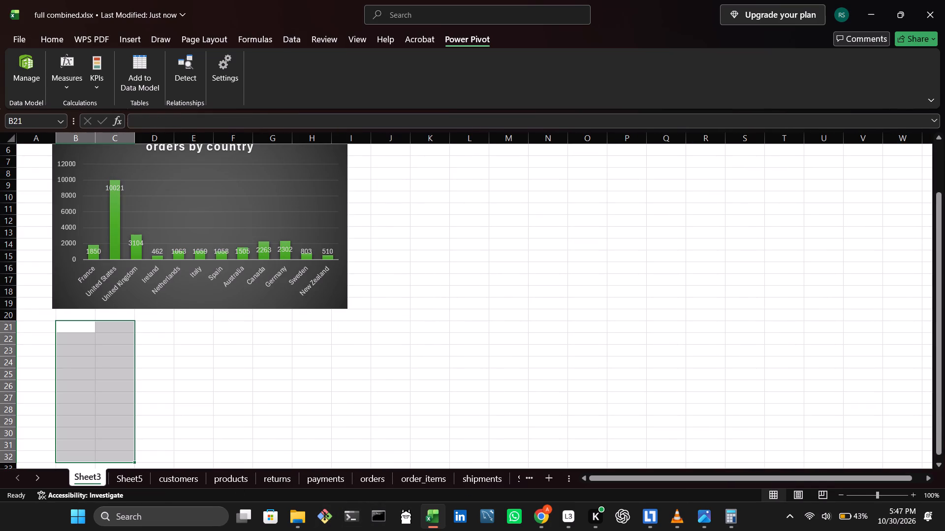
{"action": "left_click_drag", "start_coordinate": [938, 321], "coordinate": [926, 220]}
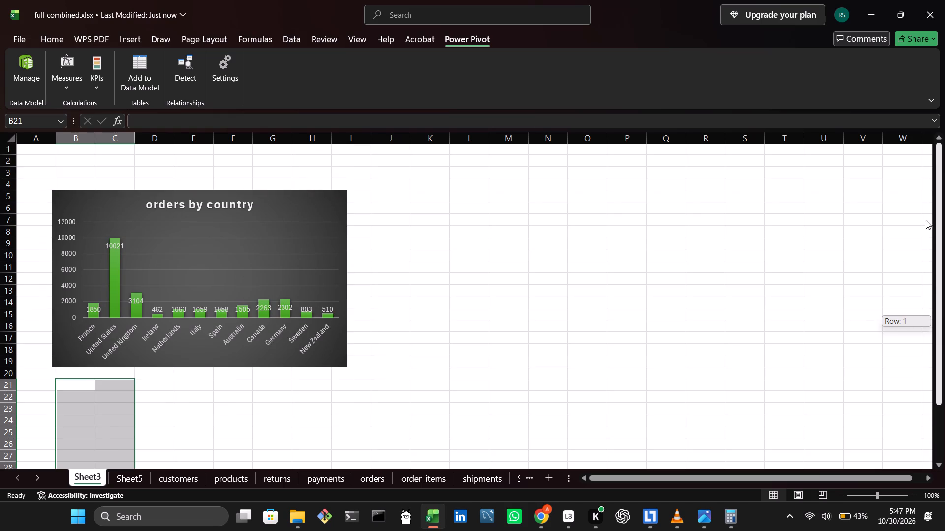
{"action": "left_click_drag", "start_coordinate": [926, 220], "coordinate": [927, 179]}
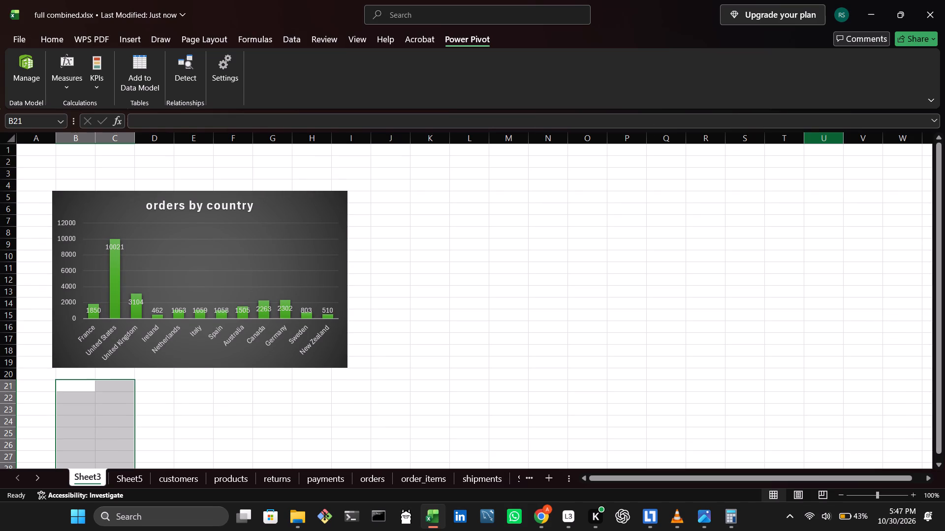
{"action": "left_click_drag", "start_coordinate": [109, 201], "coordinate": [101, 275]}
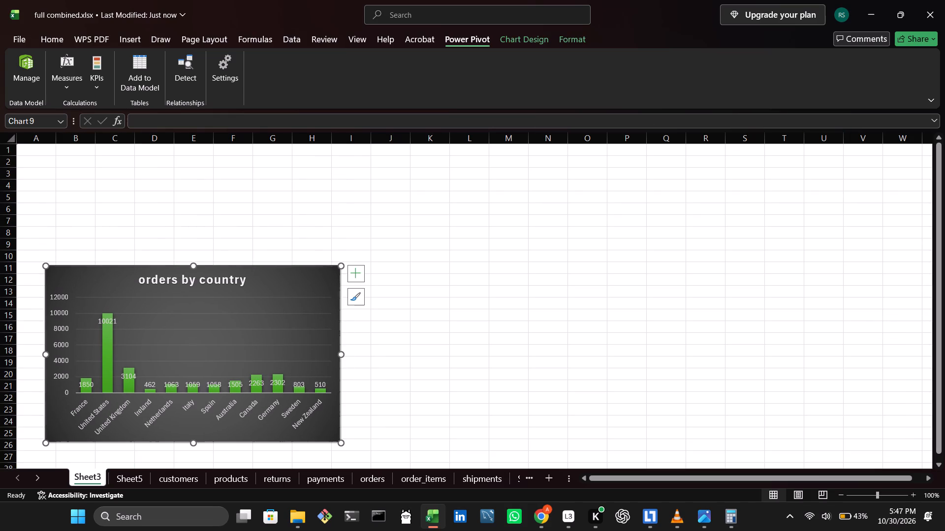
{"action": "left_click", "coordinate": [45, 150]}
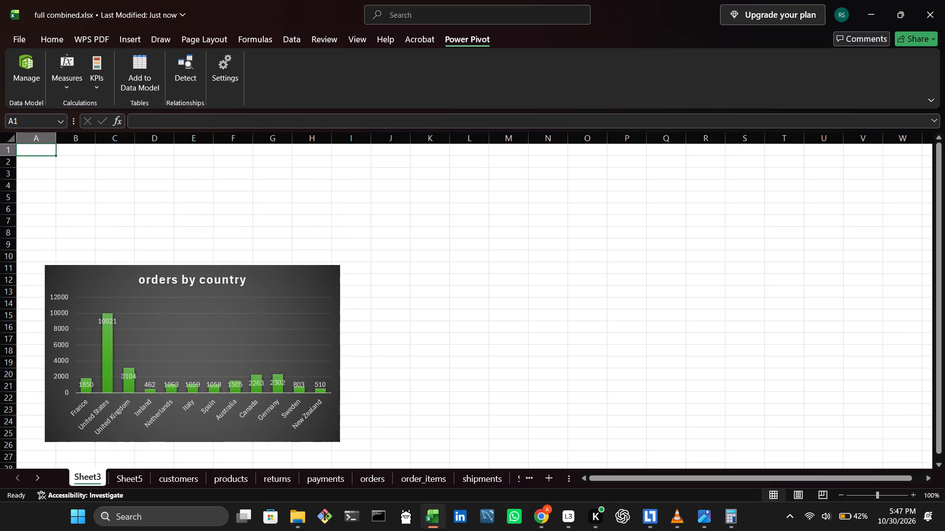
Move the orders by country chart on Sheet3 up to the sheet's left edge, with its top at about row 5.
{"action": "left_click_drag", "start_coordinate": [94, 282], "coordinate": [98, 282]}
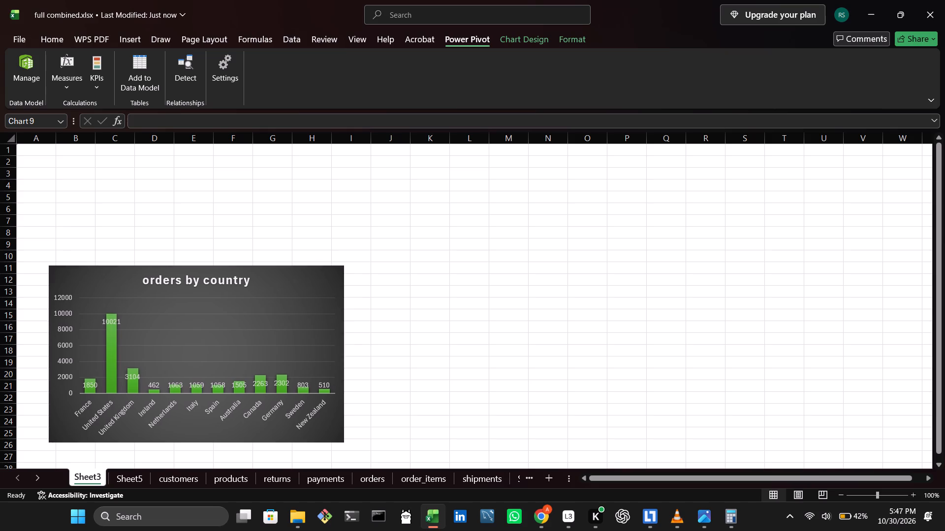
{"action": "left_click_drag", "start_coordinate": [98, 282], "coordinate": [73, 215]}
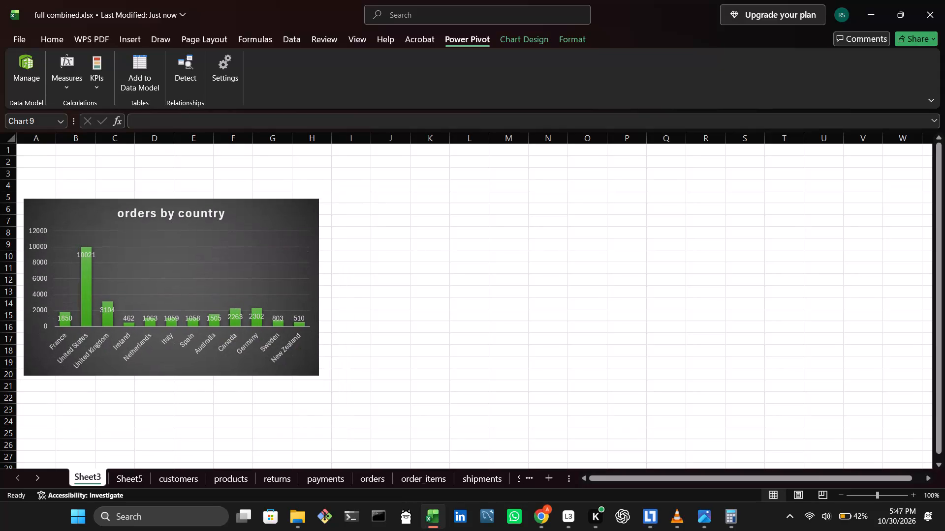
{"action": "left_click_drag", "start_coordinate": [73, 215], "coordinate": [69, 214]}
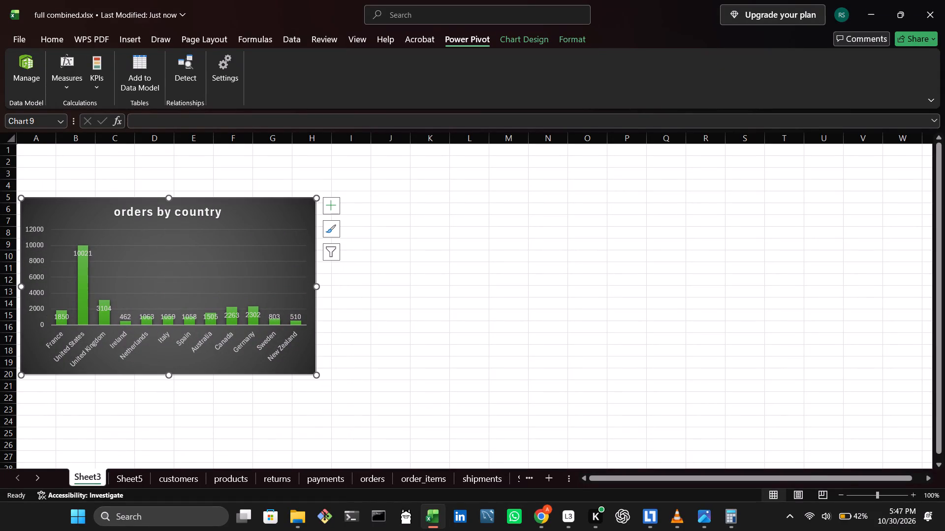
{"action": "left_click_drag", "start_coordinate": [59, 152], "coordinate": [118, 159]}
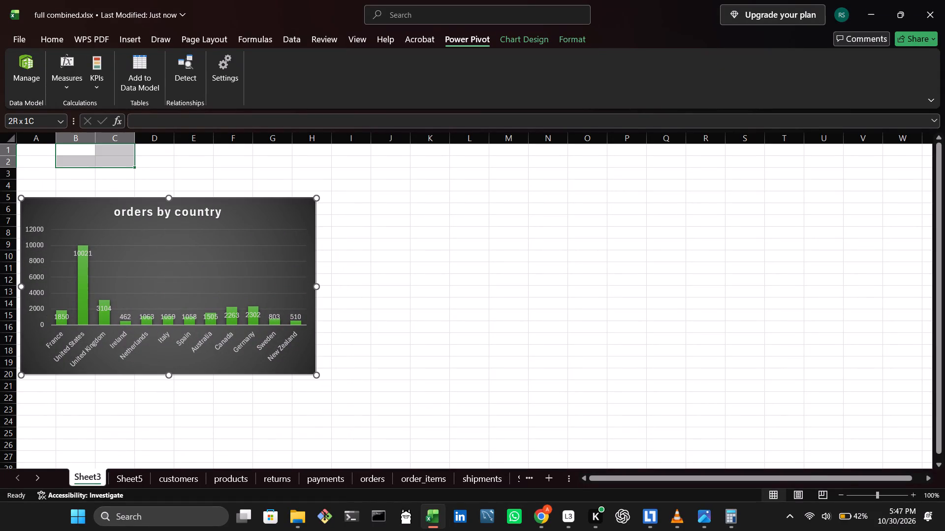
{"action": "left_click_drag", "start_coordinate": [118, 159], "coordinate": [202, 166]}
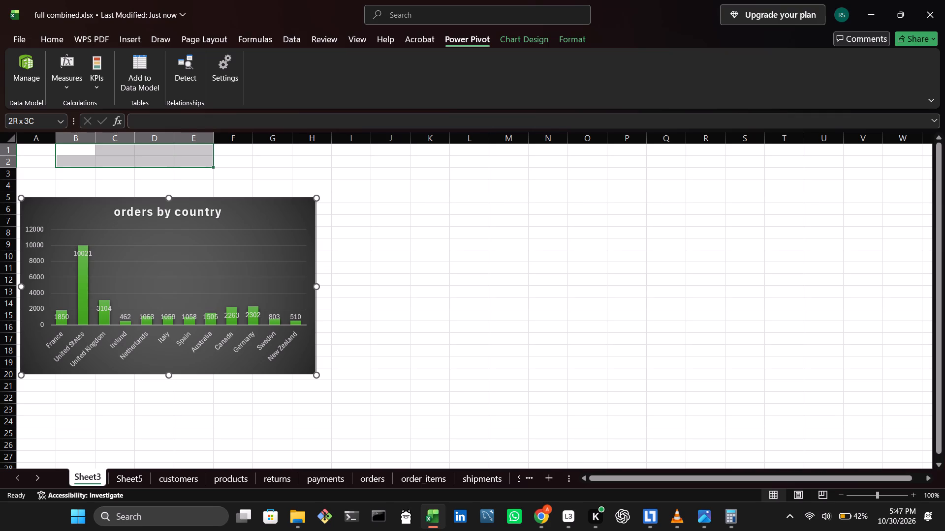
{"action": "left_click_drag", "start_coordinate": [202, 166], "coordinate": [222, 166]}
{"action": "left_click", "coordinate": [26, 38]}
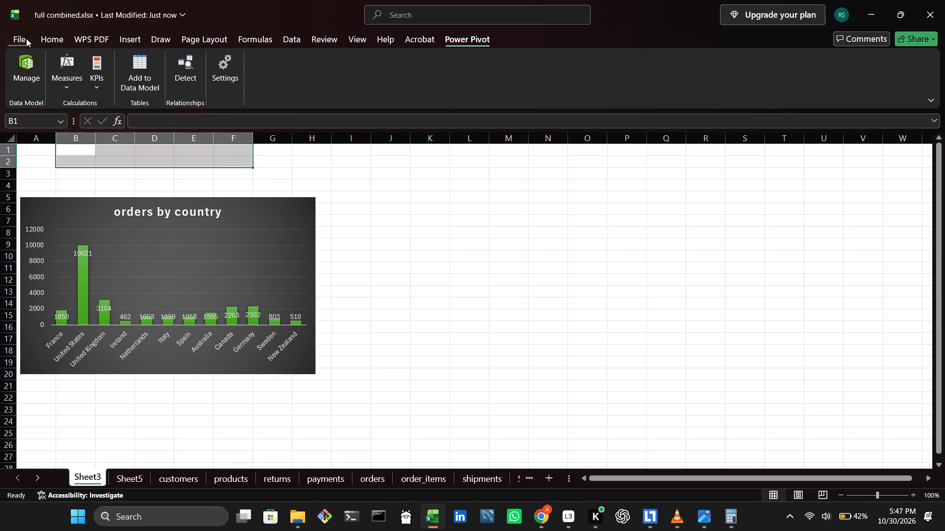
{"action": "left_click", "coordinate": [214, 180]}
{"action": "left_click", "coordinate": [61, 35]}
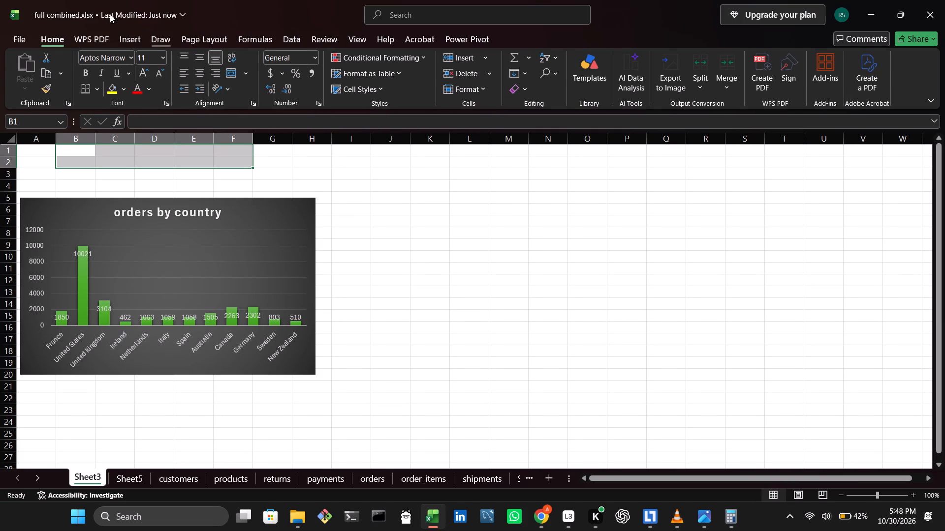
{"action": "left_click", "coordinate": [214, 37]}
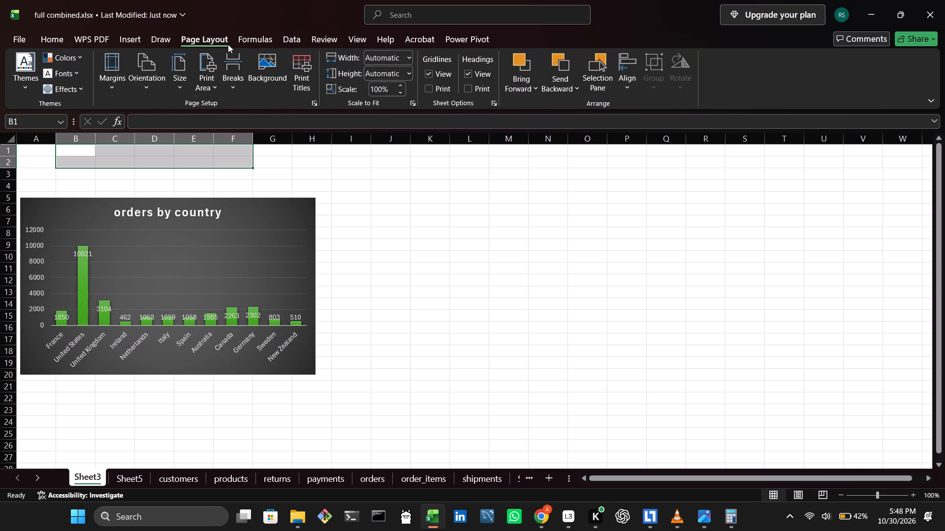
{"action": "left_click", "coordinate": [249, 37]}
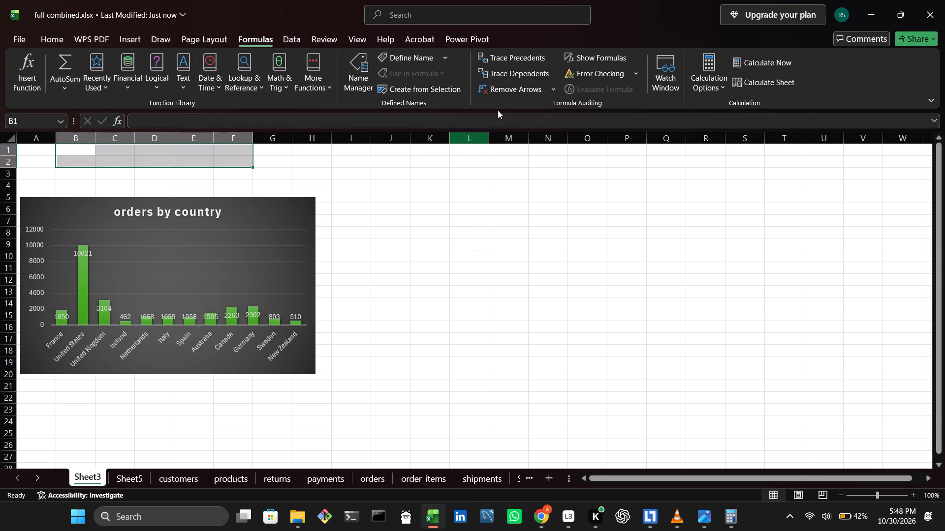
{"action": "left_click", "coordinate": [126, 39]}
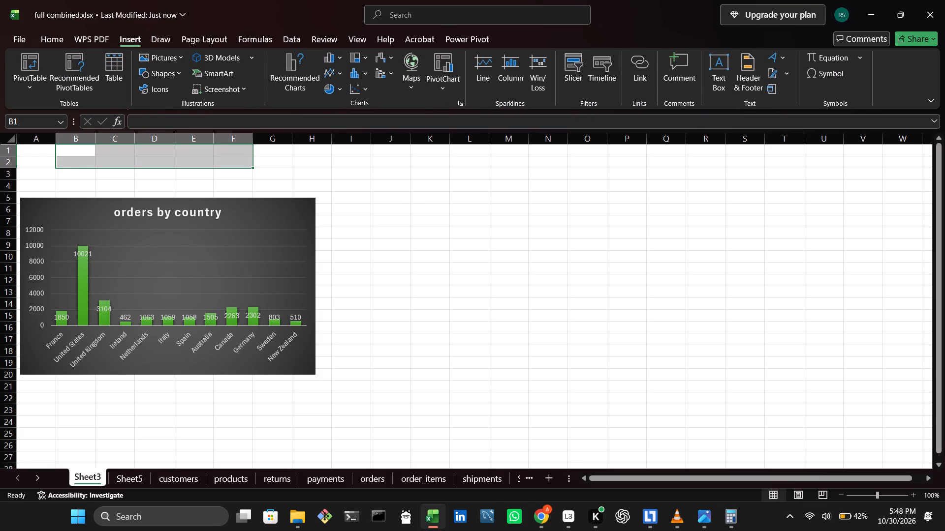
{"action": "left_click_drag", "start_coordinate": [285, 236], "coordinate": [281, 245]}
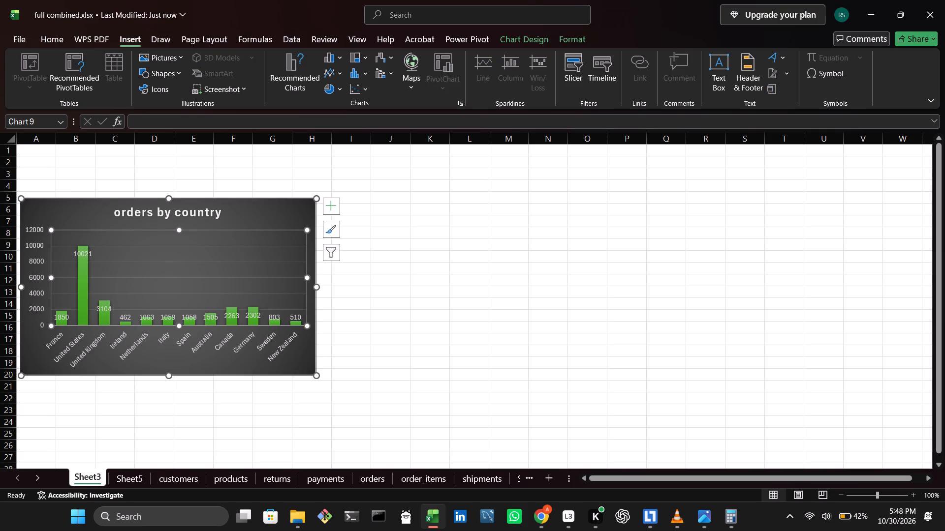
Insert a PivotTable from the return-reason range C4:D8 on Sheet5, placed on the same sheet at P4.
{"action": "left_click", "coordinate": [127, 479]}
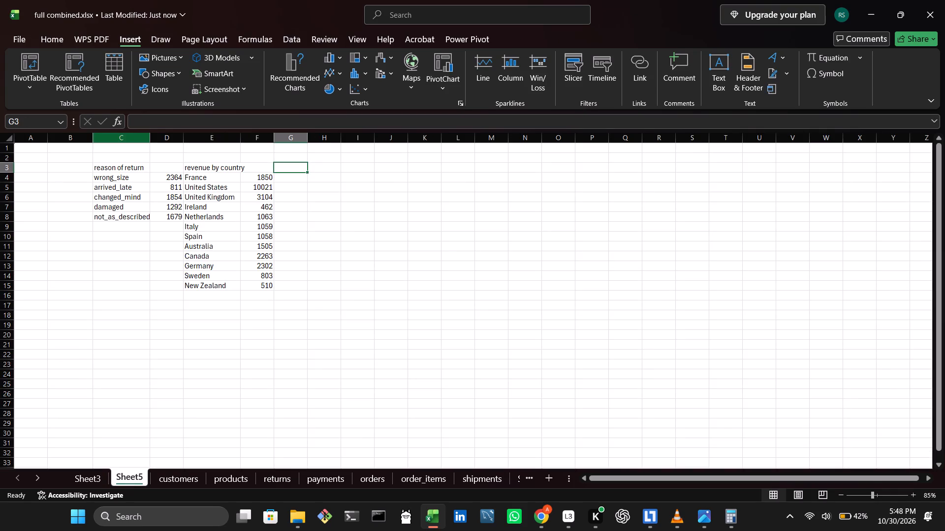
{"action": "left_click", "coordinate": [17, 60]}
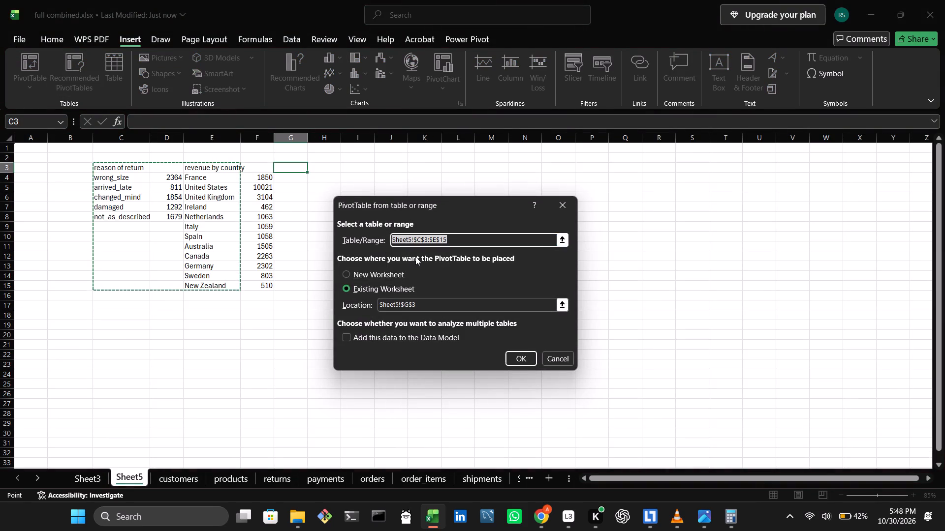
{"action": "left_click", "coordinate": [447, 233]}
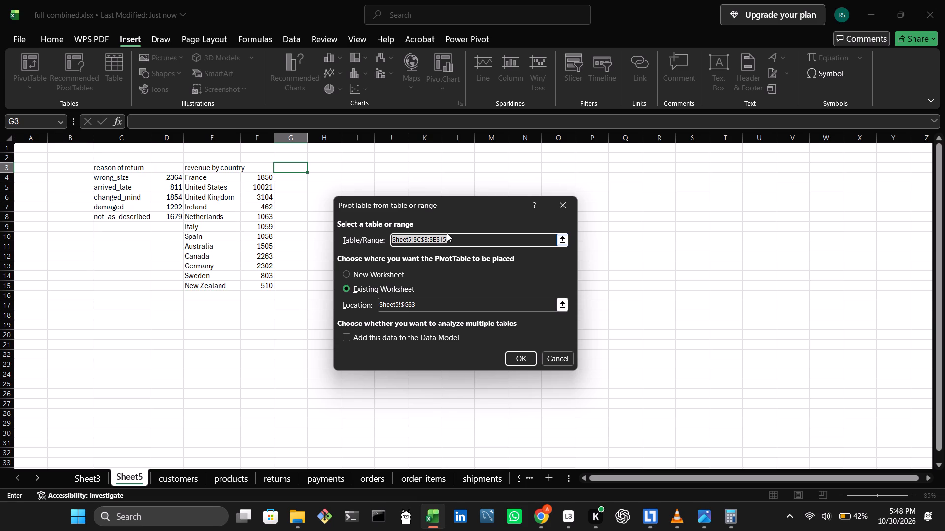
{"action": "key", "text": "BackSpace"}
{"action": "key", "text": "BackSpace"}
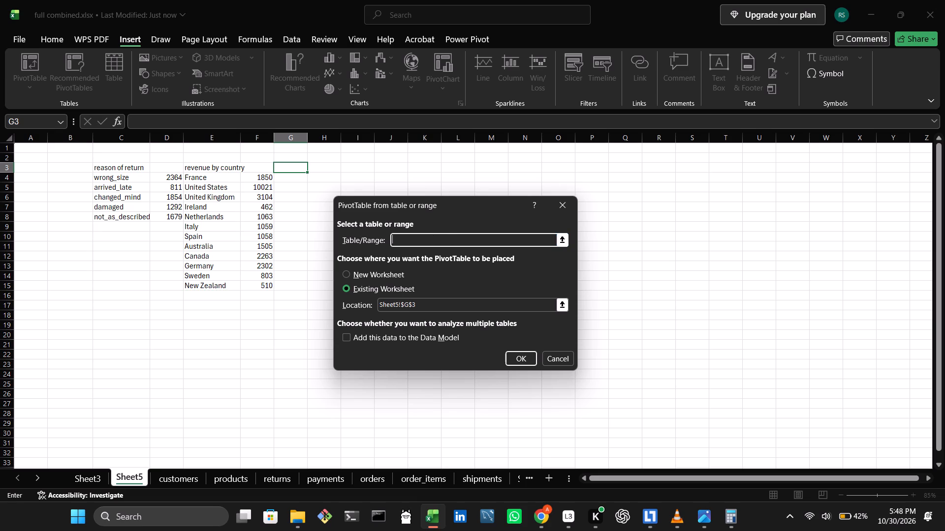
{"action": "left_click_drag", "start_coordinate": [127, 179], "coordinate": [169, 216]}
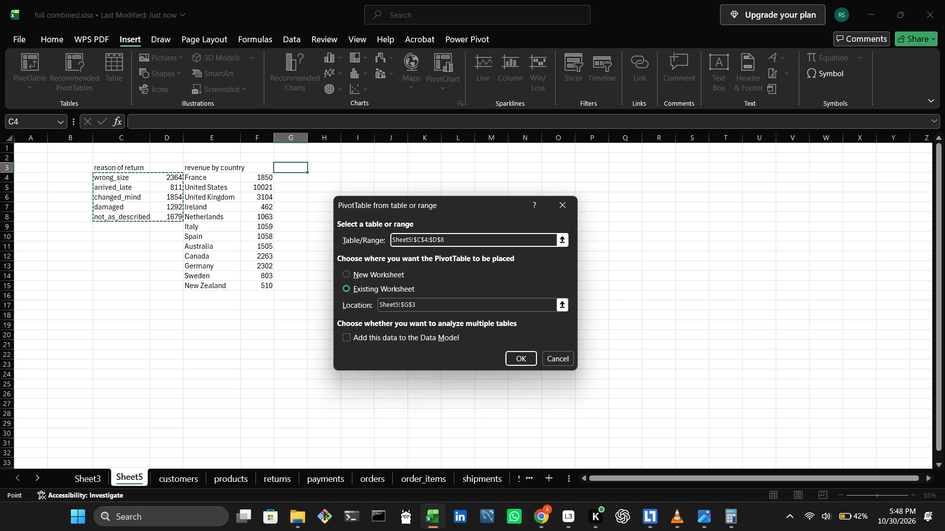
{"action": "left_click_drag", "start_coordinate": [437, 301], "coordinate": [384, 300]}
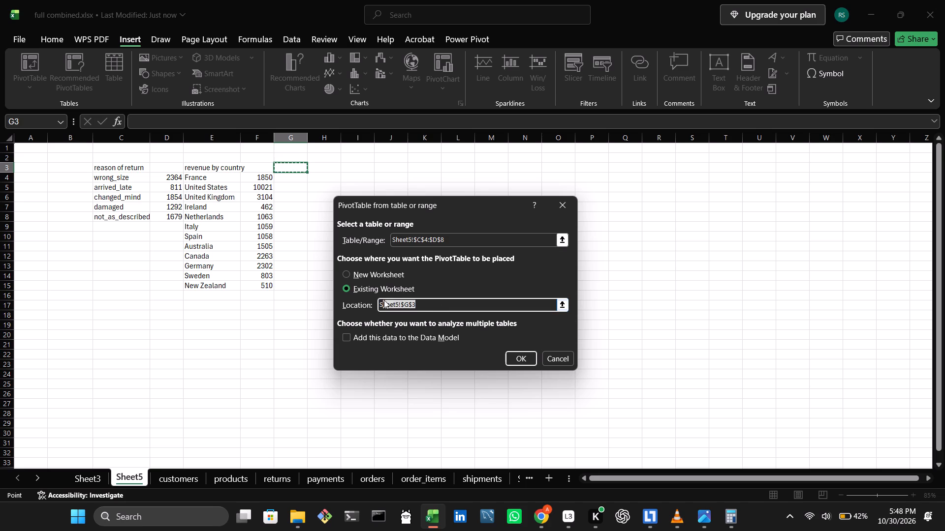
{"action": "left_click_drag", "start_coordinate": [384, 300], "coordinate": [383, 300]}
{"action": "key", "text": "BackSpace"}
{"action": "key", "text": "BackSpace"}
{"action": "left_click", "coordinate": [601, 174]}
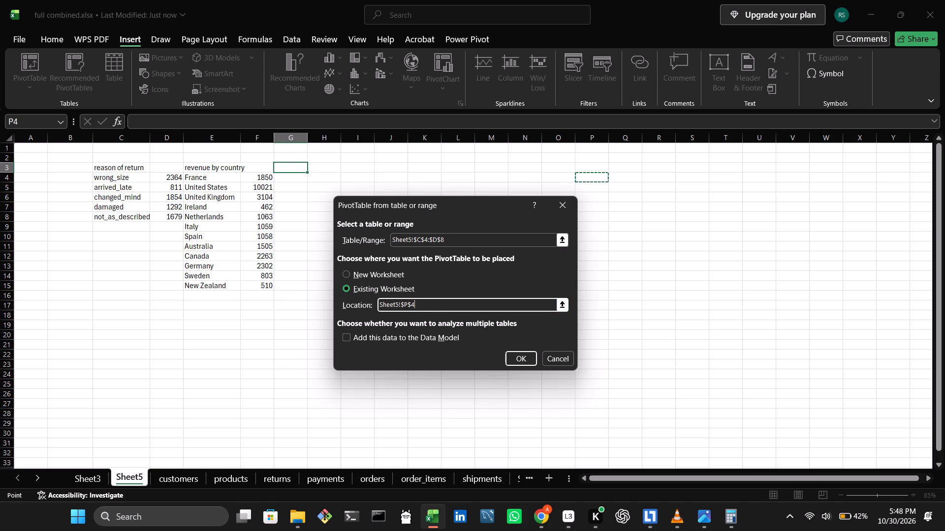
{"action": "key", "text": "Return"}
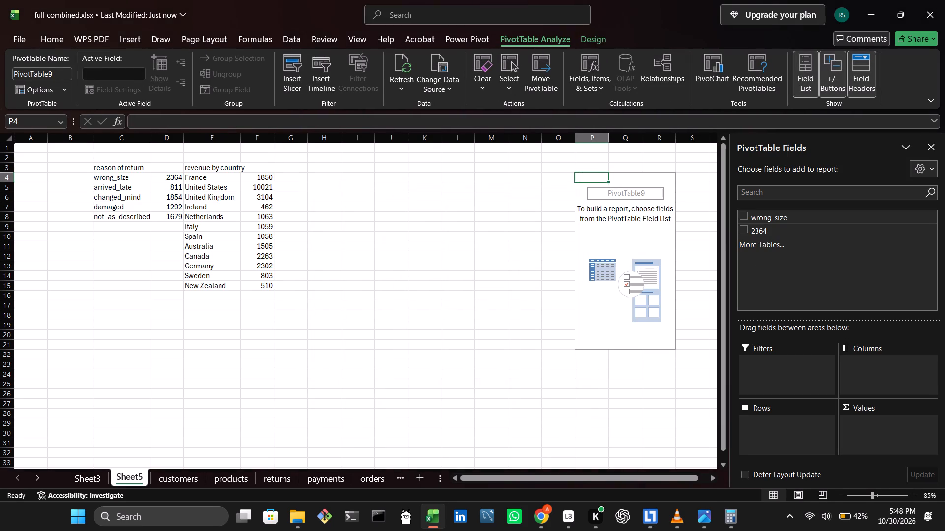
Add the wrong_size field to the PivotTable's Filters area and the 2364 field to its Columns area.
{"action": "left_click_drag", "start_coordinate": [753, 223], "coordinate": [774, 392]}
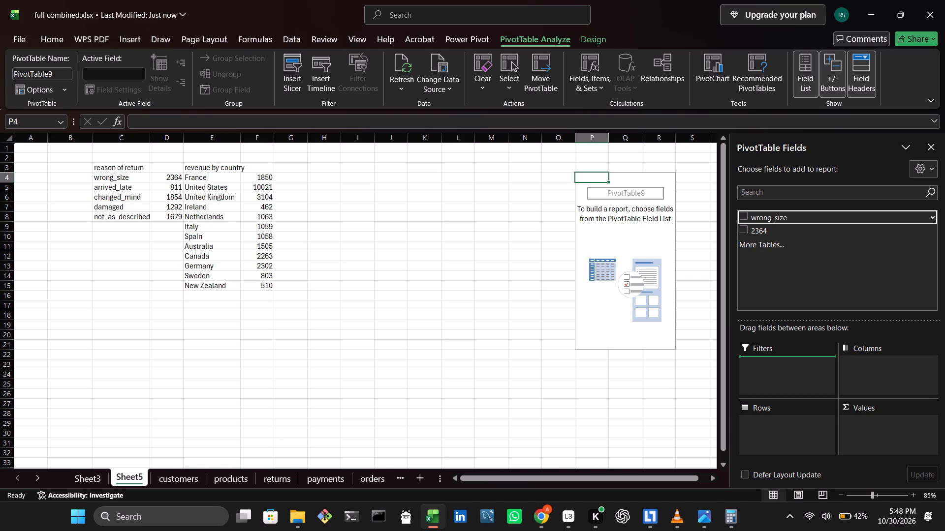
{"action": "left_click_drag", "start_coordinate": [774, 392], "coordinate": [772, 388]}
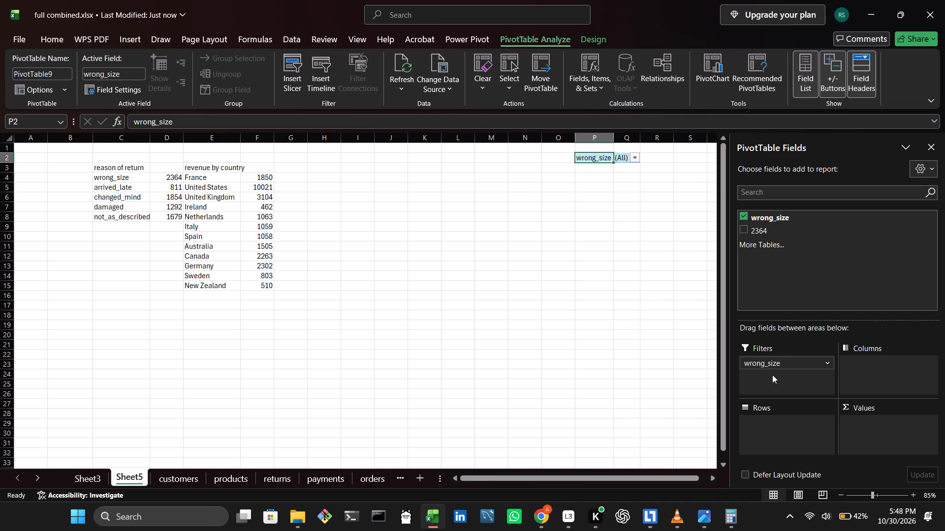
{"action": "left_click_drag", "start_coordinate": [755, 232], "coordinate": [902, 378]}
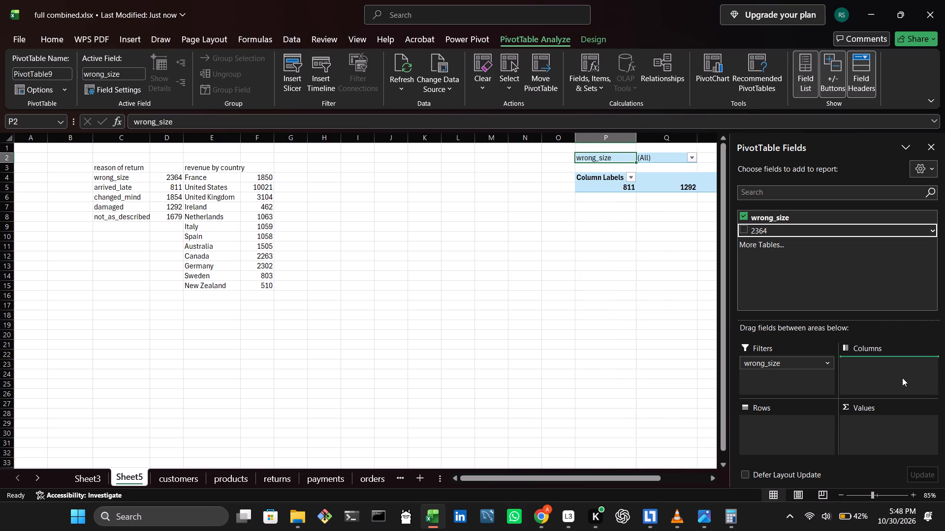
{"action": "left_click", "coordinate": [638, 291]}
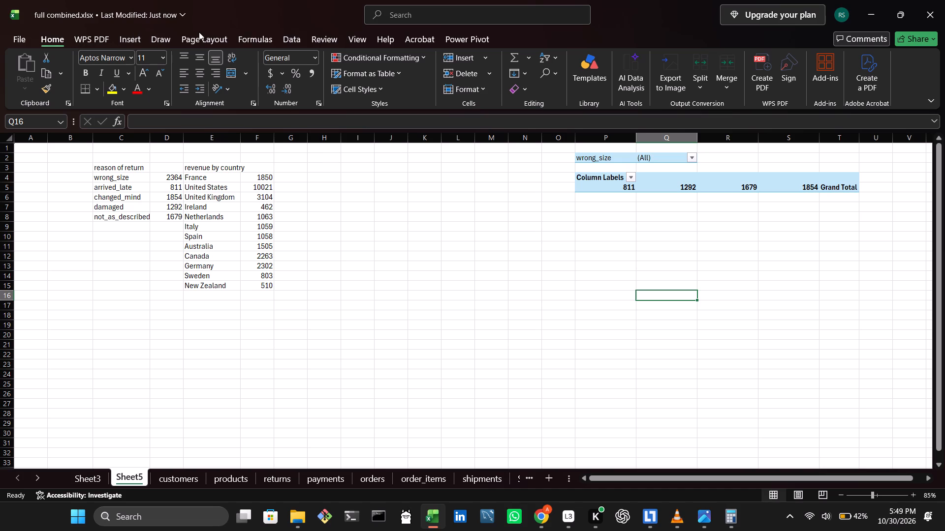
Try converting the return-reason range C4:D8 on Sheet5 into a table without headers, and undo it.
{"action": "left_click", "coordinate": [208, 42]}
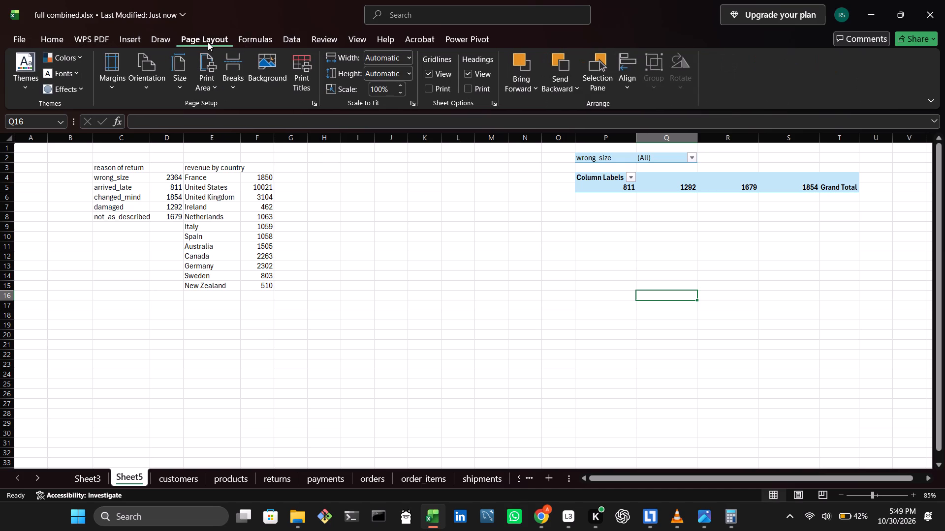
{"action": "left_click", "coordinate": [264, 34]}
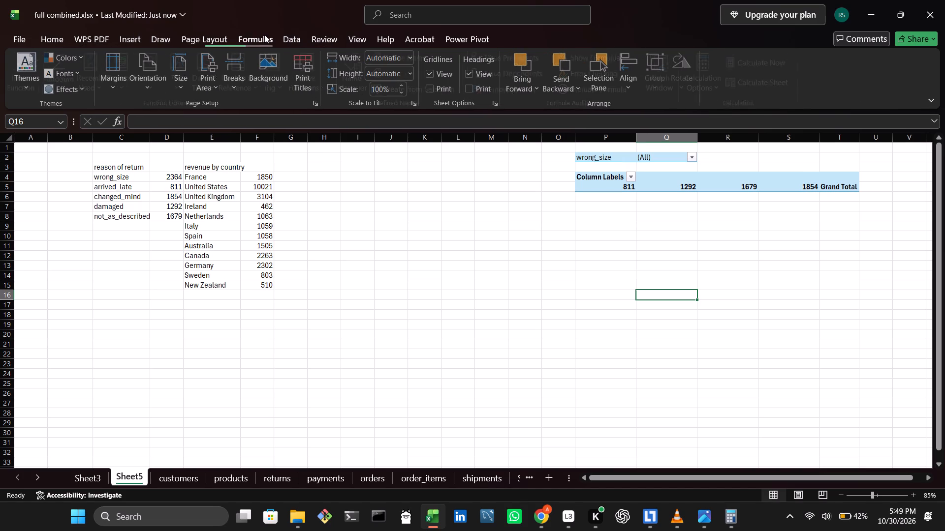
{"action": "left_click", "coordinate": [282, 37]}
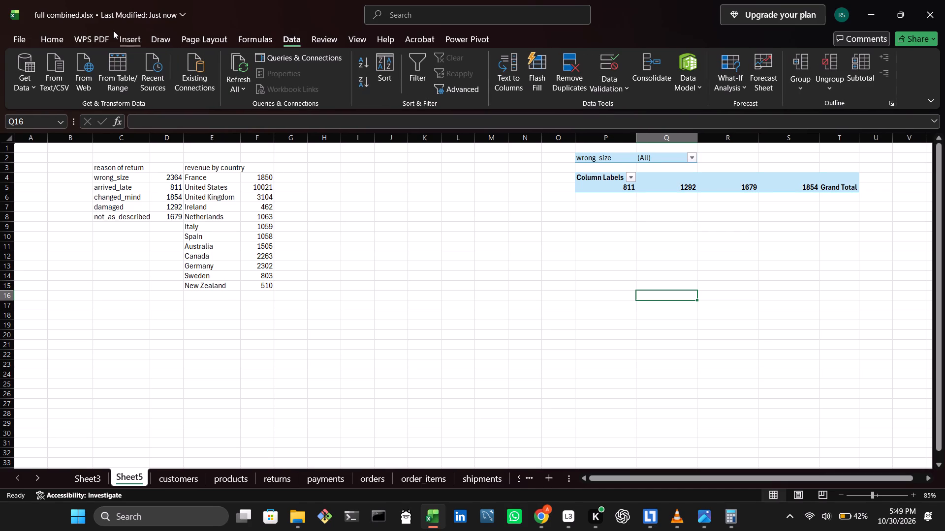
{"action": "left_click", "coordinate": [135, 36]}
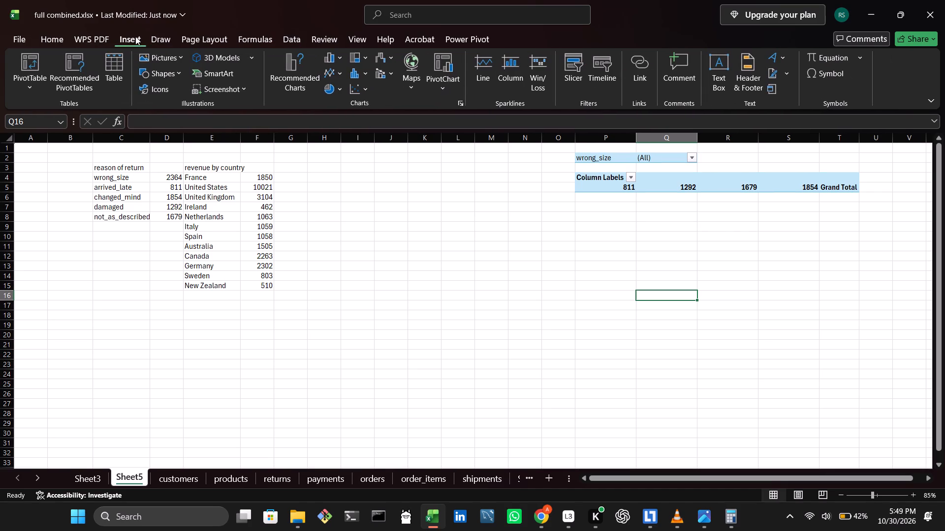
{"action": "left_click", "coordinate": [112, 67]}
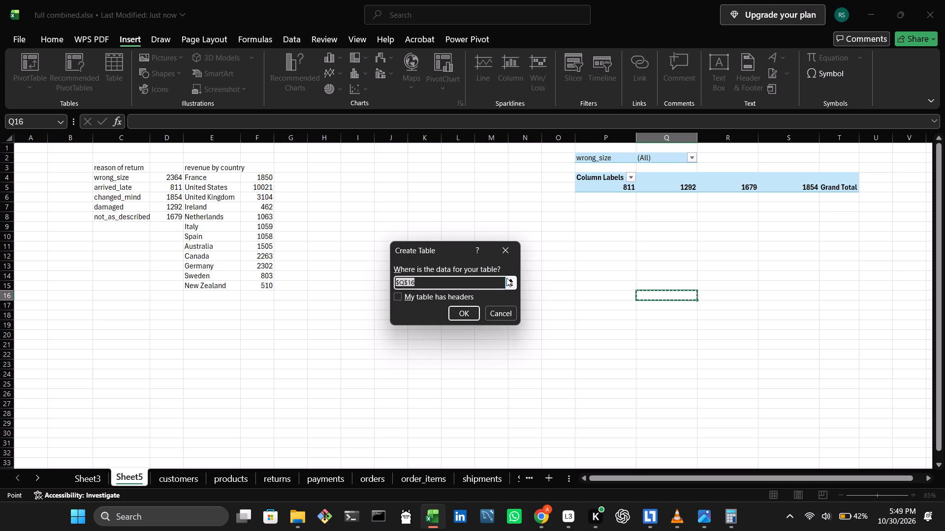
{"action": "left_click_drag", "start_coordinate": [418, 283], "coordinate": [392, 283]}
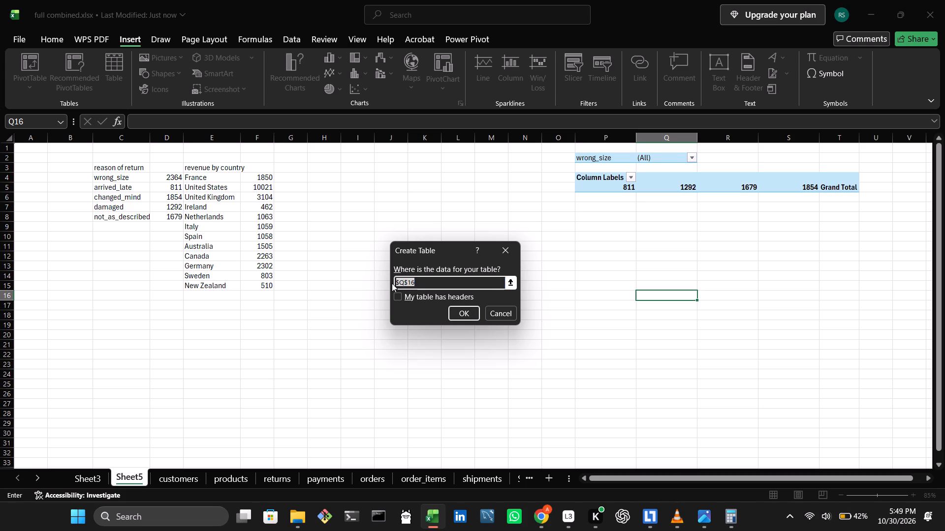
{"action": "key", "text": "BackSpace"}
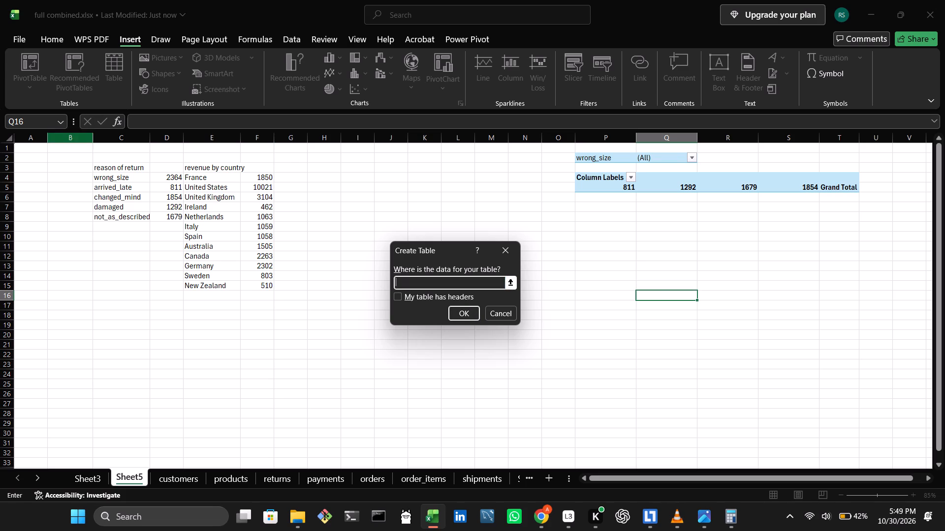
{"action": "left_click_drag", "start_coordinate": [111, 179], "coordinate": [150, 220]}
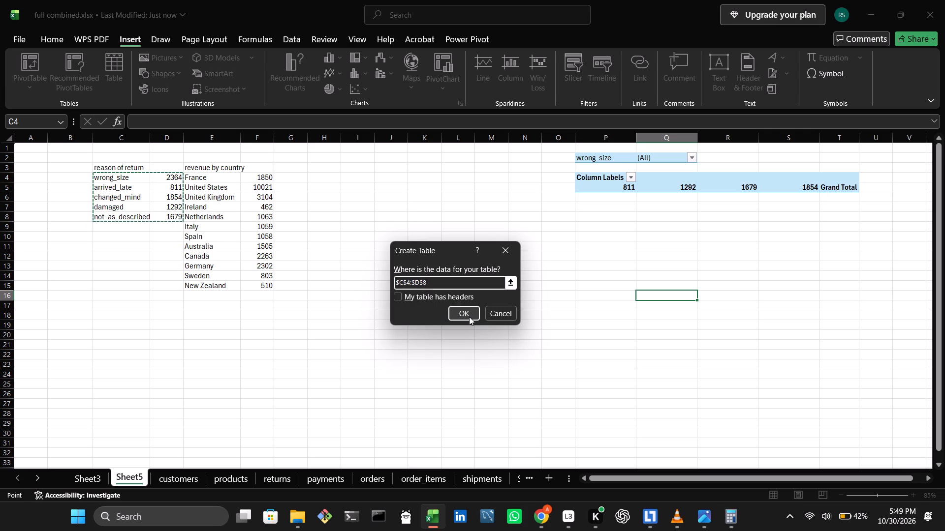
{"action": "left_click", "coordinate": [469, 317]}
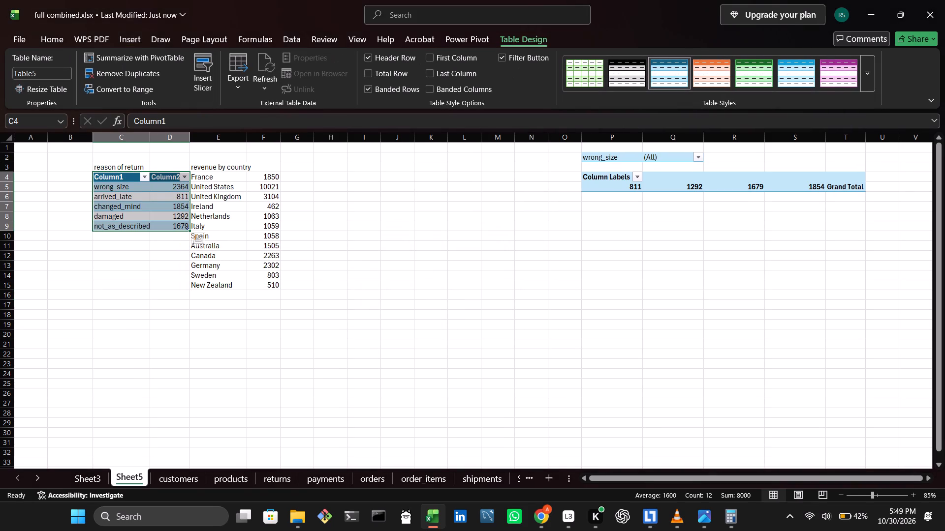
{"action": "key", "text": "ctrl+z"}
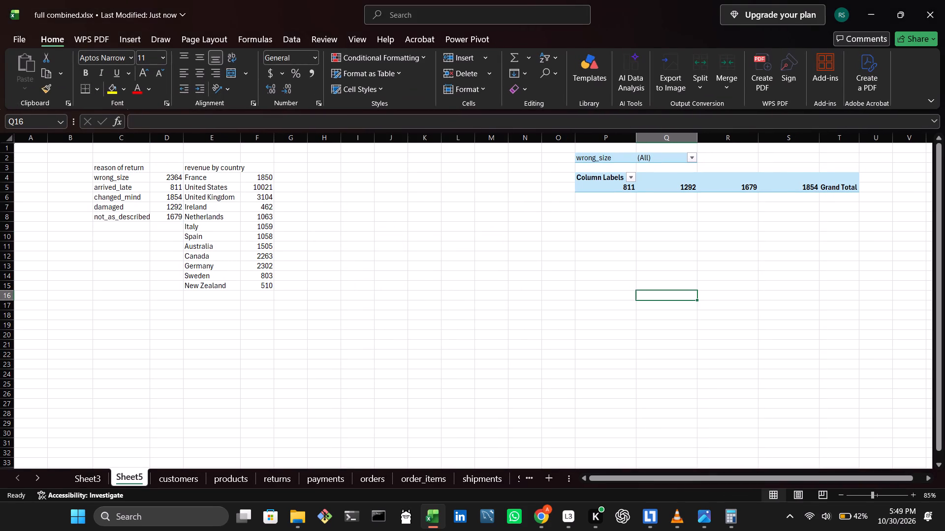
Undo the field placements and the insertion of the return-reason PivotTable at P4 on Sheet5.
{"action": "key", "text": "ctrl+z"}
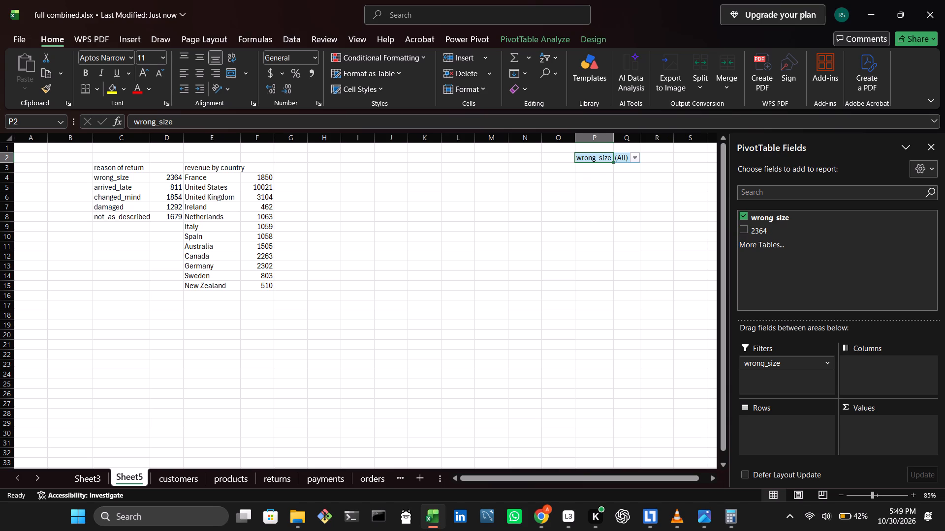
{"action": "key", "text": "ctrl+z"}
{"action": "key", "text": "ctrl+z"}
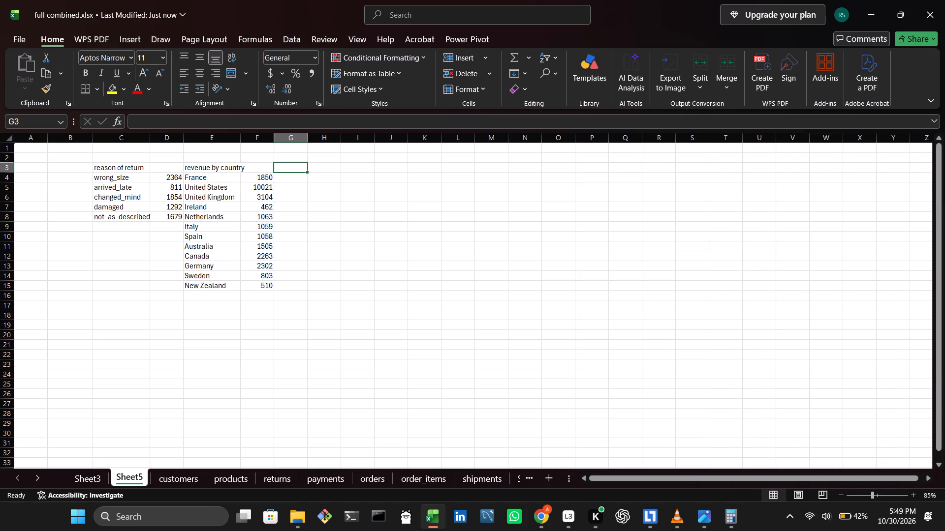
Select the return-reason range C4:D8 on Sheet5 and add the Recommended PivotTables command to the Quick Access Toolbar.
{"action": "left_click_drag", "start_coordinate": [127, 175], "coordinate": [166, 207]}
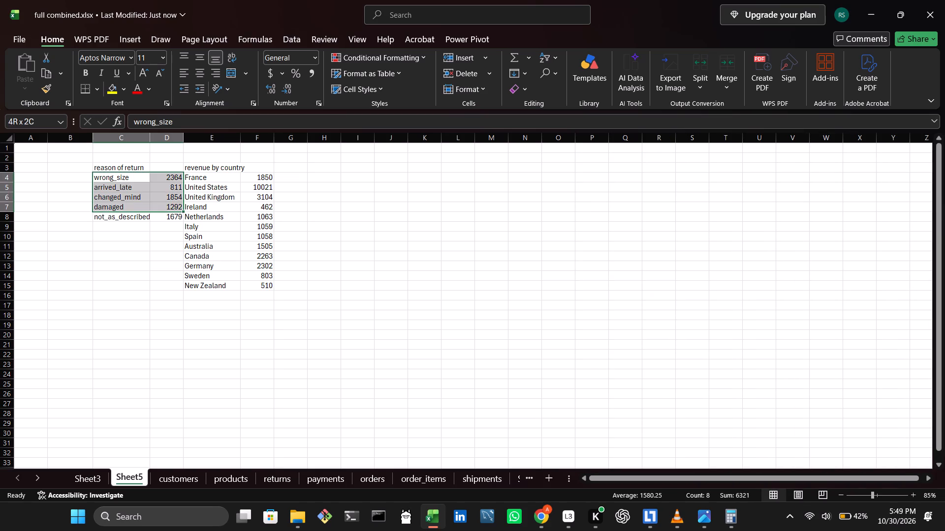
{"action": "left_click_drag", "start_coordinate": [166, 207], "coordinate": [167, 214]}
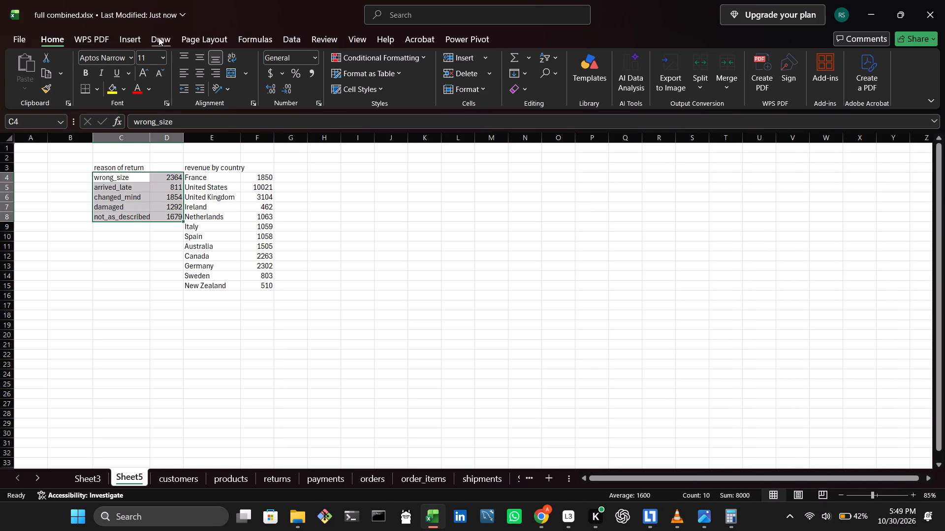
{"action": "left_click", "coordinate": [181, 39]}
{"action": "left_click", "coordinate": [164, 36]}
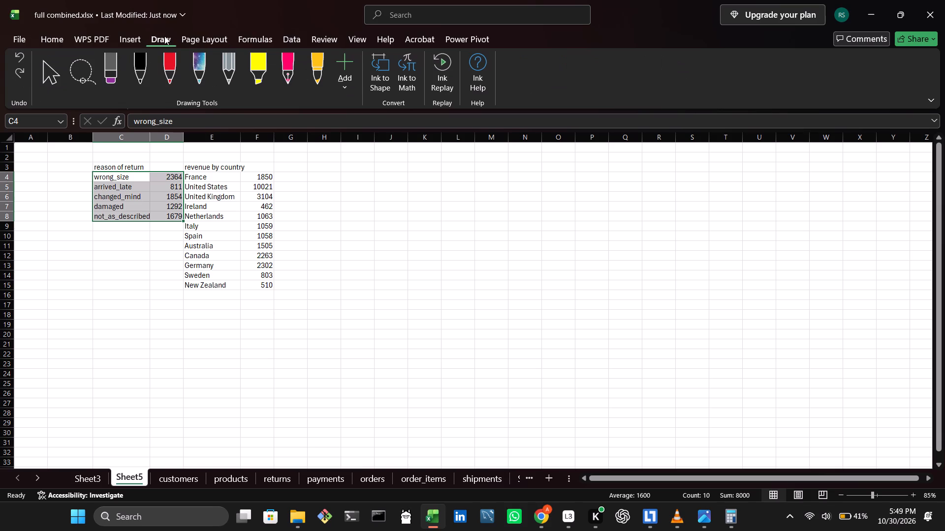
{"action": "left_click", "coordinate": [128, 37]}
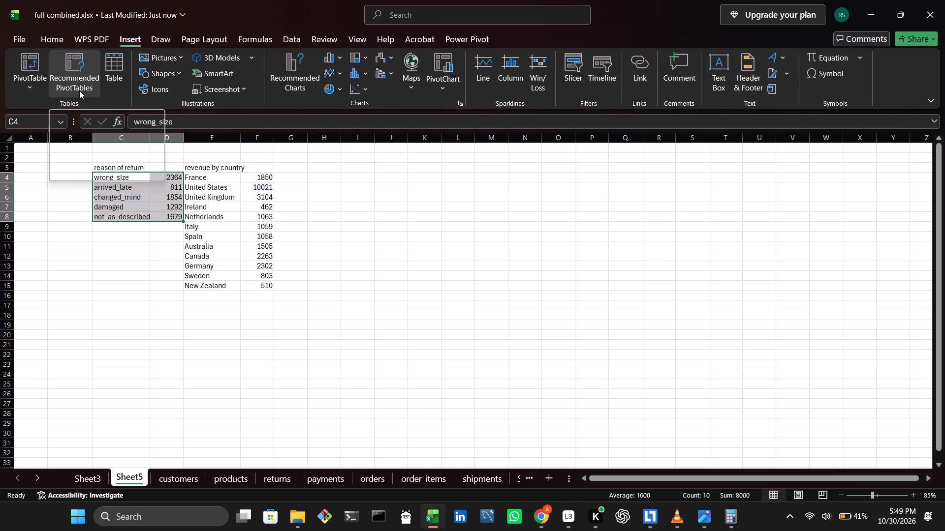
{"action": "right_click", "coordinate": [79, 90]}
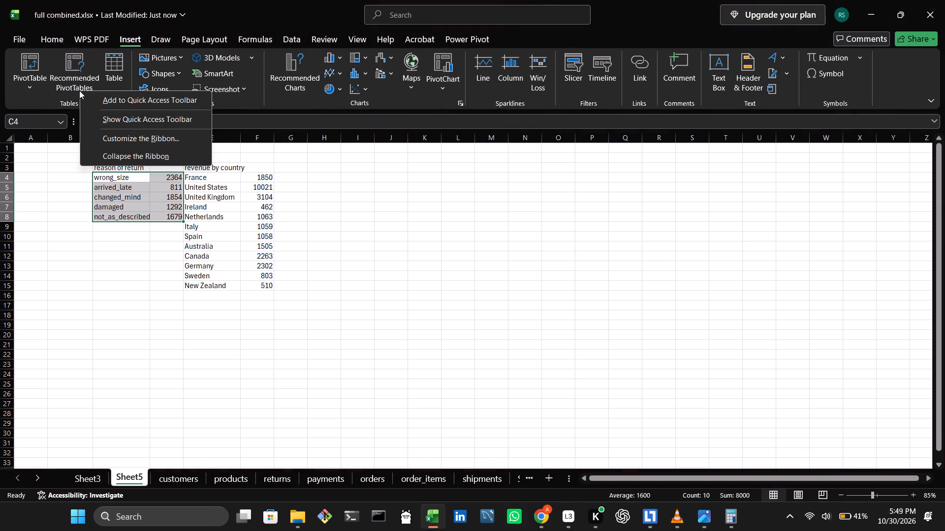
{"action": "left_click", "coordinate": [112, 105]}
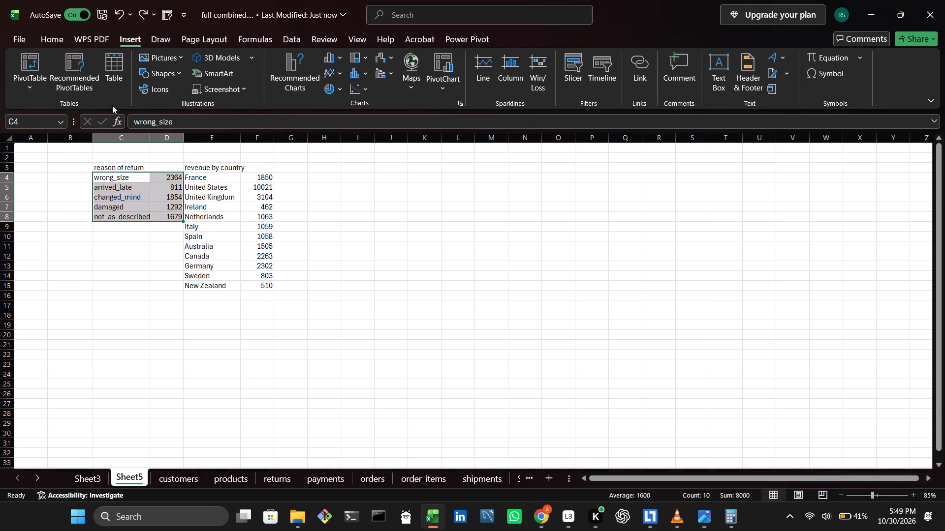
Use Recommended PivotTables to create a blank PivotTable on a new sheet from Sheet5!$C$4:$D$8.
{"action": "left_click", "coordinate": [94, 72]}
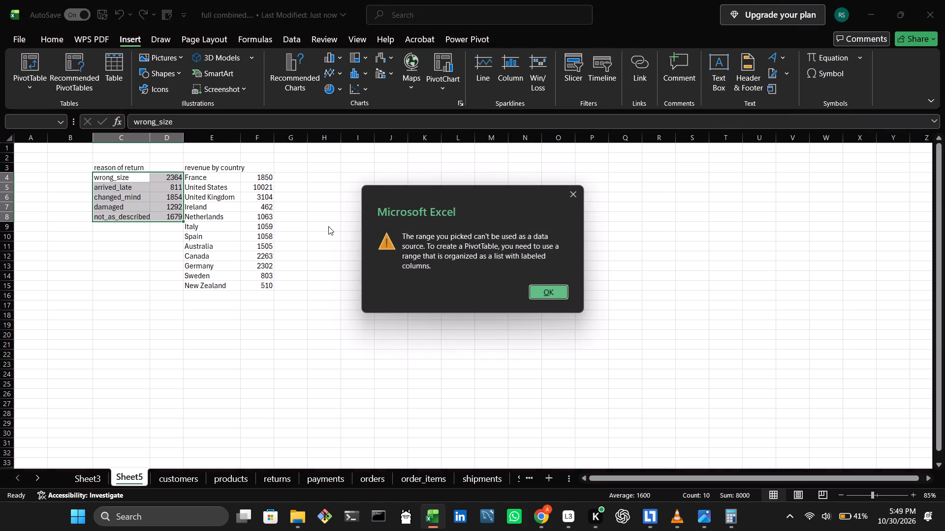
{"action": "left_click", "coordinate": [574, 195]}
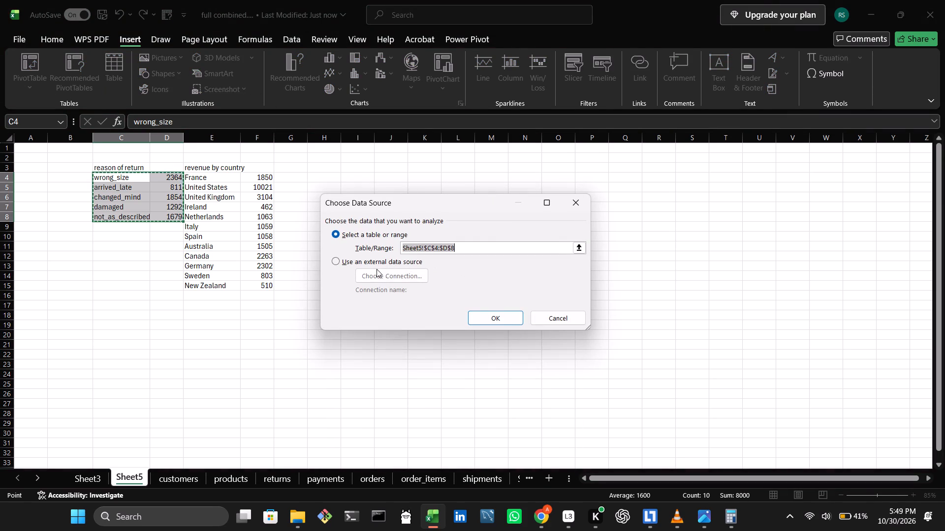
{"action": "left_click", "coordinate": [339, 260]}
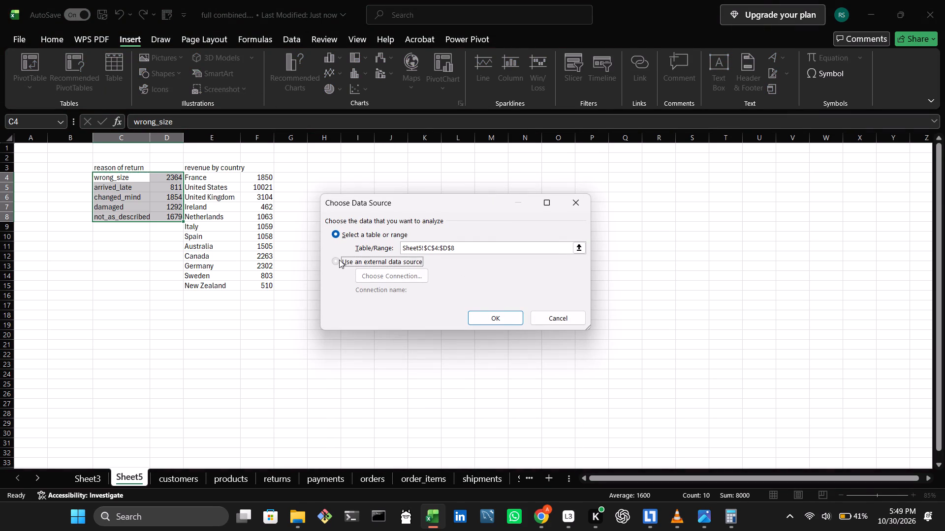
{"action": "left_click", "coordinate": [343, 231]}
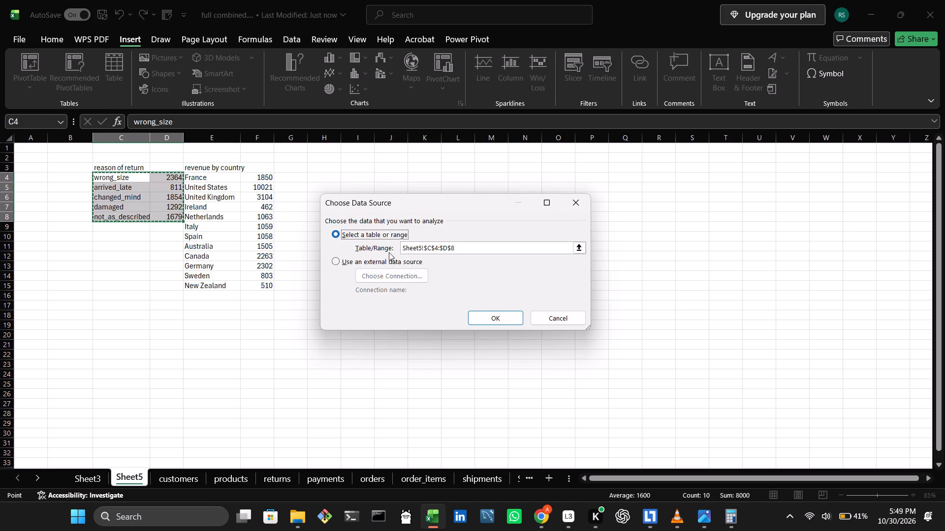
{"action": "left_click", "coordinate": [489, 310]}
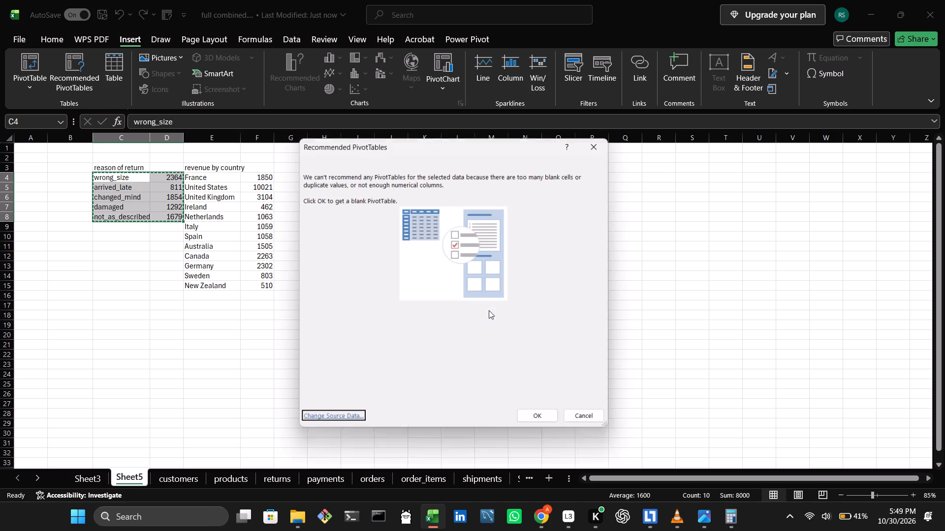
{"action": "left_click", "coordinate": [548, 428]}
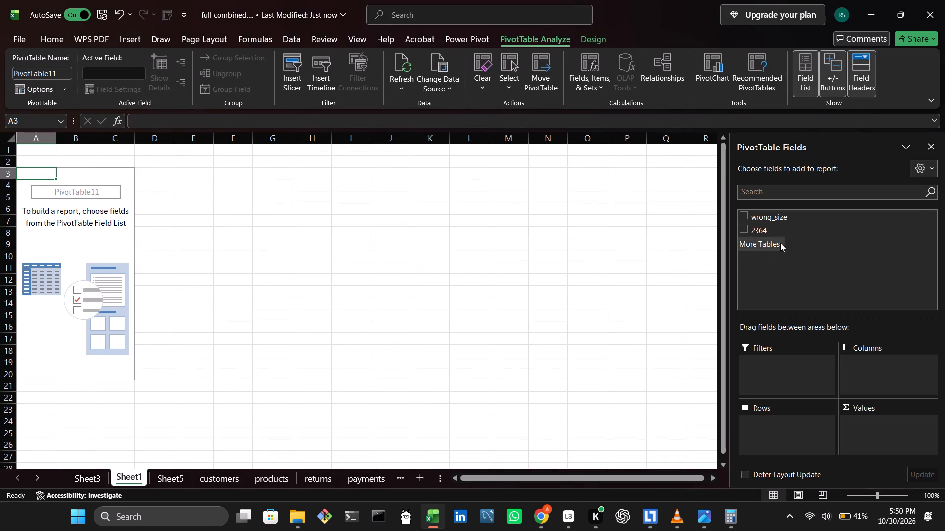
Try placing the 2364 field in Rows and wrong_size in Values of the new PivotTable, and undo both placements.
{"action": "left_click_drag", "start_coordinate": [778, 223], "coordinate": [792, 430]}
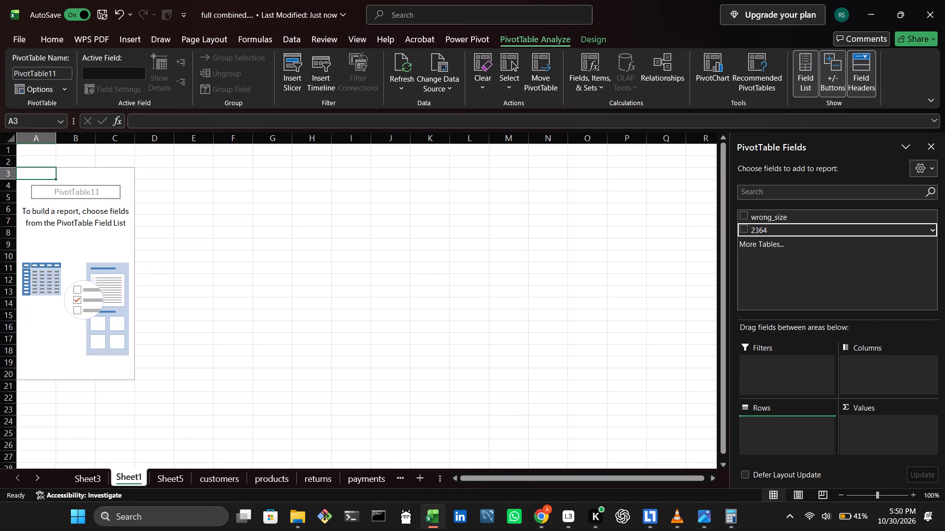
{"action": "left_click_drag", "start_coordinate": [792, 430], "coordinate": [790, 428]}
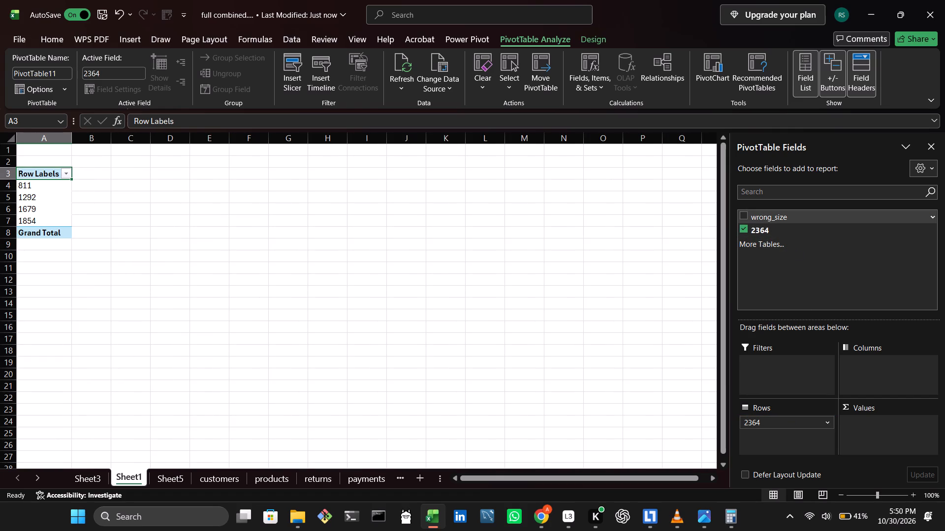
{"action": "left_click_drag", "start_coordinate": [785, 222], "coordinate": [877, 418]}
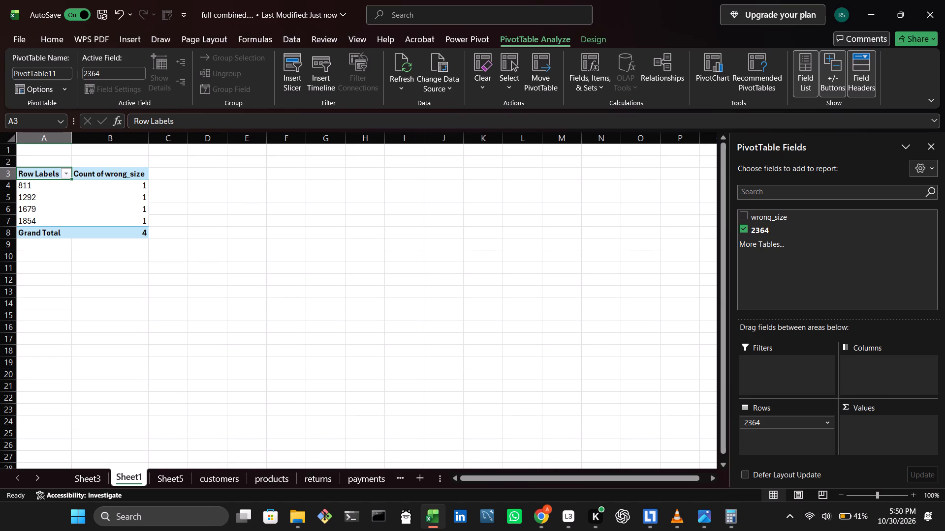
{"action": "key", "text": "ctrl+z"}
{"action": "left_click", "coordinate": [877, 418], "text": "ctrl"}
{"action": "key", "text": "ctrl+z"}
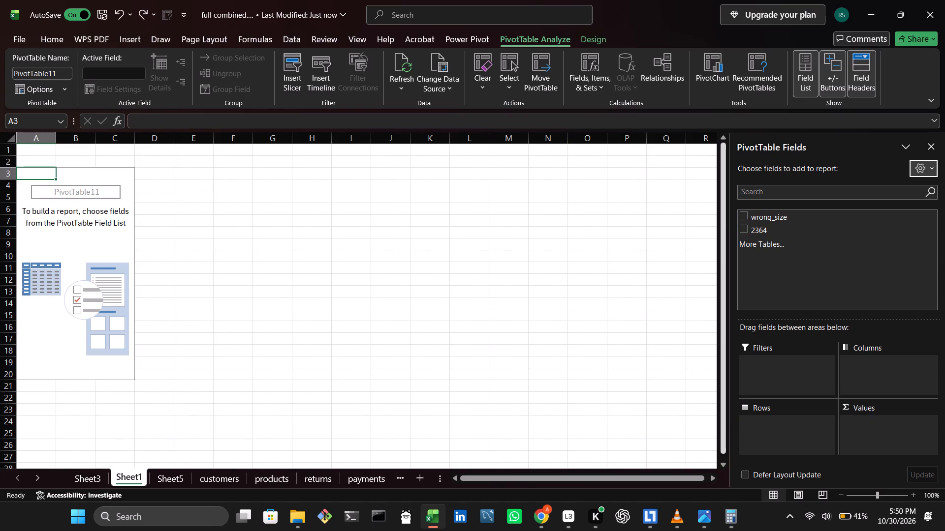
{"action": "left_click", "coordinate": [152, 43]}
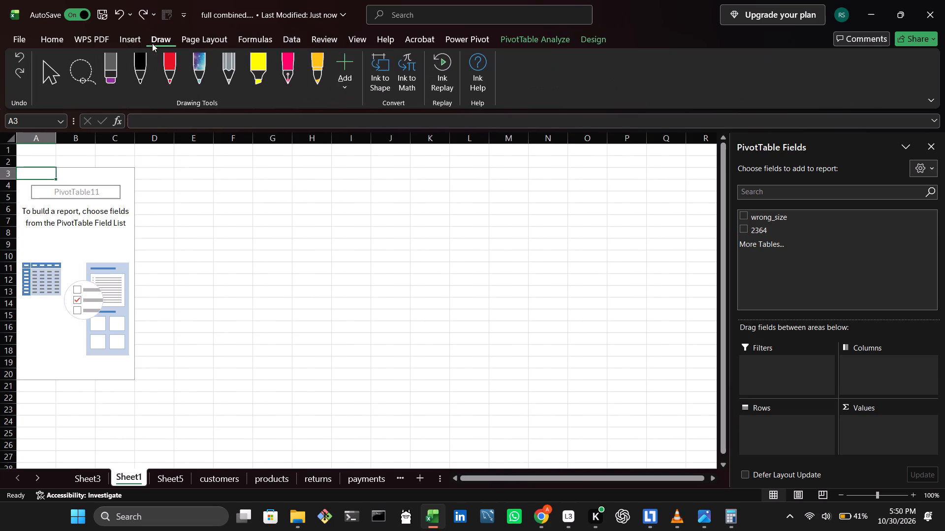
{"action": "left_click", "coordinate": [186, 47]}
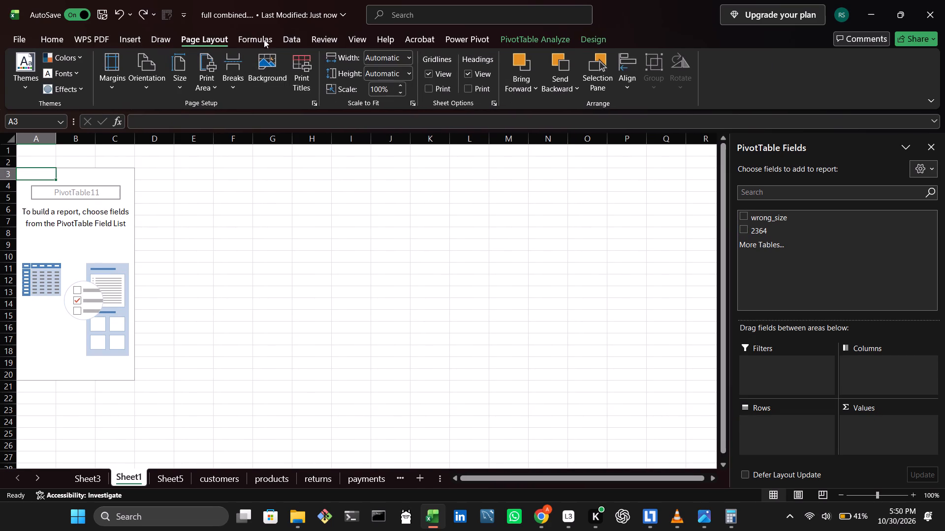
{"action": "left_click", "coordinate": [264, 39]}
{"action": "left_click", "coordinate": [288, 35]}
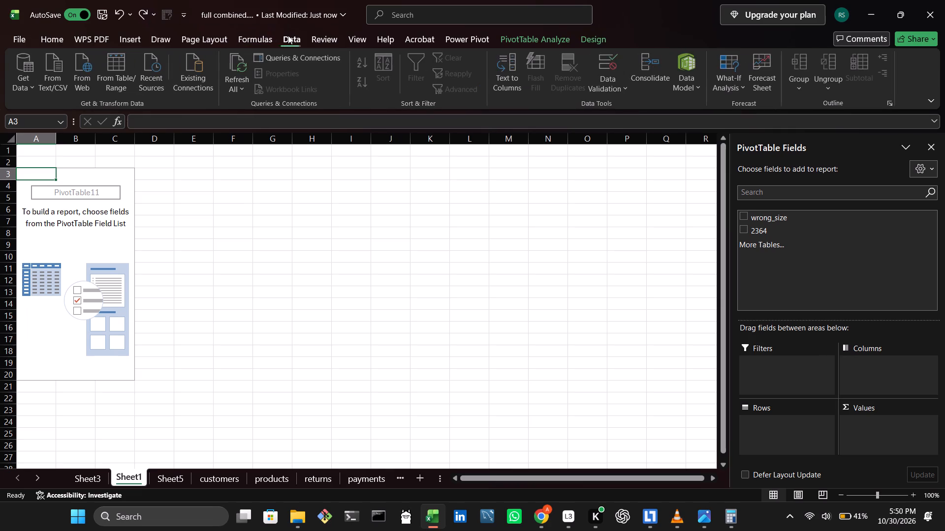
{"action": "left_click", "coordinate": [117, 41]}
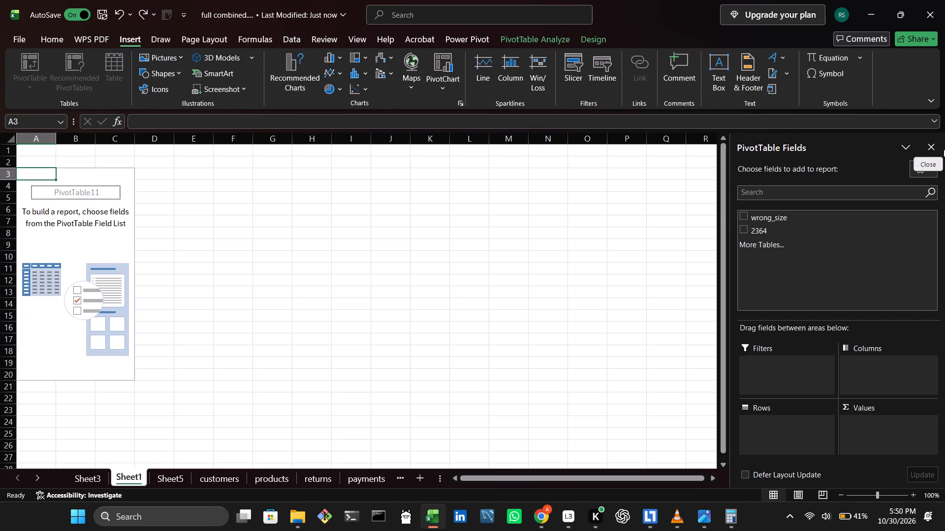
Close the PivotTable field list on Sheet1.
{"action": "left_click_drag", "start_coordinate": [942, 143], "coordinate": [924, 150]}
{"action": "left_click", "coordinate": [924, 150]}
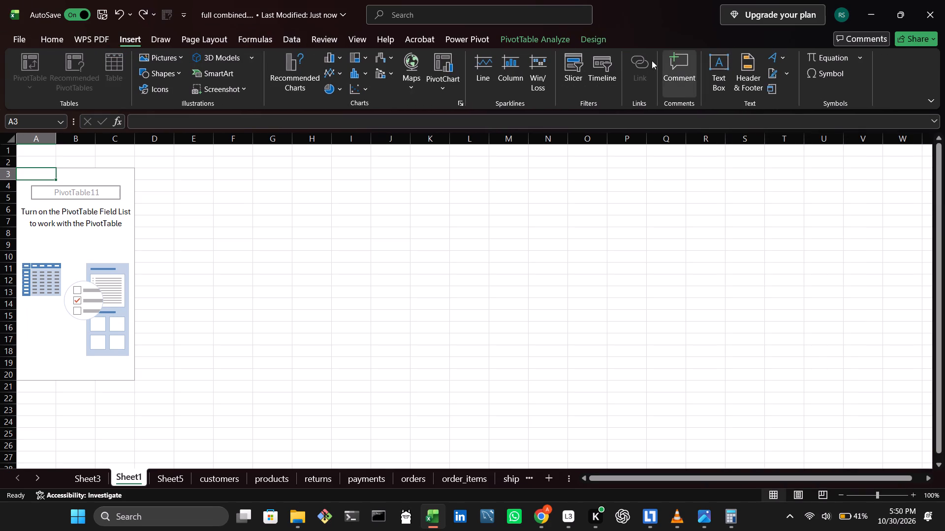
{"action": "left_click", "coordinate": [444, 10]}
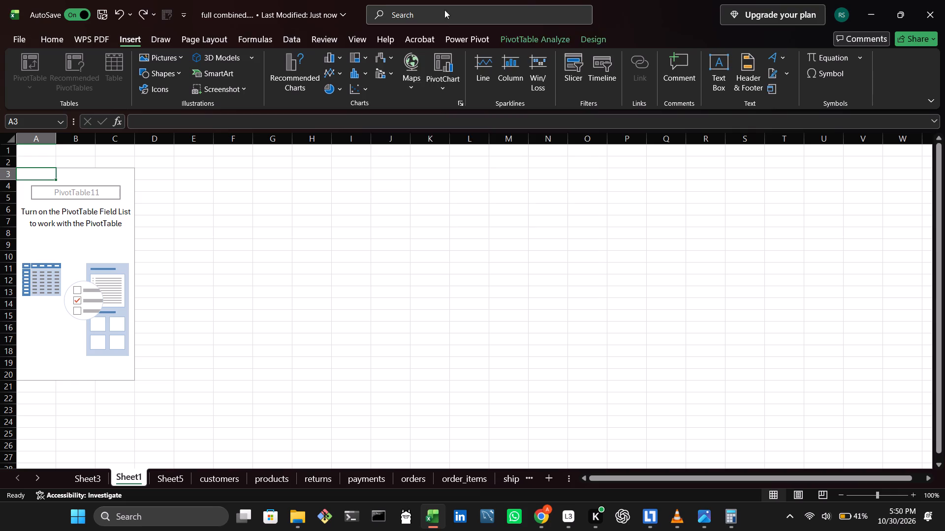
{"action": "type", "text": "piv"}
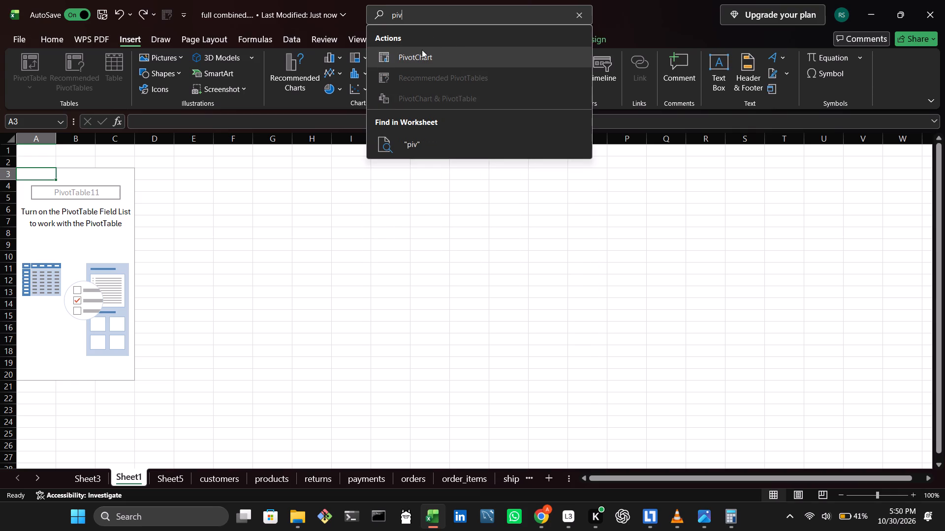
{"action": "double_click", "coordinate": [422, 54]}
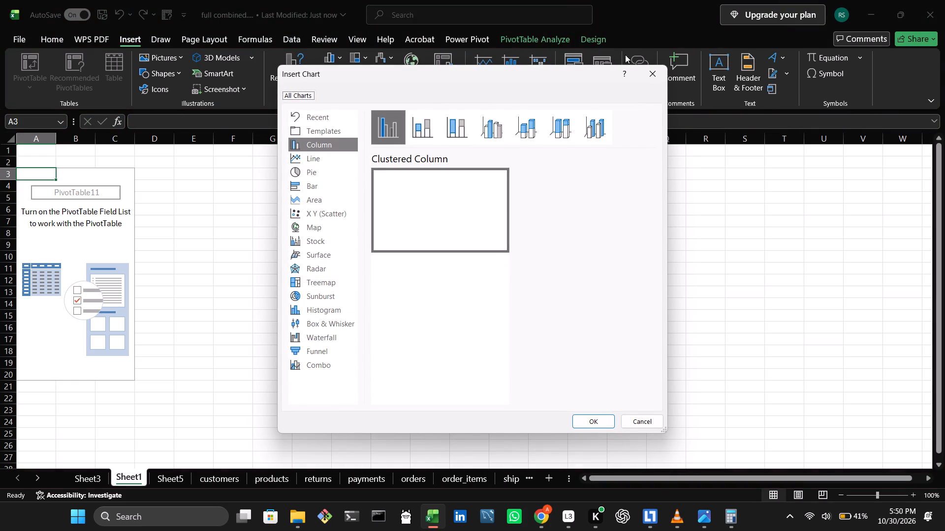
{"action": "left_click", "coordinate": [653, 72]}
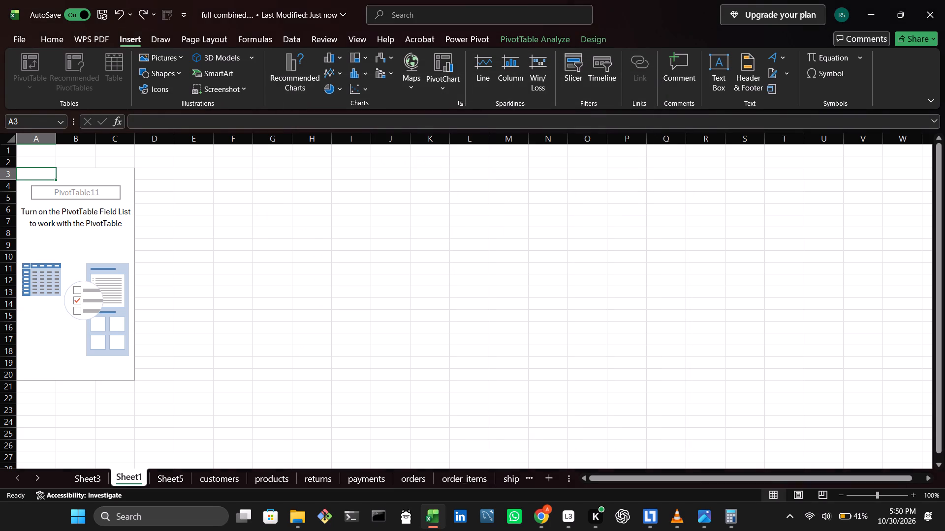
Switch to Loggy3, check the recorded sessions for October 26 to 28 and their upload status, and return to the workbook.
{"action": "left_click", "coordinate": [566, 506]}
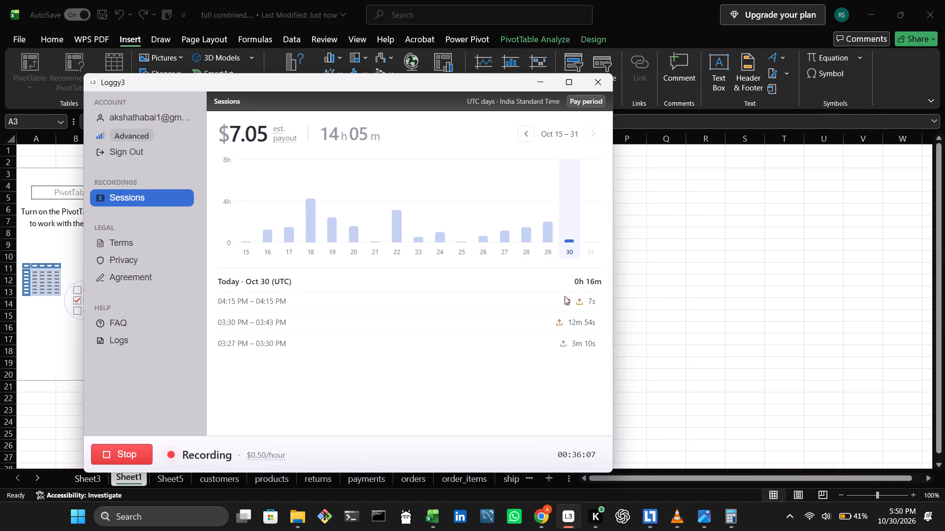
{"action": "left_click", "coordinate": [492, 235]}
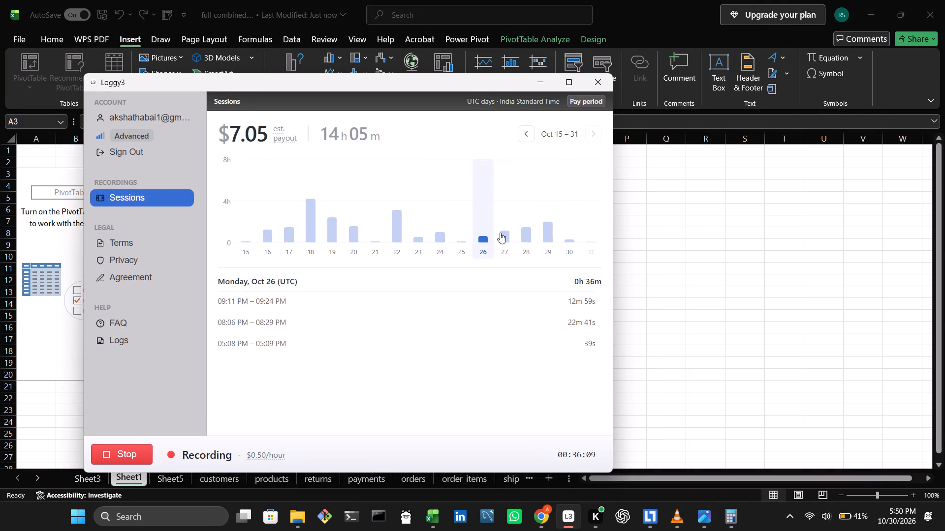
{"action": "left_click", "coordinate": [501, 233]}
{"action": "left_click", "coordinate": [524, 237]}
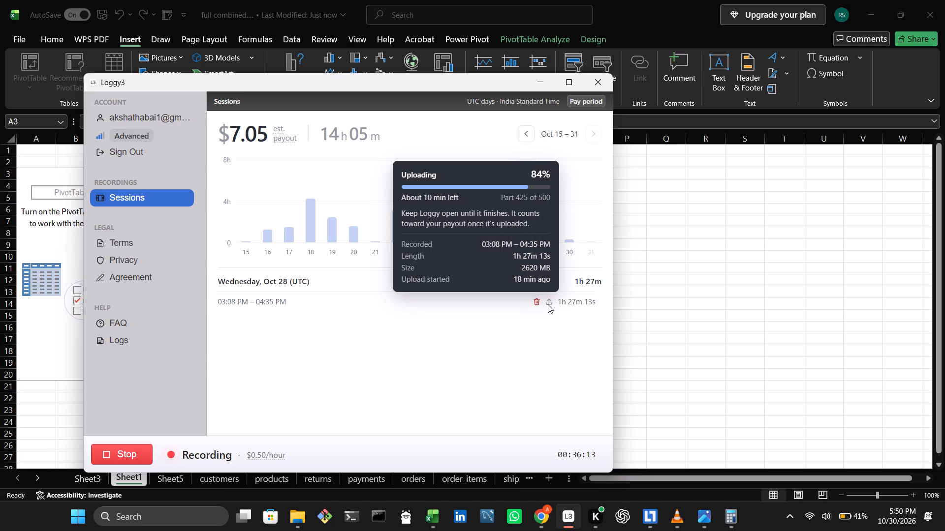
{"action": "left_click", "coordinate": [655, 296]}
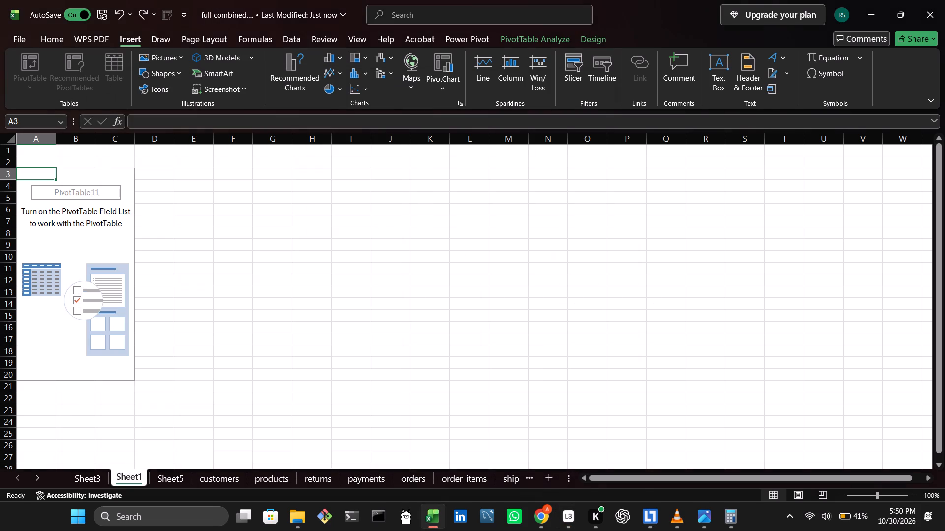
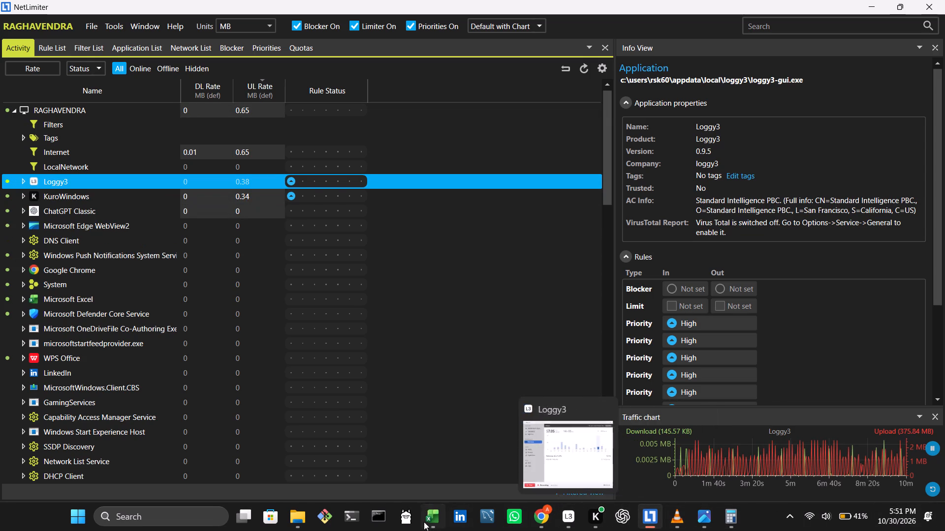
Switch back to the Excel workbook and delete Sheet1 together with its blank PivotTable.
{"action": "left_click", "coordinate": [438, 524]}
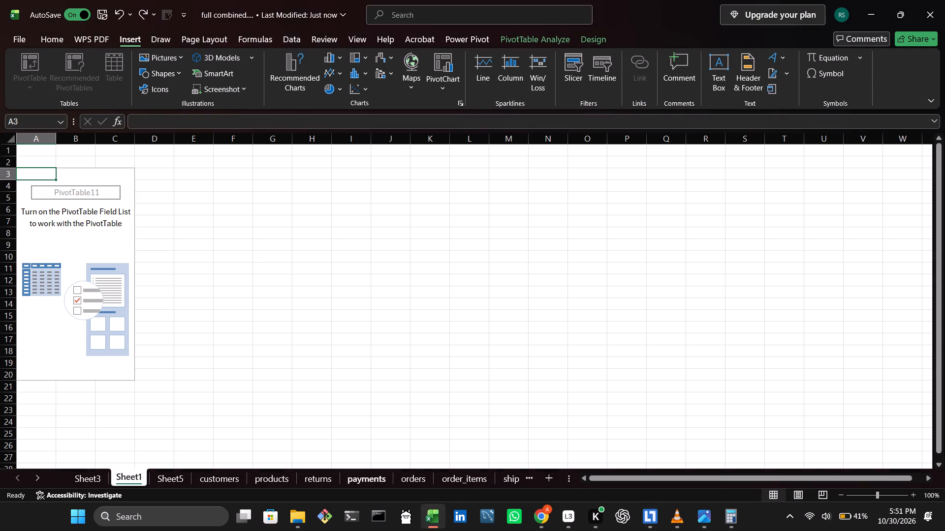
{"action": "left_click", "coordinate": [104, 215]}
{"action": "key", "text": "Delete"}
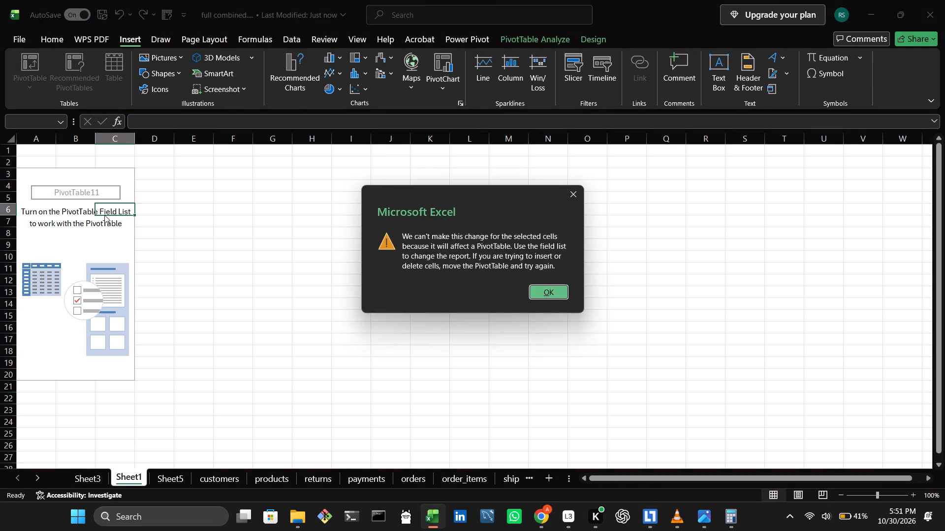
{"action": "left_click", "coordinate": [576, 200]}
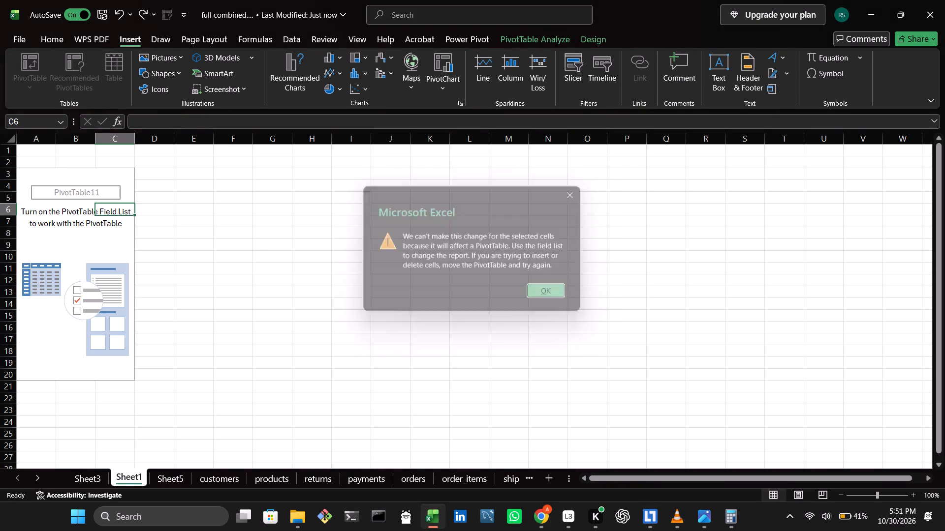
{"action": "right_click", "coordinate": [125, 477]}
{"action": "left_click_drag", "start_coordinate": [125, 477], "coordinate": [134, 457]}
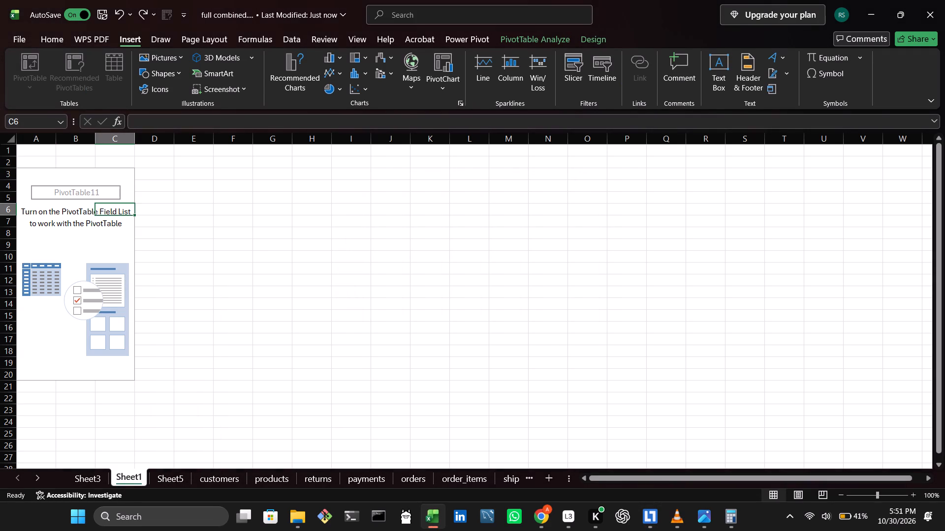
{"action": "right_click", "coordinate": [128, 477]}
{"action": "double_click", "coordinate": [177, 304]}
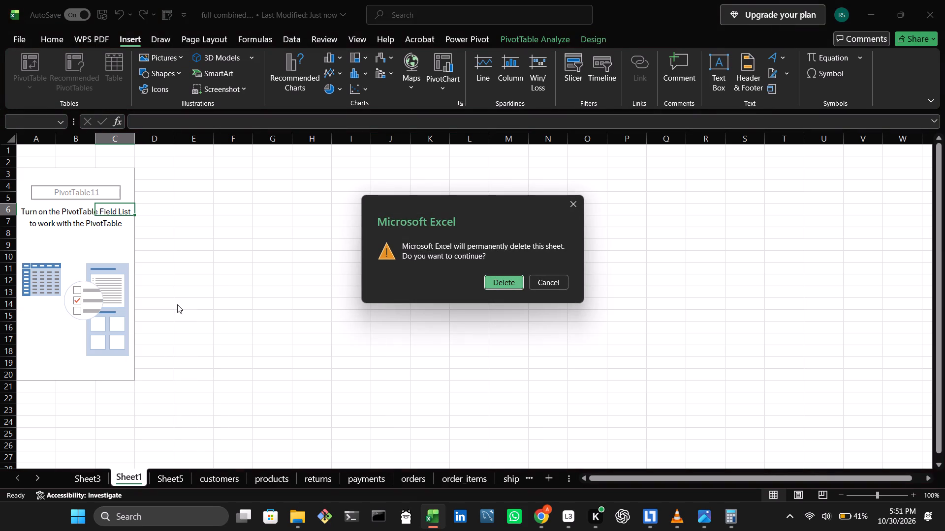
{"action": "left_click", "coordinate": [502, 276]}
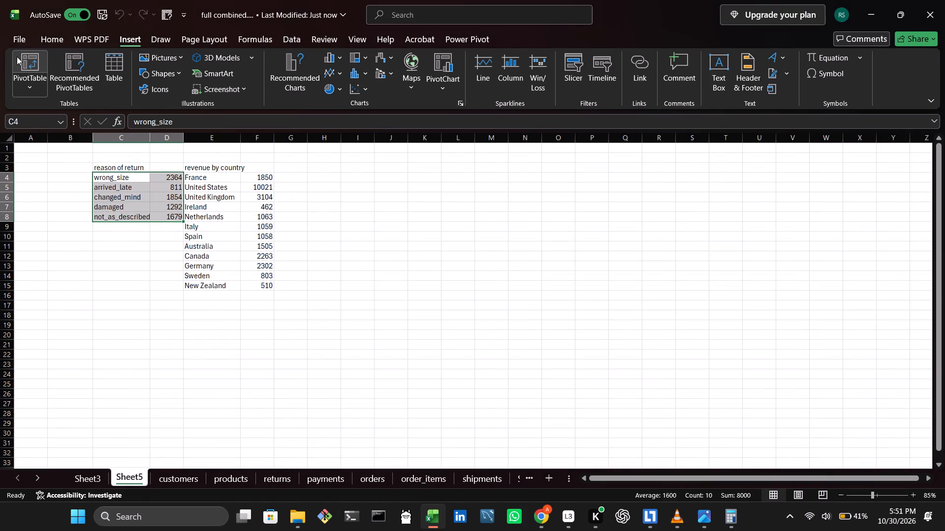
Insert a PivotTable from the range Sheet5!$C$4:$D$8, placed on the existing worksheet at Sheet5!$R$8.
{"action": "left_click", "coordinate": [30, 88]}
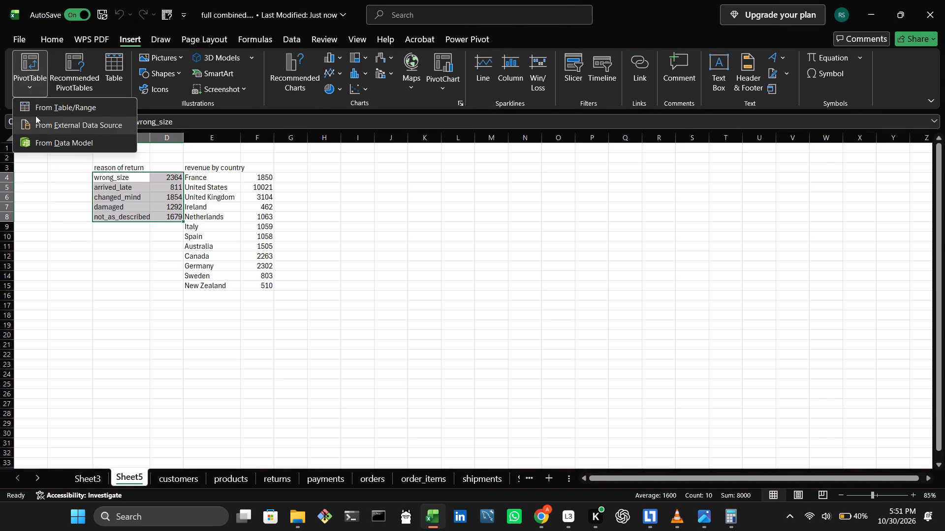
{"action": "left_click", "coordinate": [35, 112]}
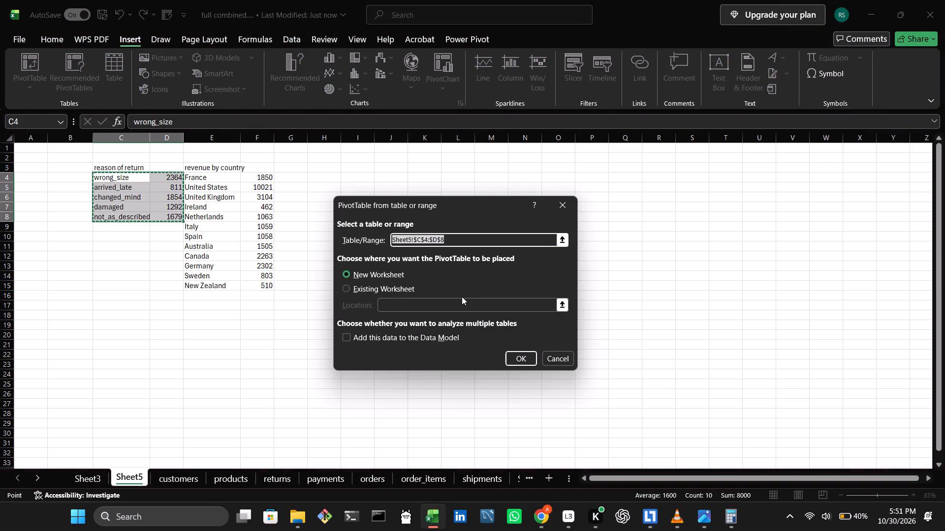
{"action": "double_click", "coordinate": [438, 317]}
{"action": "left_click", "coordinate": [341, 287]}
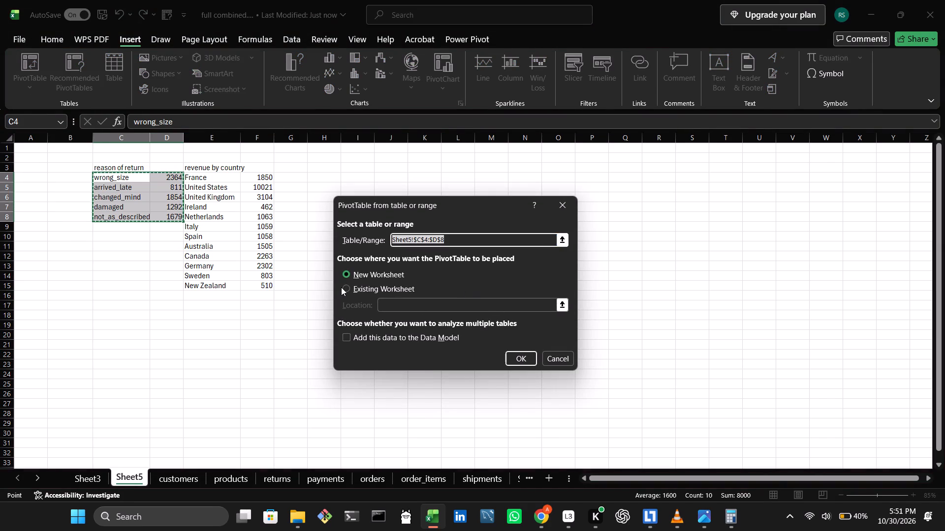
{"action": "left_click", "coordinate": [348, 288]}
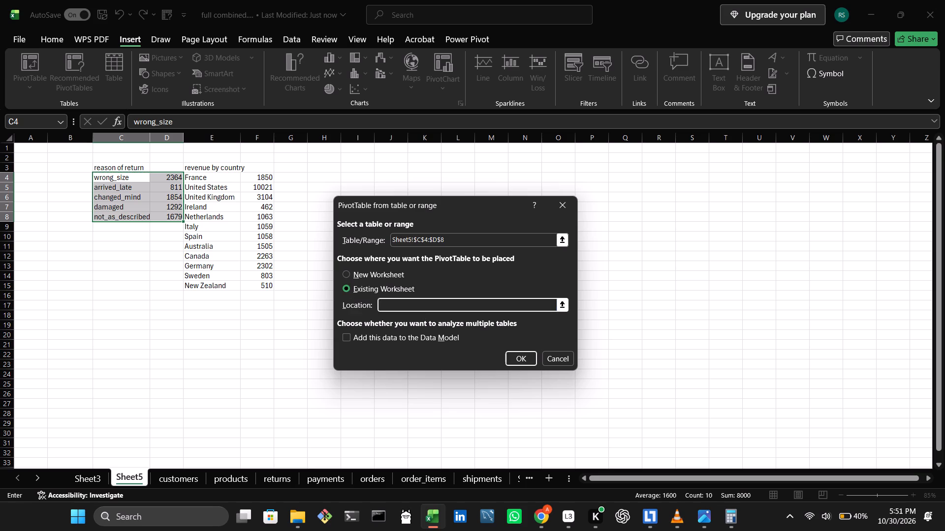
{"action": "left_click", "coordinate": [595, 177]}
{"action": "left_click", "coordinate": [644, 212]}
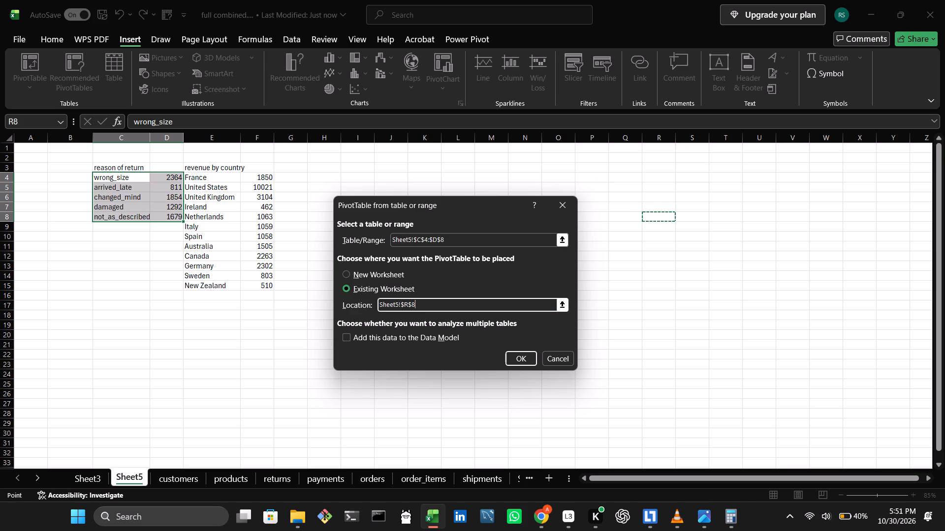
{"action": "left_click", "coordinate": [522, 357]}
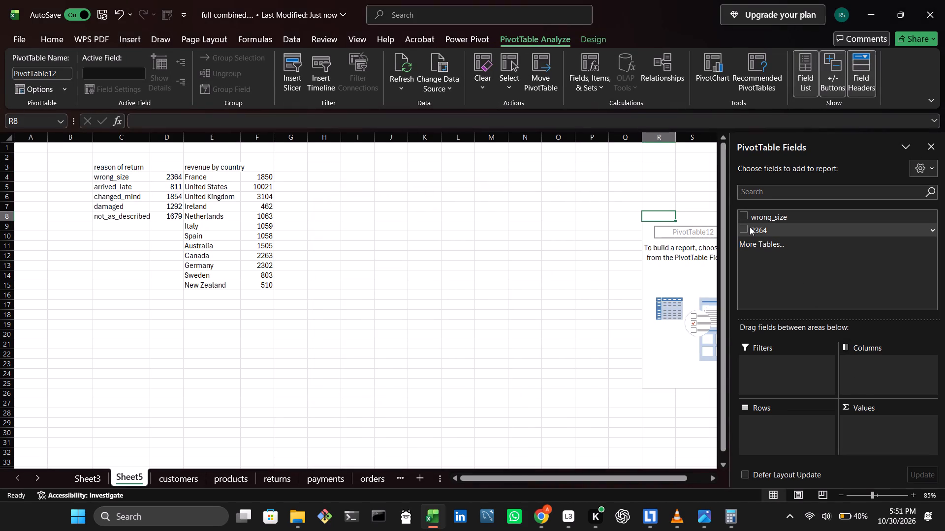
Add wrong_size to Rows and 2364 to Values as a sum in the new PivotTable.
{"action": "left_click_drag", "start_coordinate": [750, 227], "coordinate": [759, 244]}
{"action": "left_click_drag", "start_coordinate": [764, 224], "coordinate": [851, 303]}
{"action": "left_click", "coordinate": [744, 211]}
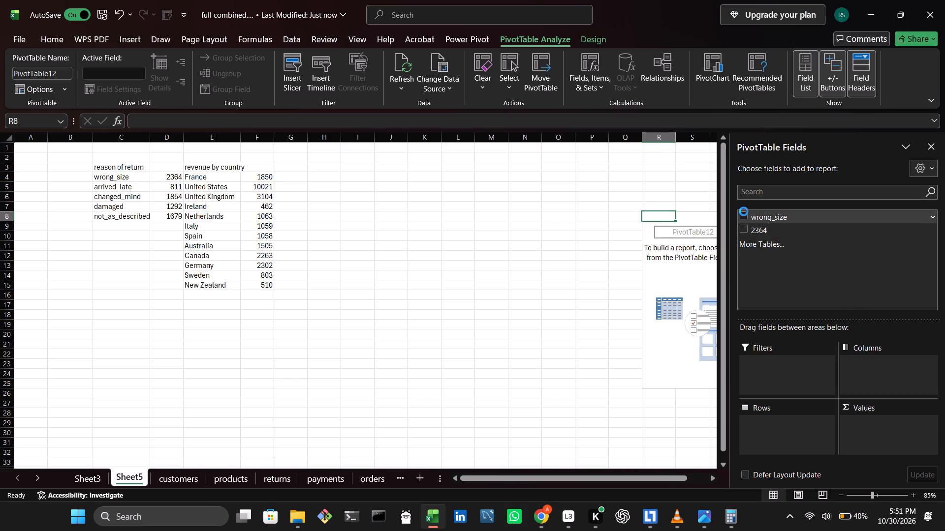
{"action": "left_click", "coordinate": [742, 231]}
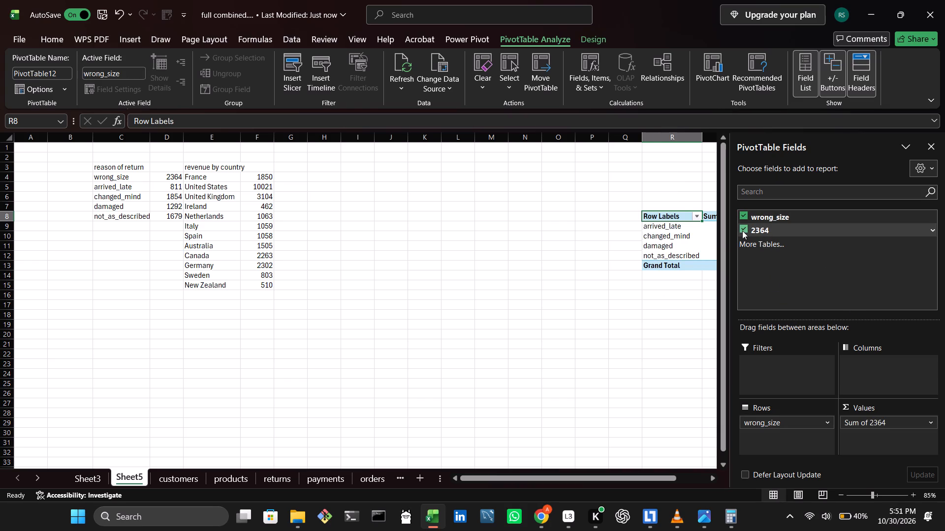
{"action": "left_click", "coordinate": [687, 342]}
{"action": "left_click", "coordinate": [687, 342]}
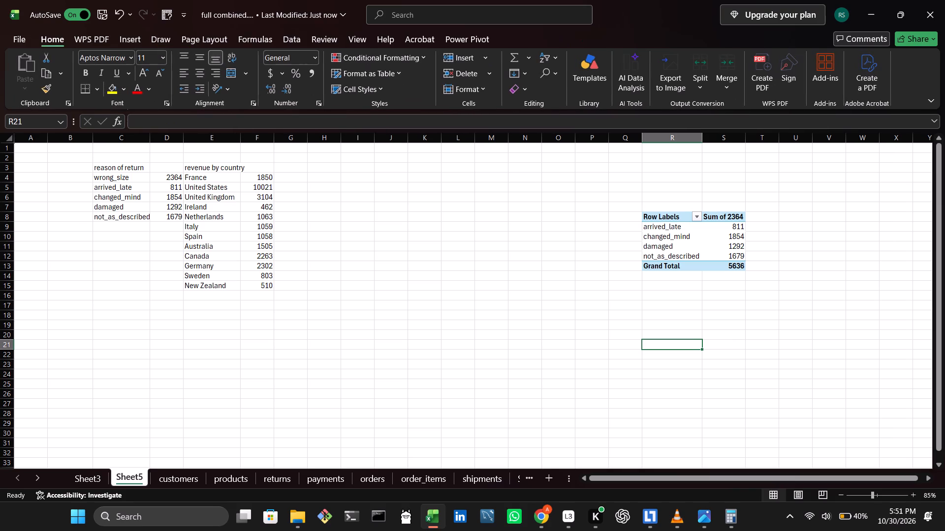
Check the Row Labels filter options of the return-reason PivotTable without changing them, and close the PivotTable field list.
{"action": "left_click", "coordinate": [691, 231]}
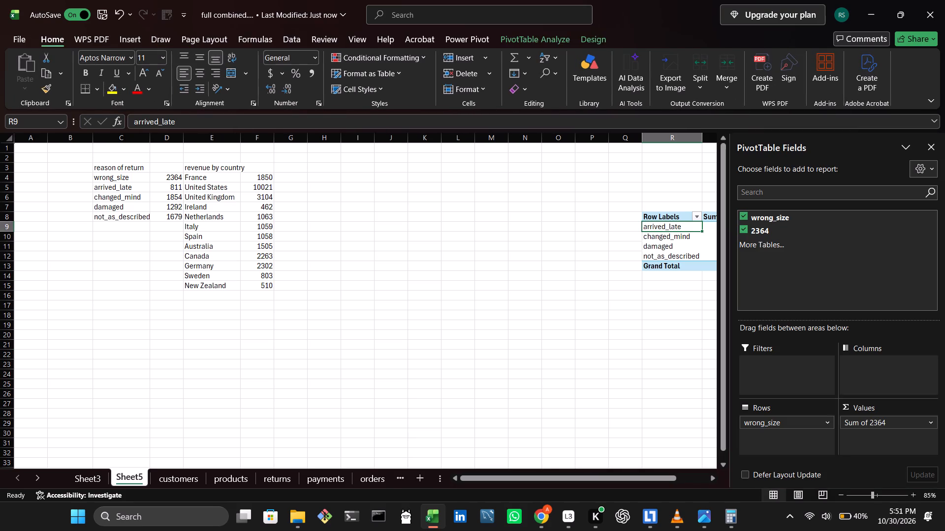
{"action": "left_click", "coordinate": [695, 216]}
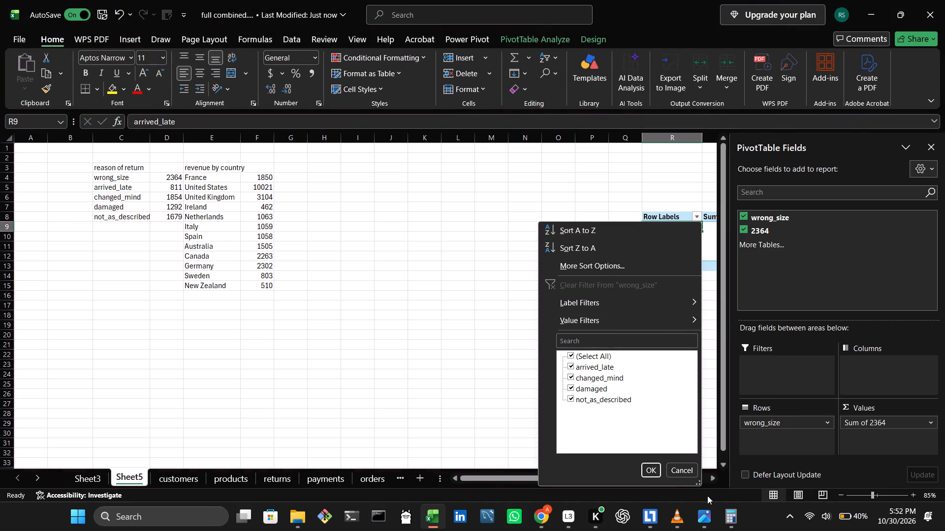
{"action": "left_click", "coordinate": [685, 474]}
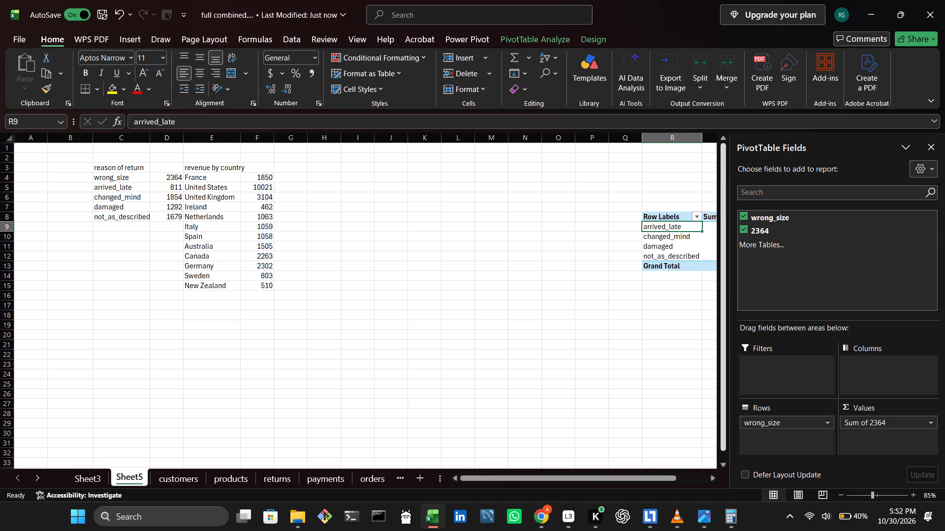
{"action": "left_click", "coordinate": [926, 139]}
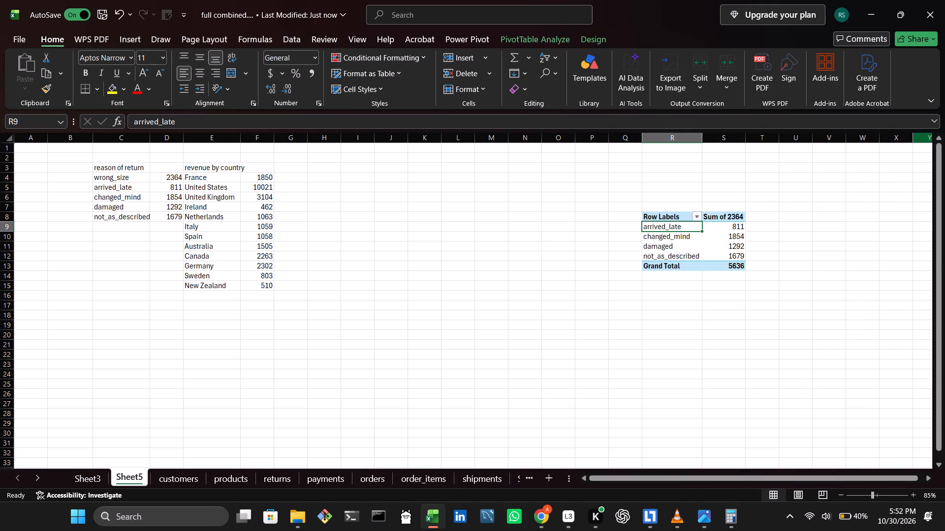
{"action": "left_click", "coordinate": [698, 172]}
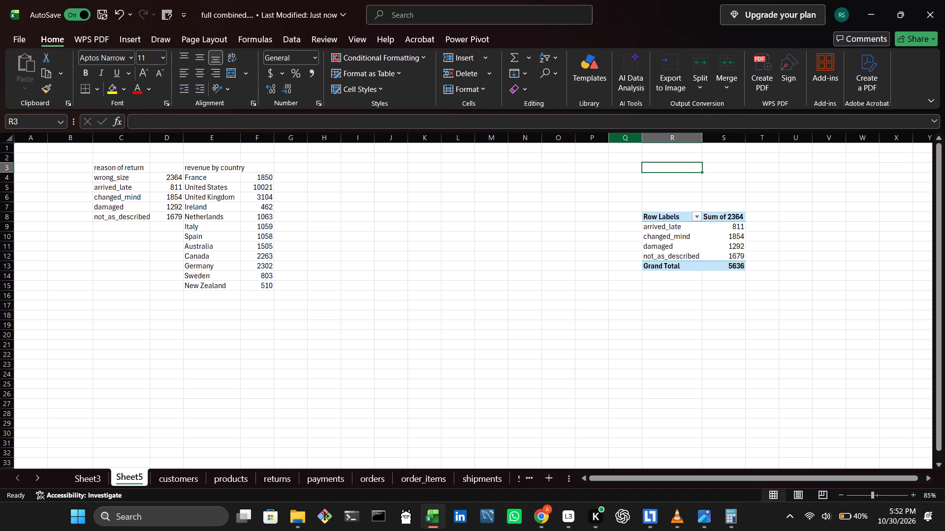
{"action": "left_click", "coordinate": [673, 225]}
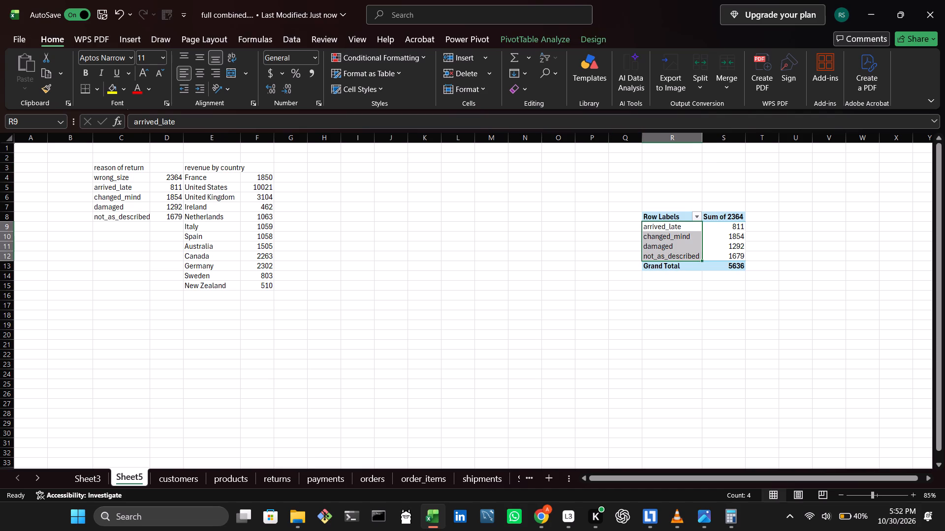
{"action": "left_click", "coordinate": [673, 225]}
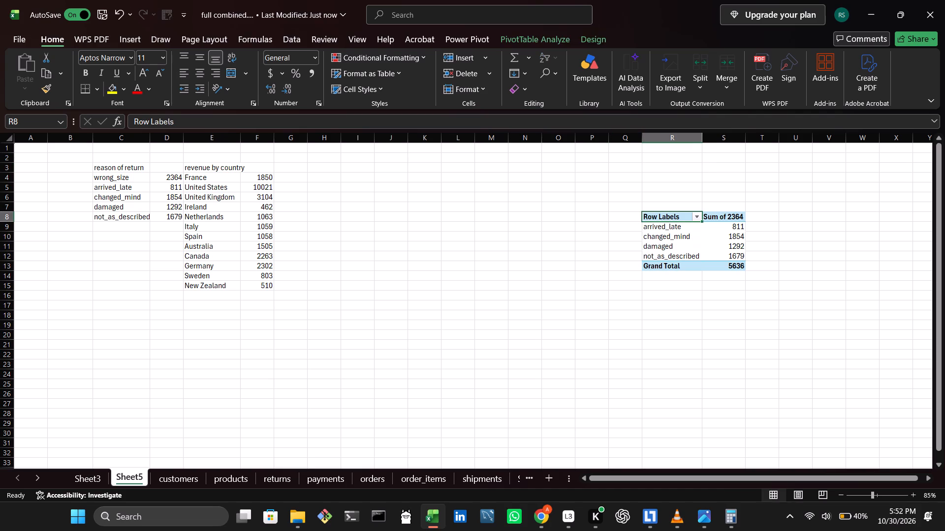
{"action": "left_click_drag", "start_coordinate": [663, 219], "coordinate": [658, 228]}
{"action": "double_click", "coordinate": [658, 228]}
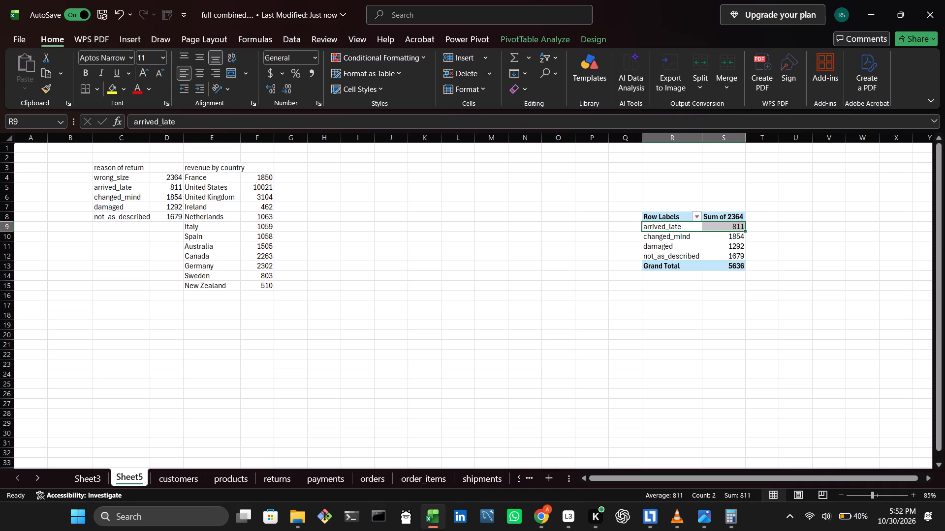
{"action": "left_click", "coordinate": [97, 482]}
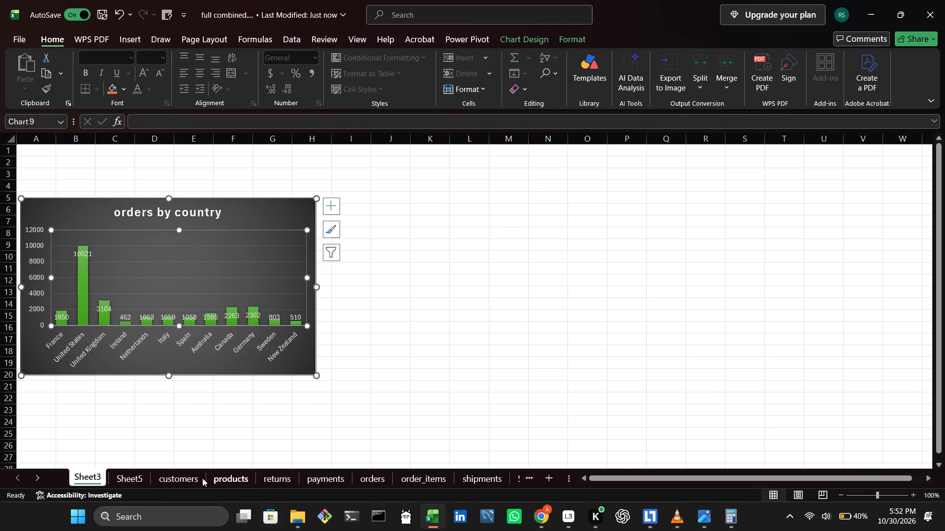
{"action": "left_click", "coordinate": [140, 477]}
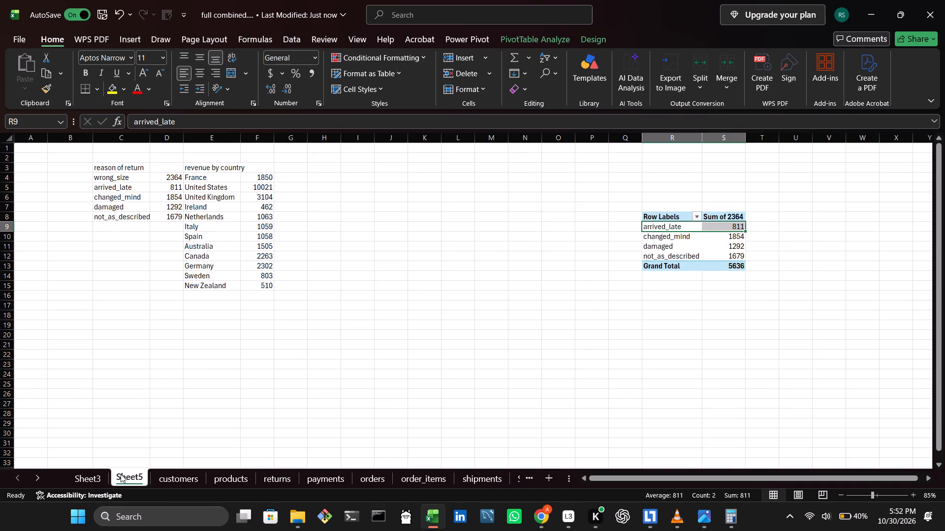
Move Sheet3 in the sheet order to between order_items and shipments.
{"action": "left_click", "coordinate": [91, 474]}
{"action": "left_click_drag", "start_coordinate": [91, 474], "coordinate": [462, 245]}
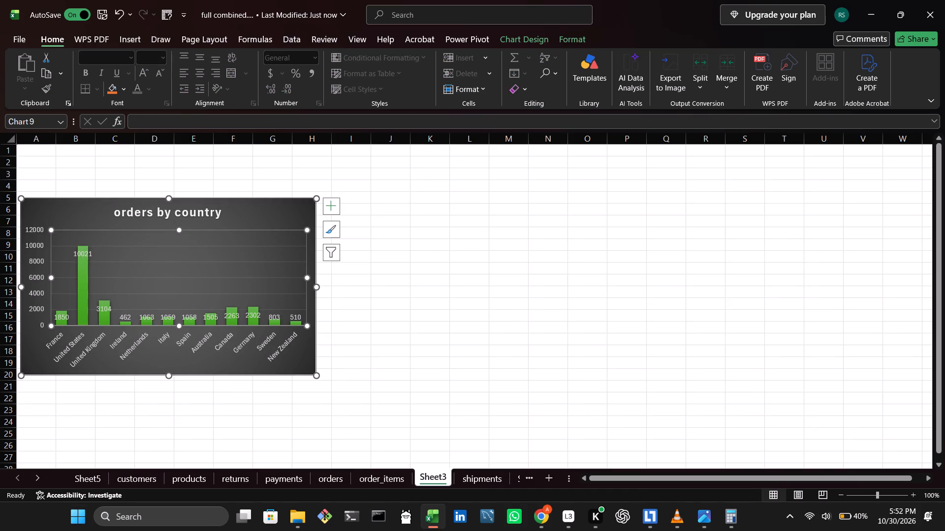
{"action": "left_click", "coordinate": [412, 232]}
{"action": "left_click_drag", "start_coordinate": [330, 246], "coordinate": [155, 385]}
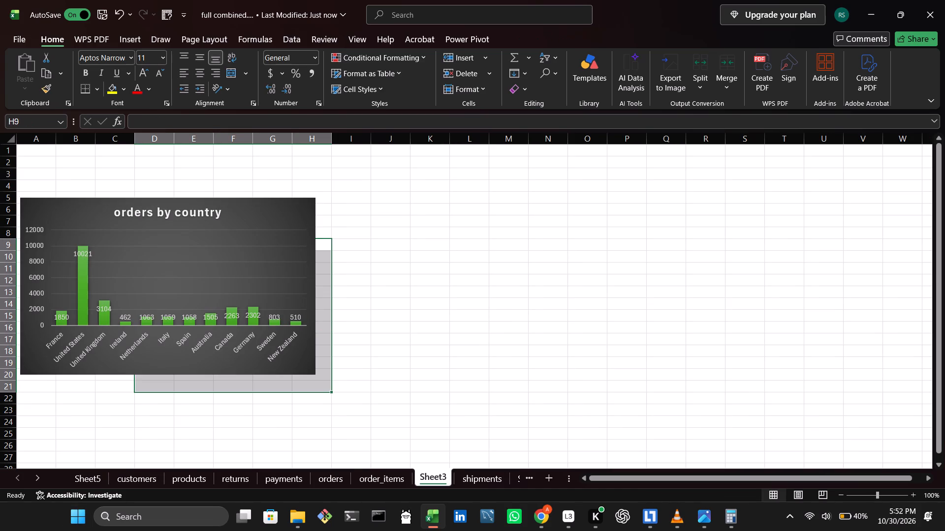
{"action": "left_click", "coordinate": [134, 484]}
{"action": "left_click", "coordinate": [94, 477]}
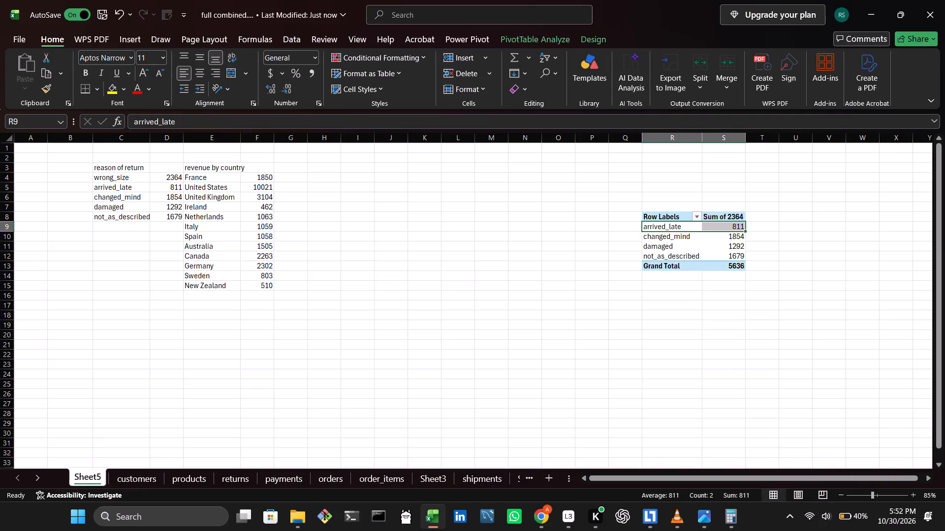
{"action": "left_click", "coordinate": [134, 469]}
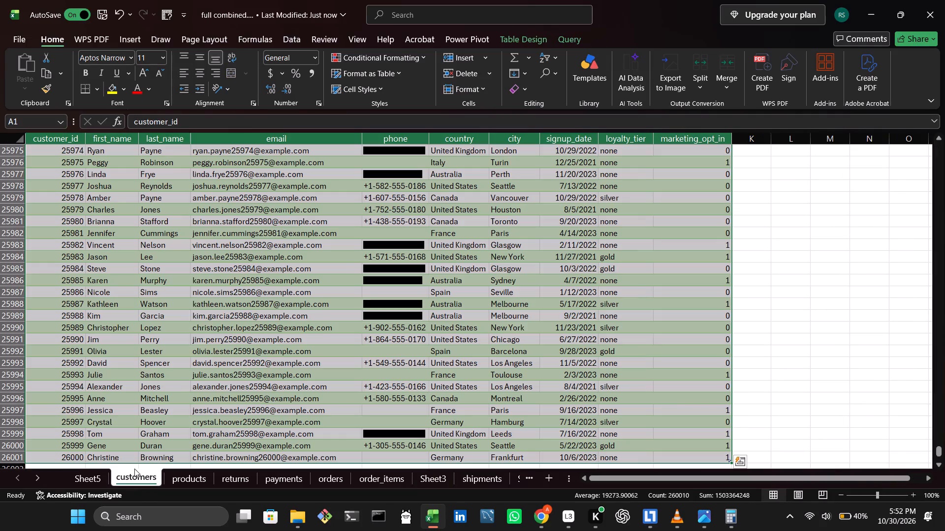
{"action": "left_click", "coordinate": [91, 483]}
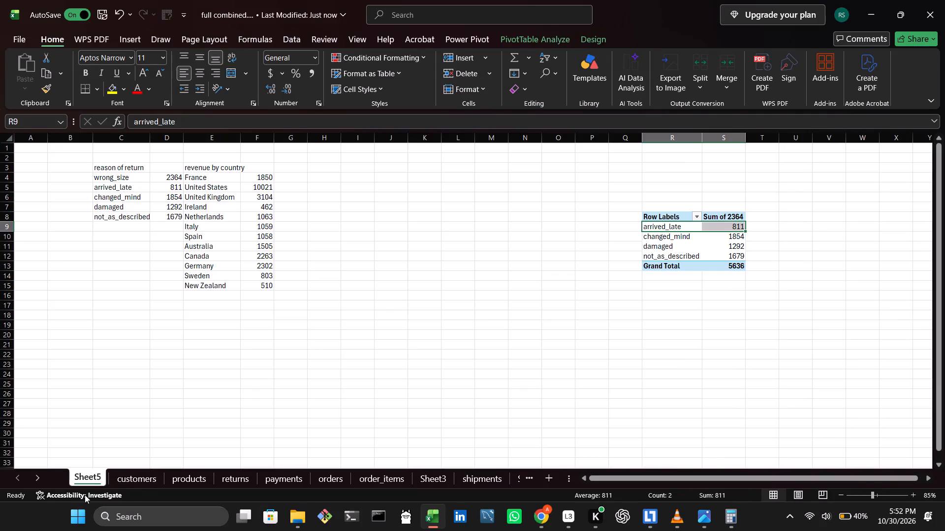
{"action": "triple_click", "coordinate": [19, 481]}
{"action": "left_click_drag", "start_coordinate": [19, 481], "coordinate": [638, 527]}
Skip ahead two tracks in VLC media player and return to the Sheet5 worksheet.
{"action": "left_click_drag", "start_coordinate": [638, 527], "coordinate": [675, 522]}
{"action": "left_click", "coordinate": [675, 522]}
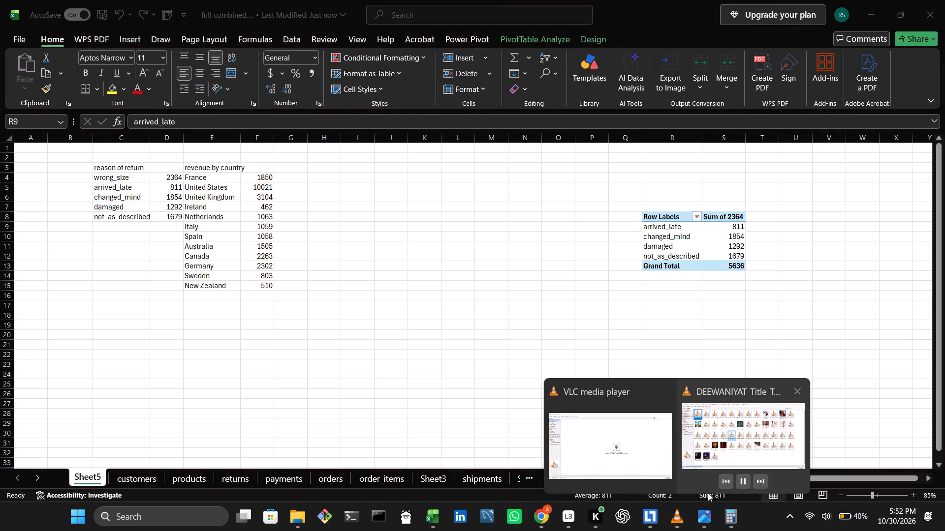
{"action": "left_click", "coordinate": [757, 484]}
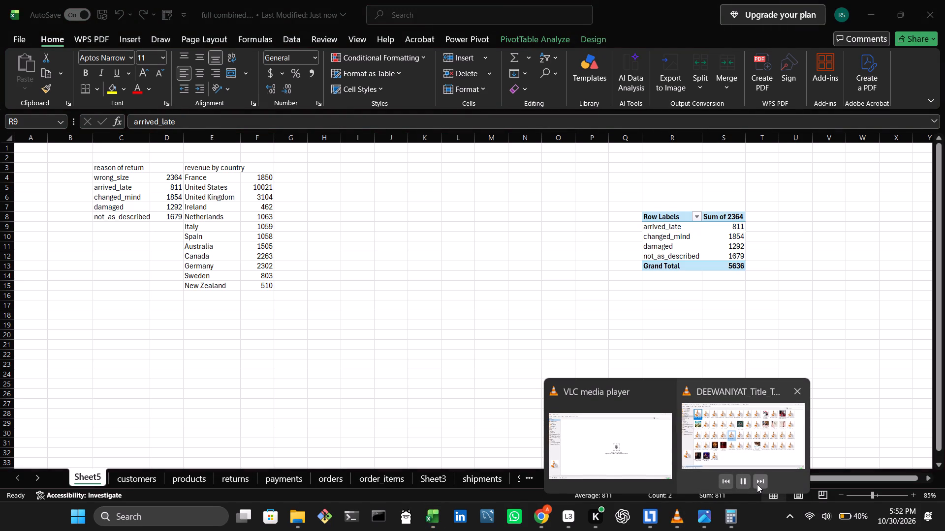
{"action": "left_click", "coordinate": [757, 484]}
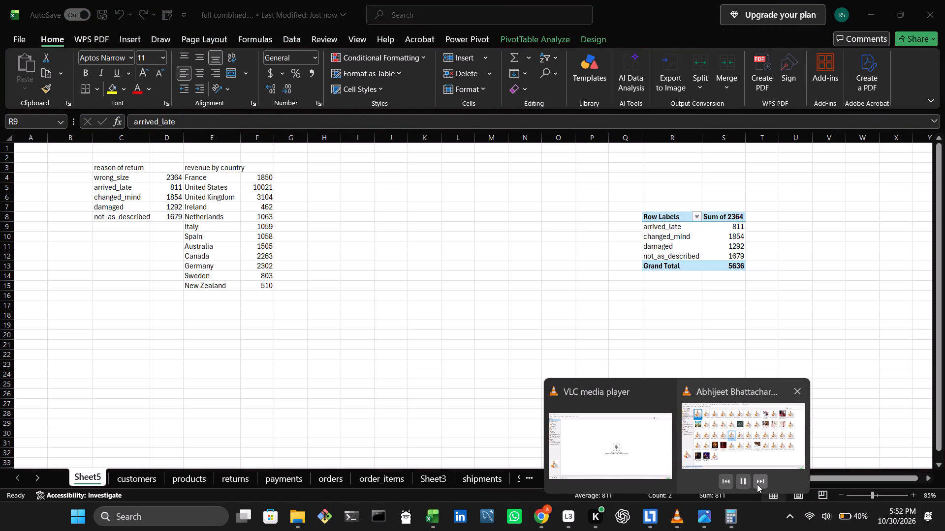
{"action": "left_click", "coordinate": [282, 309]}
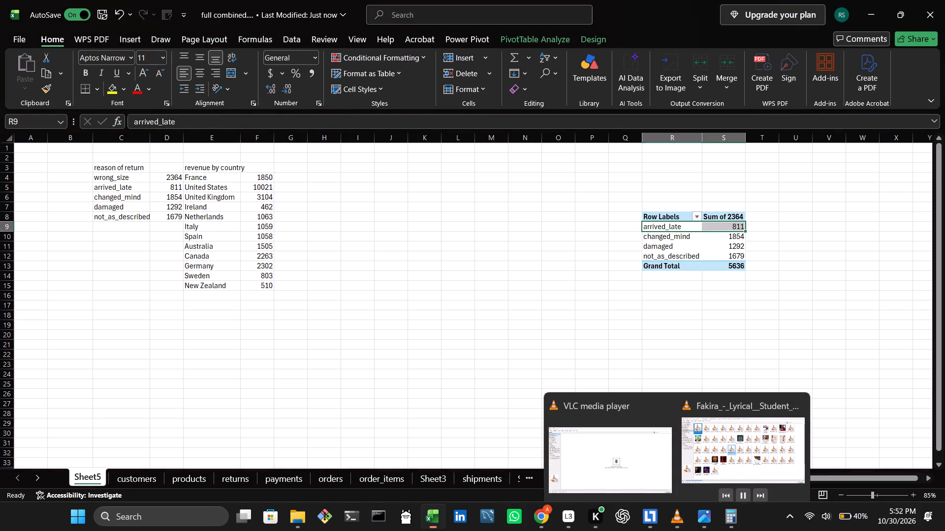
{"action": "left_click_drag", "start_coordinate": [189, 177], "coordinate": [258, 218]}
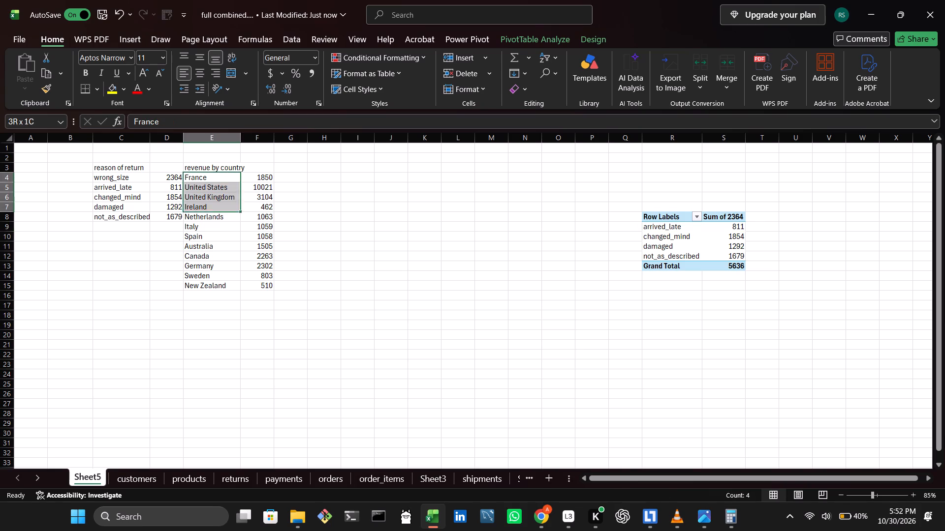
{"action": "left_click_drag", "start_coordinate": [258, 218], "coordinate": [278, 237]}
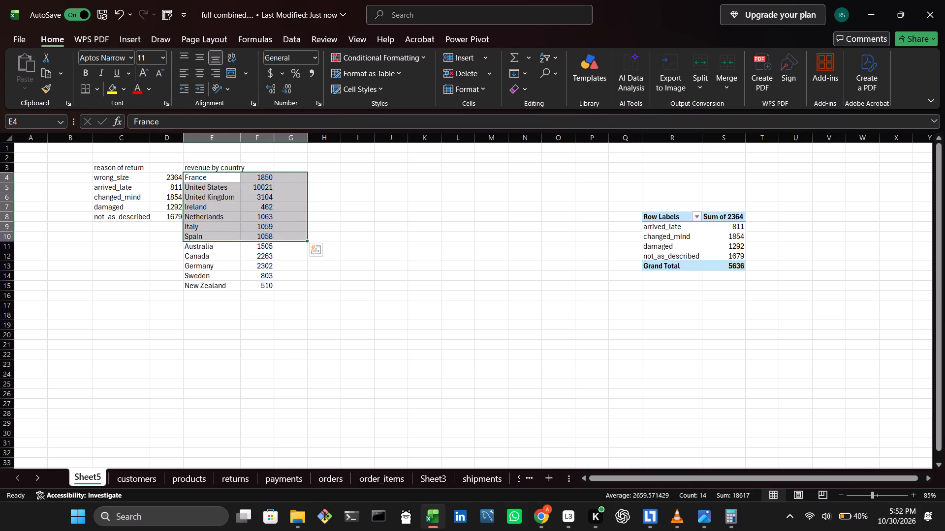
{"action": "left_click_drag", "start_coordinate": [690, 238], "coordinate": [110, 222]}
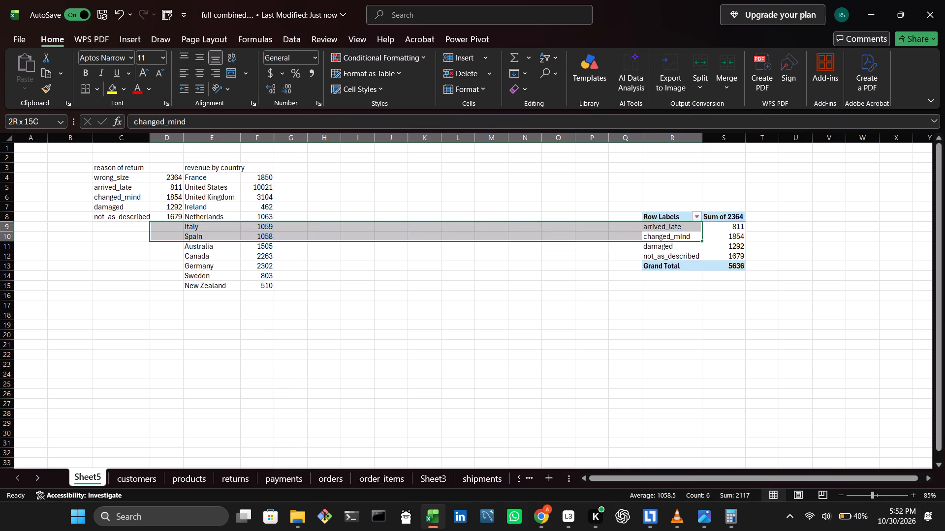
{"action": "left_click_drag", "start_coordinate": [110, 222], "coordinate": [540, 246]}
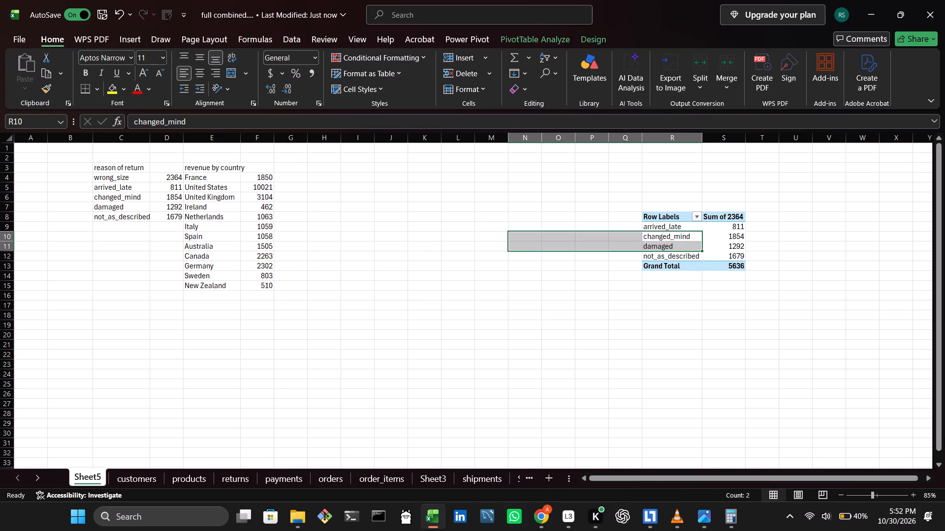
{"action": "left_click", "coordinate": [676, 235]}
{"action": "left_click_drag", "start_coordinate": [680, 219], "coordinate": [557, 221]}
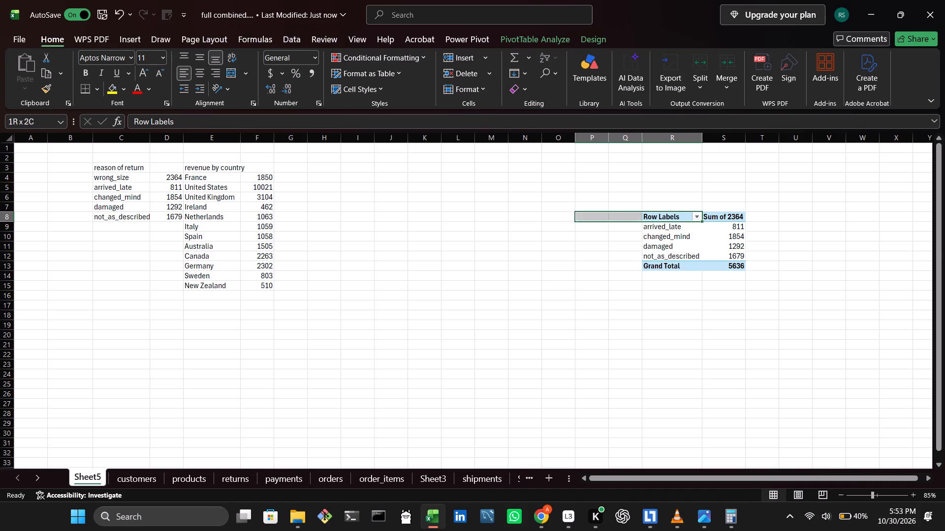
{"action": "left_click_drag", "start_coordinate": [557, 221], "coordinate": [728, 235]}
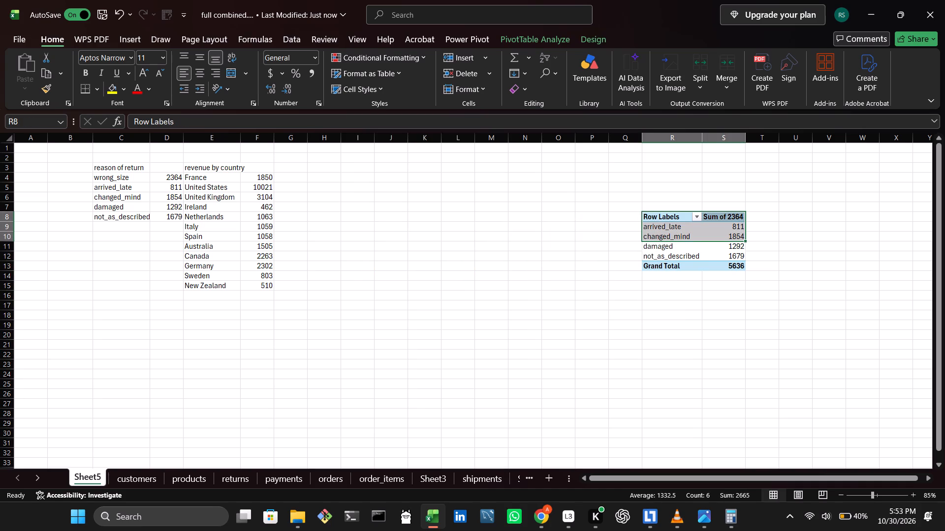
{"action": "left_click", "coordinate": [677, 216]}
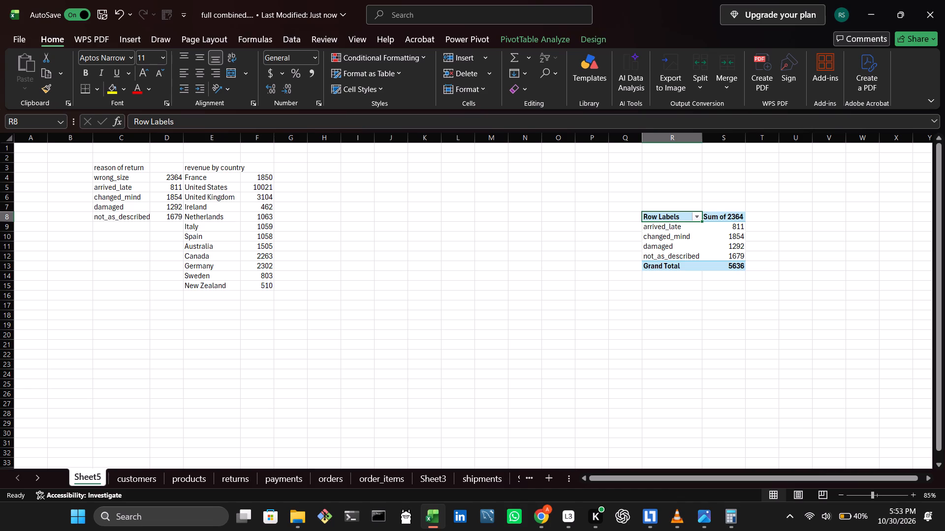
Delete the return-reason PivotTable that starts at R8 on Sheet5.
{"action": "left_click_drag", "start_coordinate": [639, 191], "coordinate": [766, 369]}
{"action": "key", "text": "Delete"}
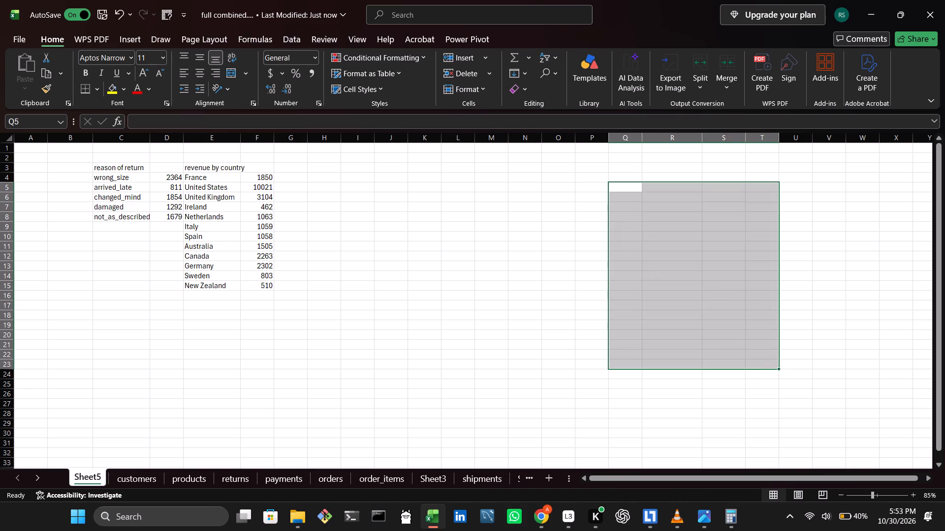
Look through the order_items, orders, payments and returns sheets, and check the status filter options on returns without changing them.
{"action": "left_click", "coordinate": [289, 165]}
{"action": "left_click", "coordinate": [289, 165]}
{"action": "double_click", "coordinate": [289, 165]}
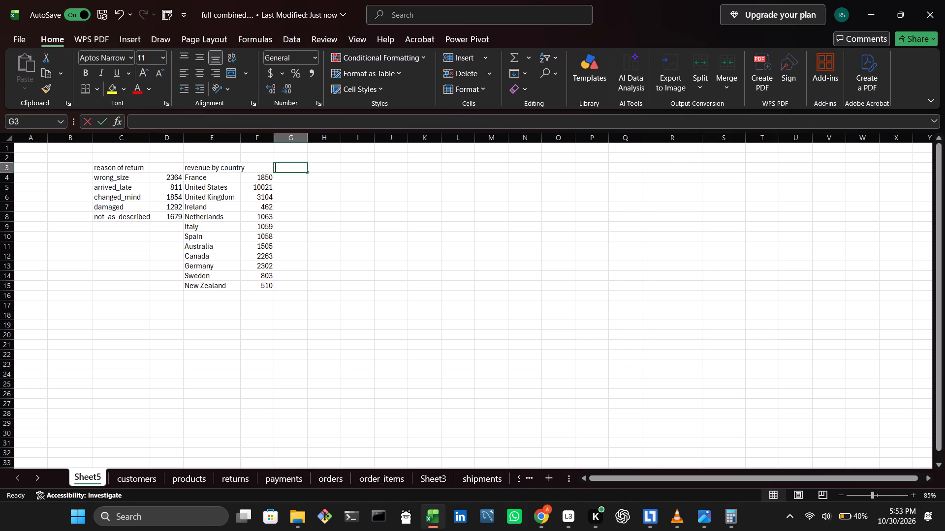
{"action": "left_click", "coordinate": [377, 475]}
{"action": "left_click", "coordinate": [323, 478]}
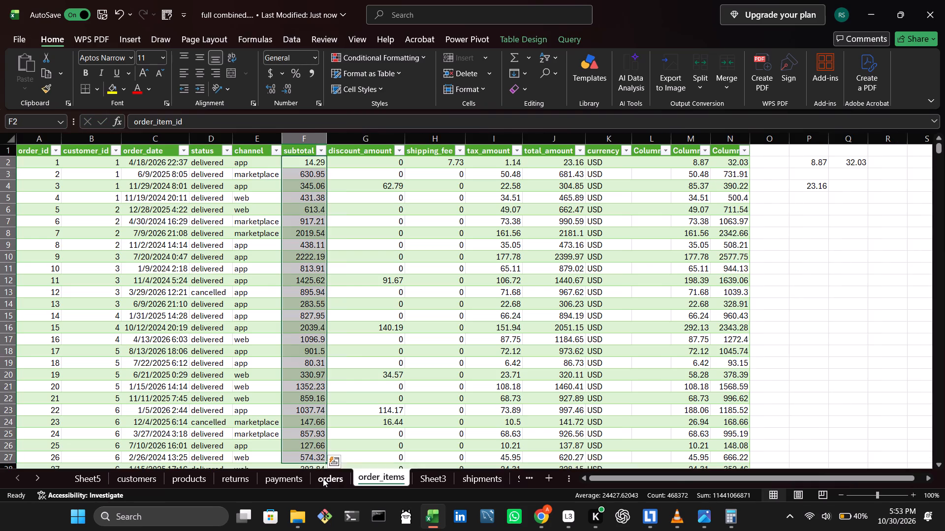
{"action": "left_click", "coordinate": [272, 476]}
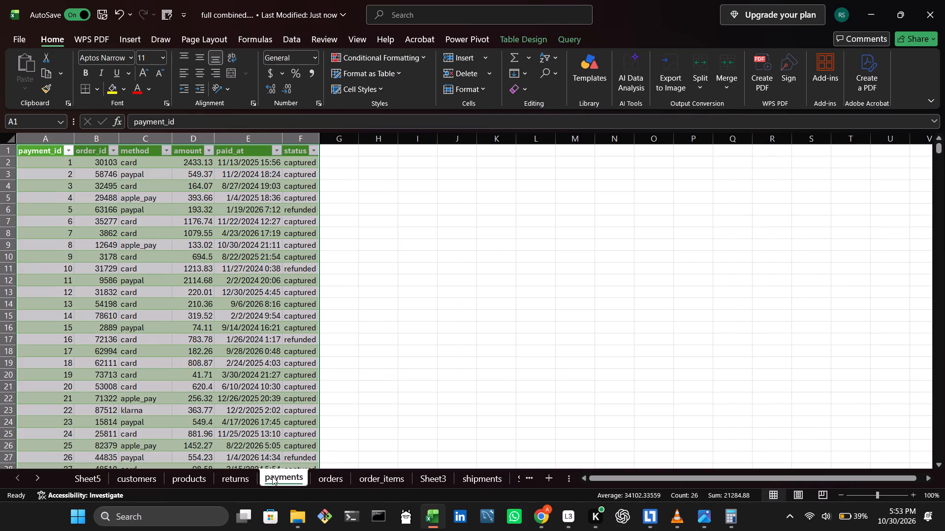
{"action": "left_click", "coordinate": [246, 475]}
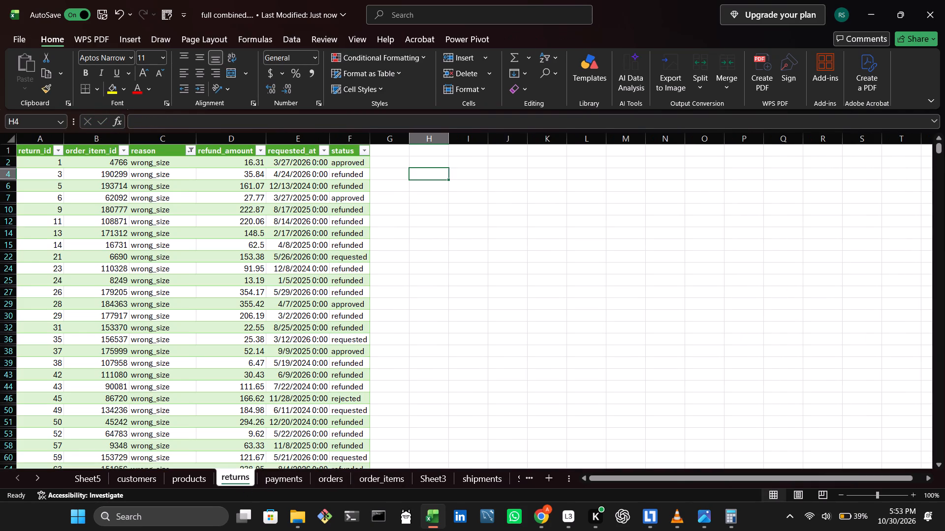
{"action": "left_click", "coordinate": [367, 150]}
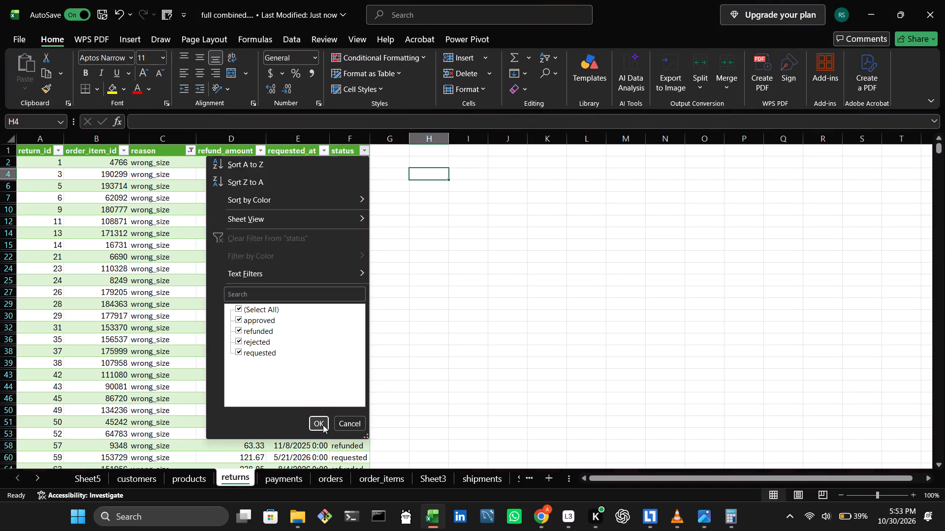
{"action": "left_click", "coordinate": [356, 419]}
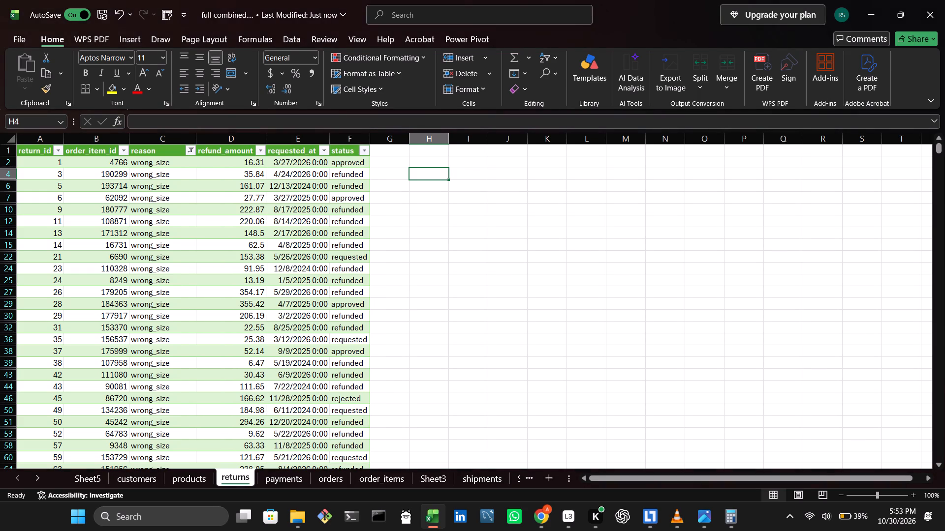
Set the reason column filter on the returns sheet to include all return reasons.
{"action": "left_click", "coordinate": [191, 153]}
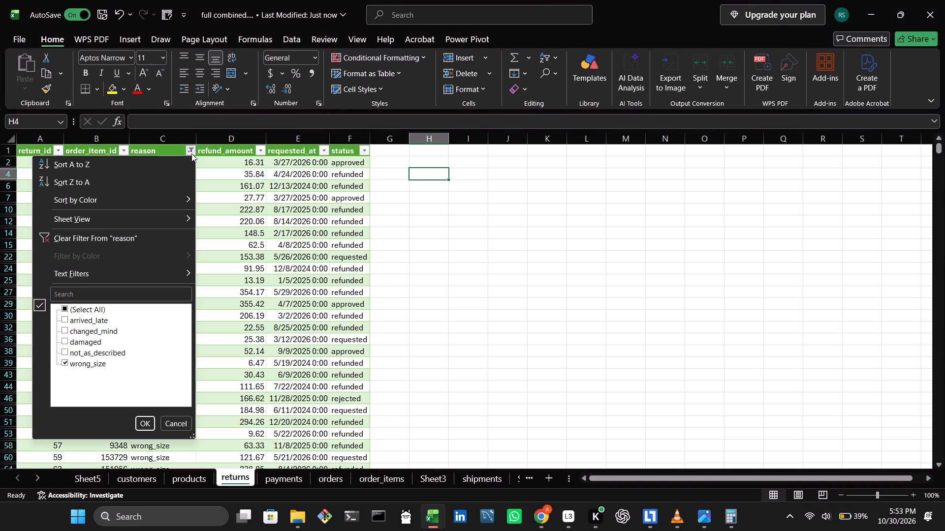
{"action": "left_click", "coordinate": [65, 310]}
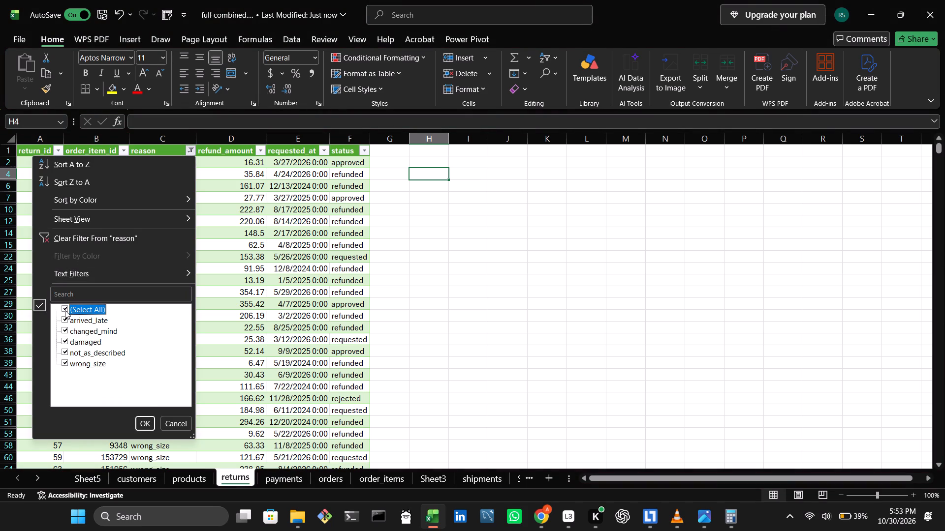
{"action": "left_click", "coordinate": [141, 424]}
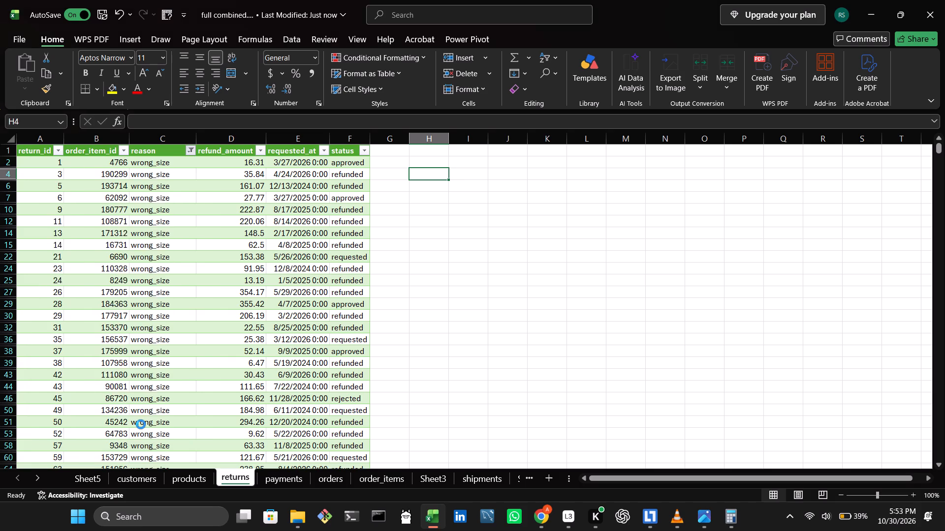
Look over the data on the products and customers sheets.
{"action": "left_click", "coordinate": [209, 477]}
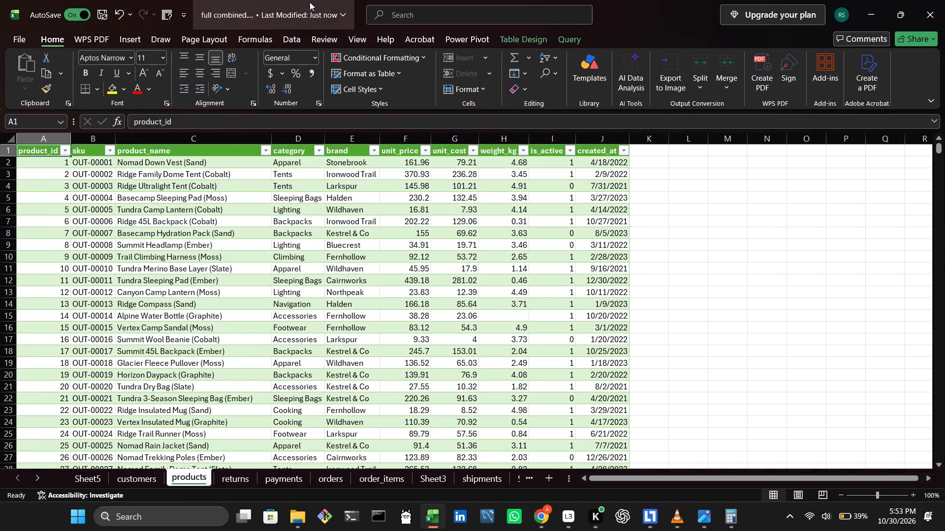
{"action": "left_click", "coordinate": [142, 486]}
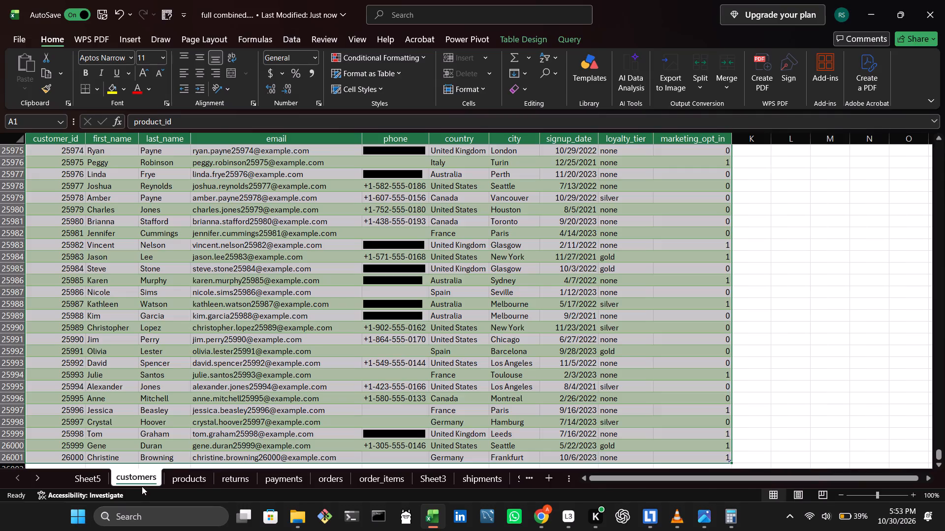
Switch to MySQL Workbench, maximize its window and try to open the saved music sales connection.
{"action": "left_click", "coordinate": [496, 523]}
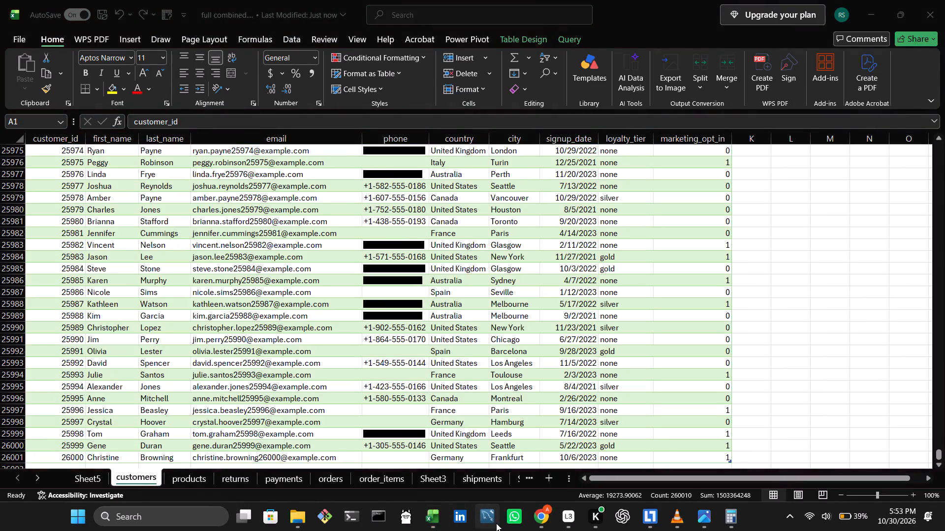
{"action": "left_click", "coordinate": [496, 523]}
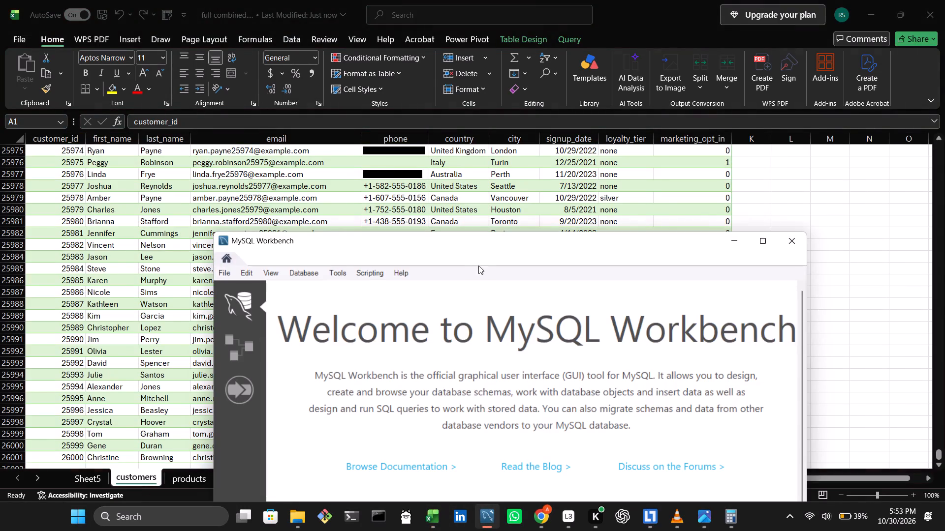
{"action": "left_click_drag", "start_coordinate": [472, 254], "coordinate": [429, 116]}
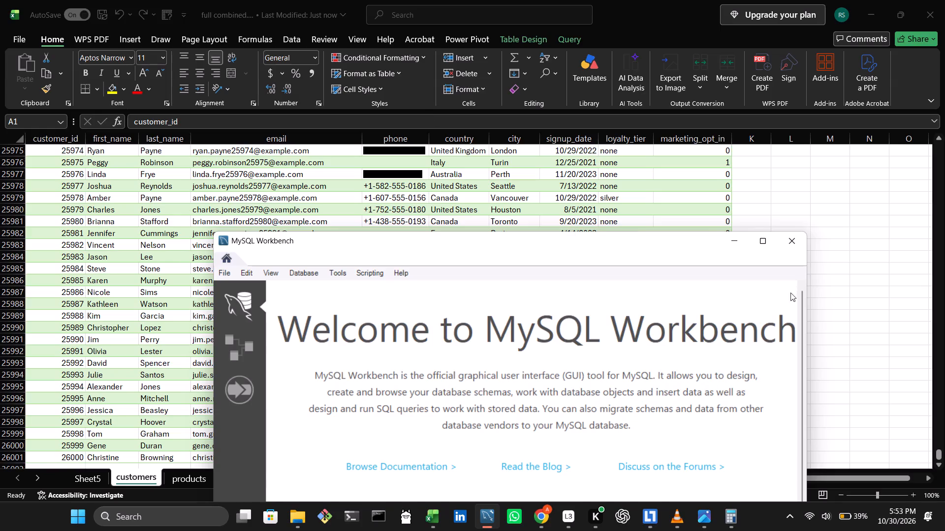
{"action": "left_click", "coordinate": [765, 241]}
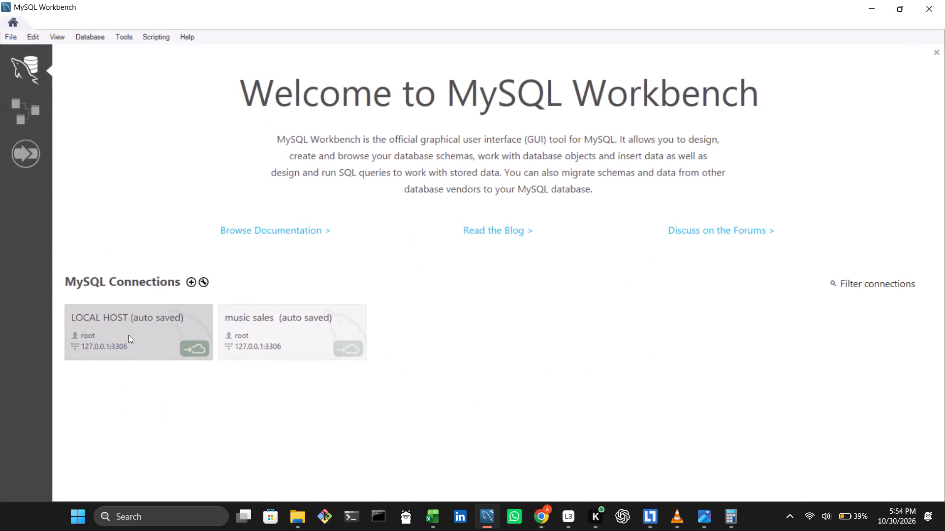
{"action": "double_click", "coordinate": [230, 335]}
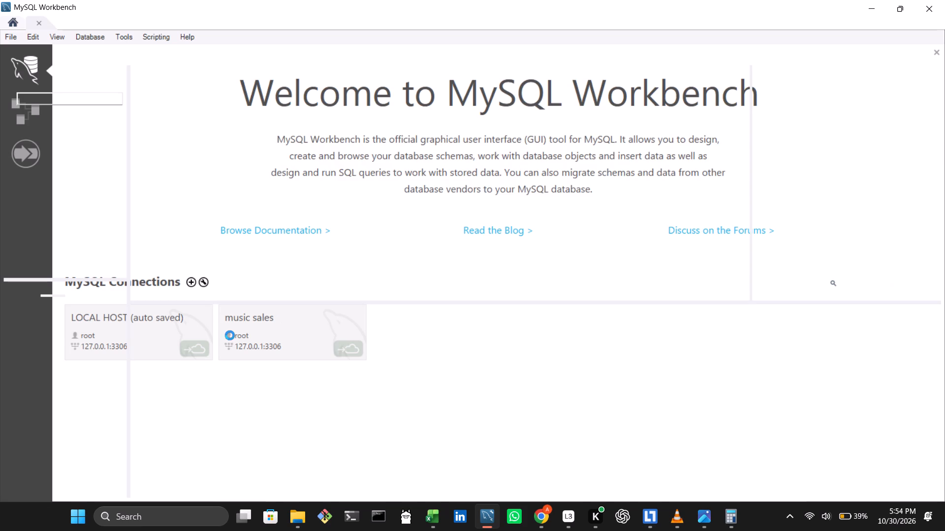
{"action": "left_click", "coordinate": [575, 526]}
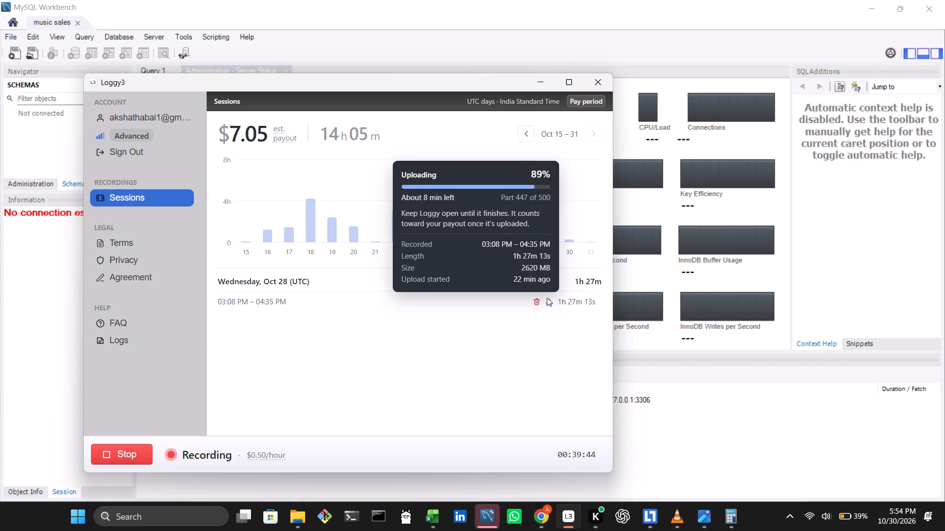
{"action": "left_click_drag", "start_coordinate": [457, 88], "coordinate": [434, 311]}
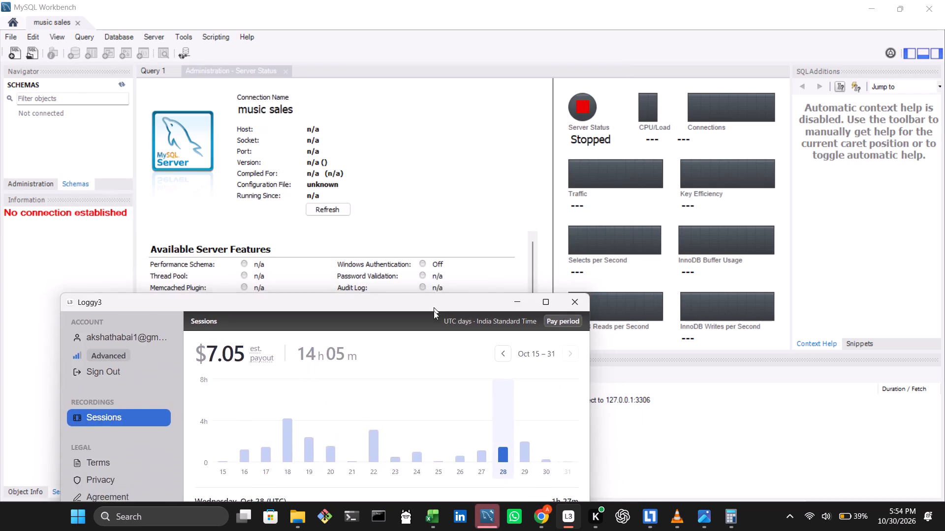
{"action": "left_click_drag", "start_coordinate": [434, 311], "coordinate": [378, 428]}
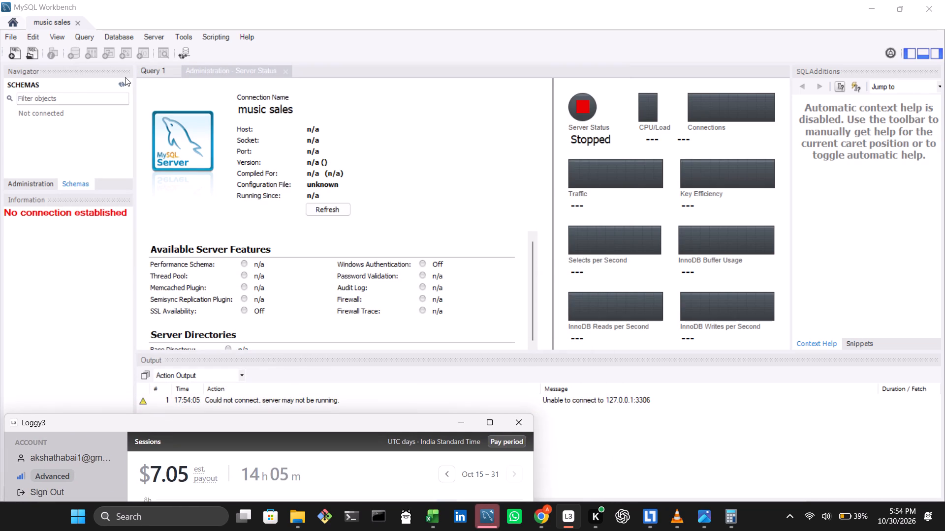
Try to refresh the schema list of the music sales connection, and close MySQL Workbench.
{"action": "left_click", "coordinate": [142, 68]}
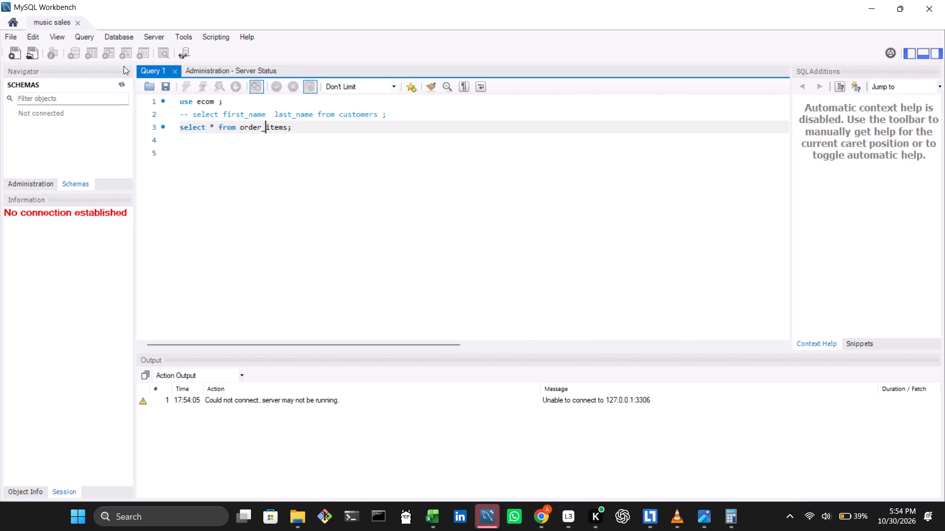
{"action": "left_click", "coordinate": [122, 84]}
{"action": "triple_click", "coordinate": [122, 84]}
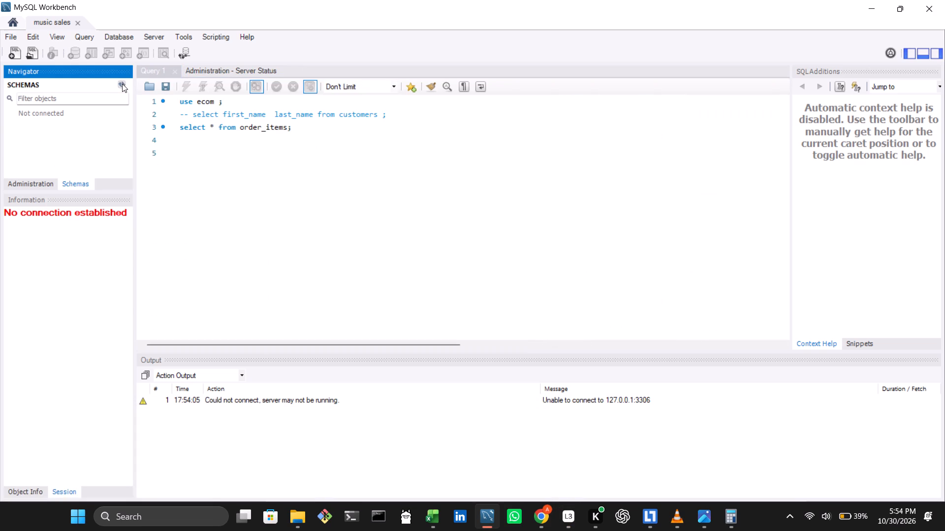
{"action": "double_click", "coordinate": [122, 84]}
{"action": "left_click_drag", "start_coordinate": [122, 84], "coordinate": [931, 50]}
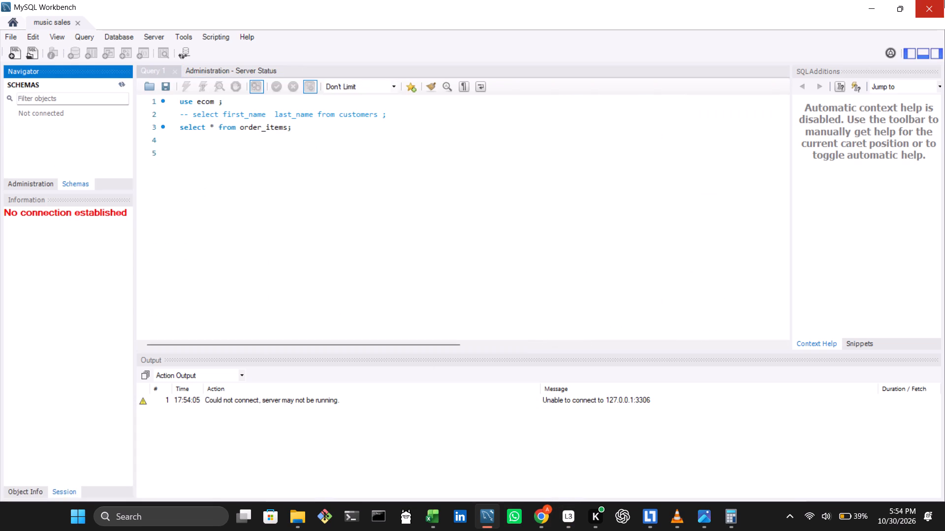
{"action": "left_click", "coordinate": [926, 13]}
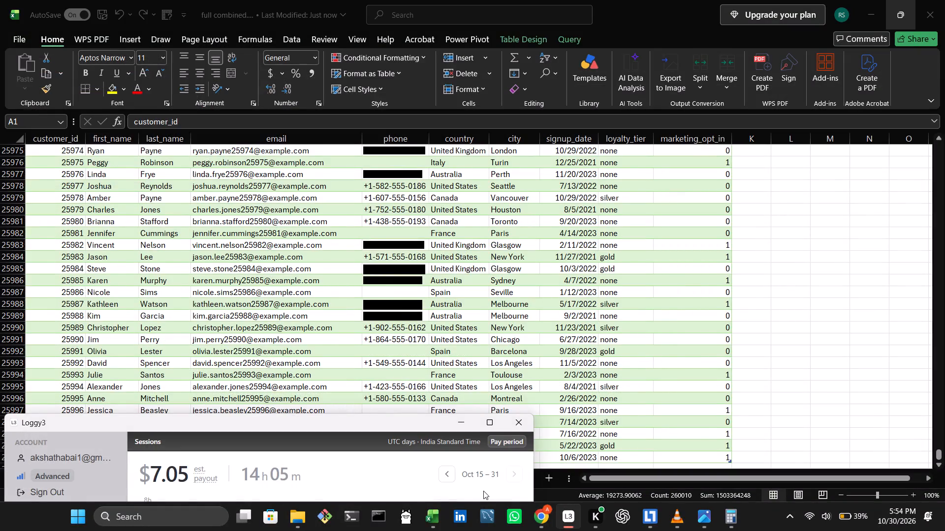
Switch to Loggy3, bring its window fully into view and check the recorded sessions for October 30, 29 and 28.
{"action": "left_click", "coordinate": [573, 512]}
{"action": "right_click", "coordinate": [573, 512]}
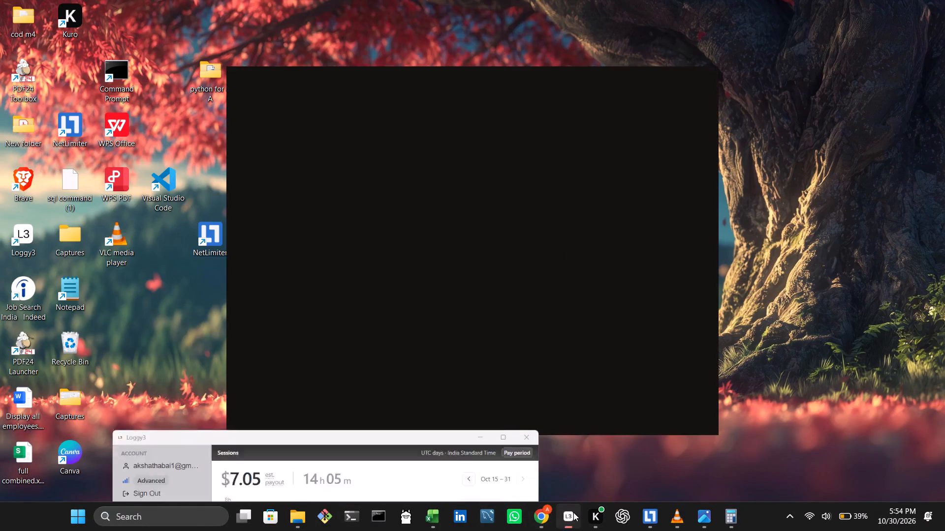
{"action": "left_click_drag", "start_coordinate": [425, 419], "coordinate": [490, 145]}
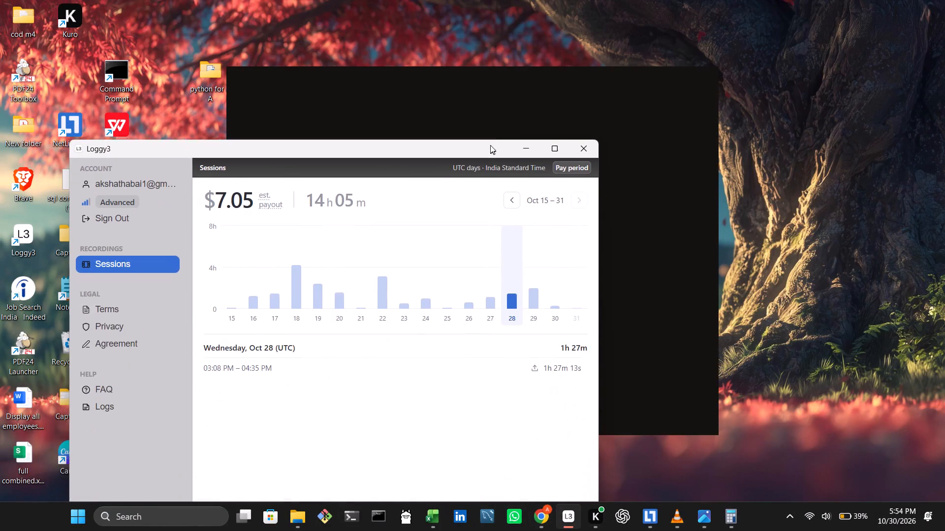
{"action": "left_click_drag", "start_coordinate": [490, 145], "coordinate": [490, 142]}
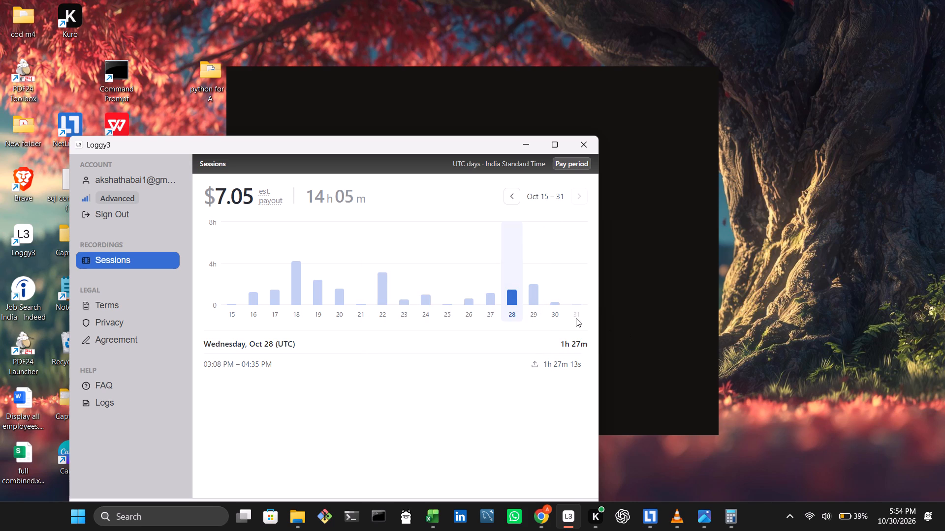
{"action": "left_click", "coordinate": [559, 307]}
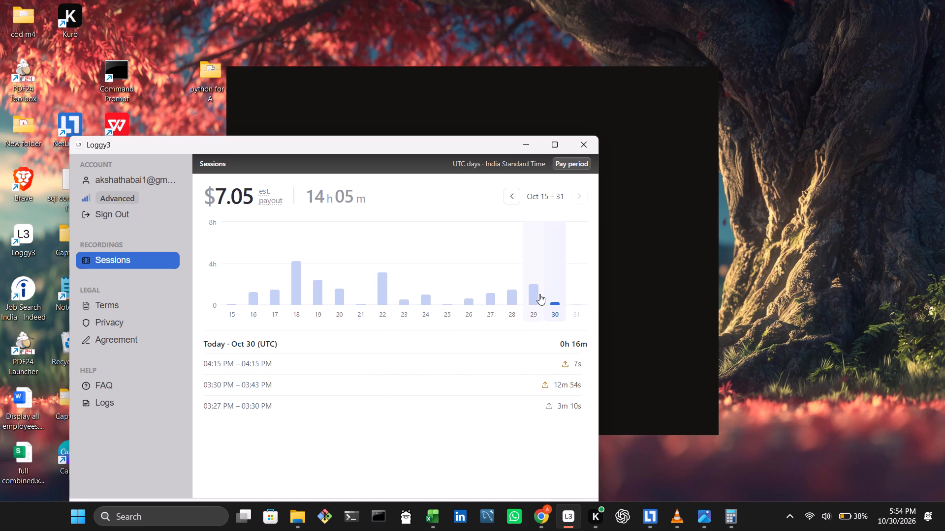
{"action": "left_click", "coordinate": [539, 294]}
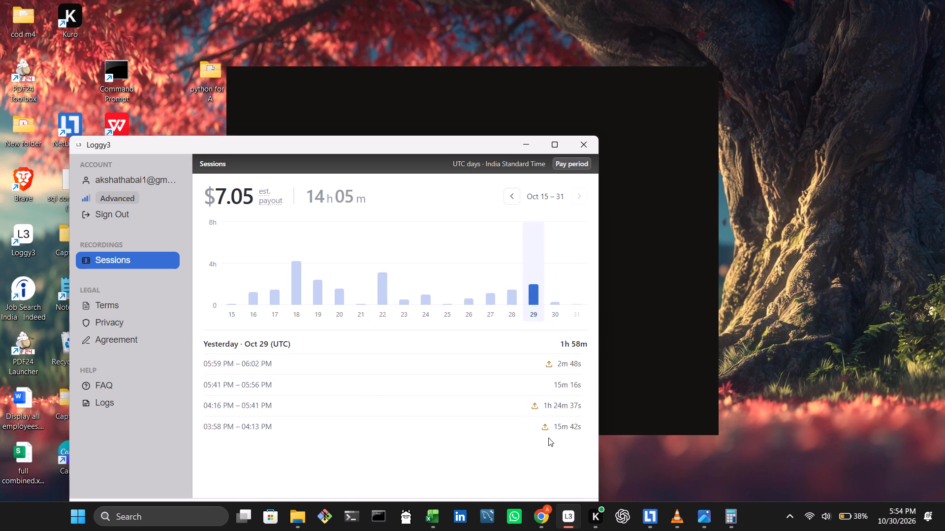
{"action": "left_click", "coordinate": [511, 292]}
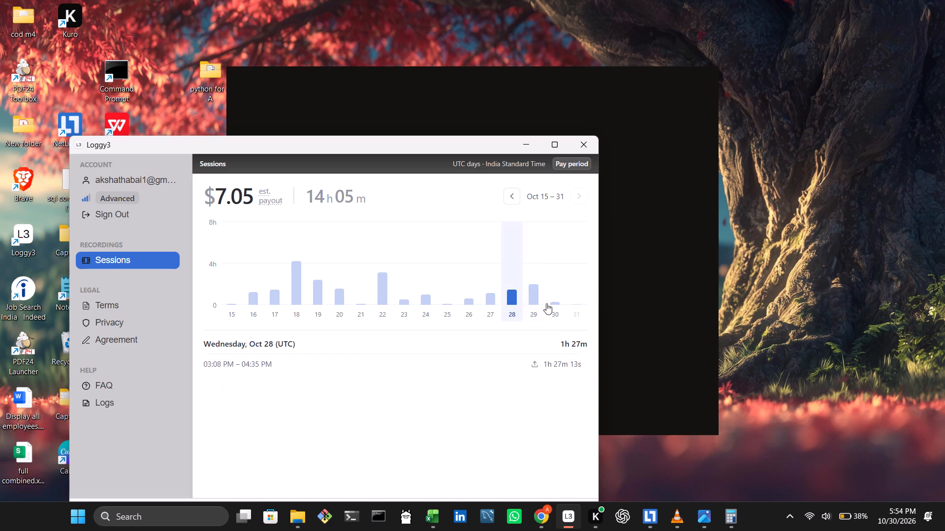